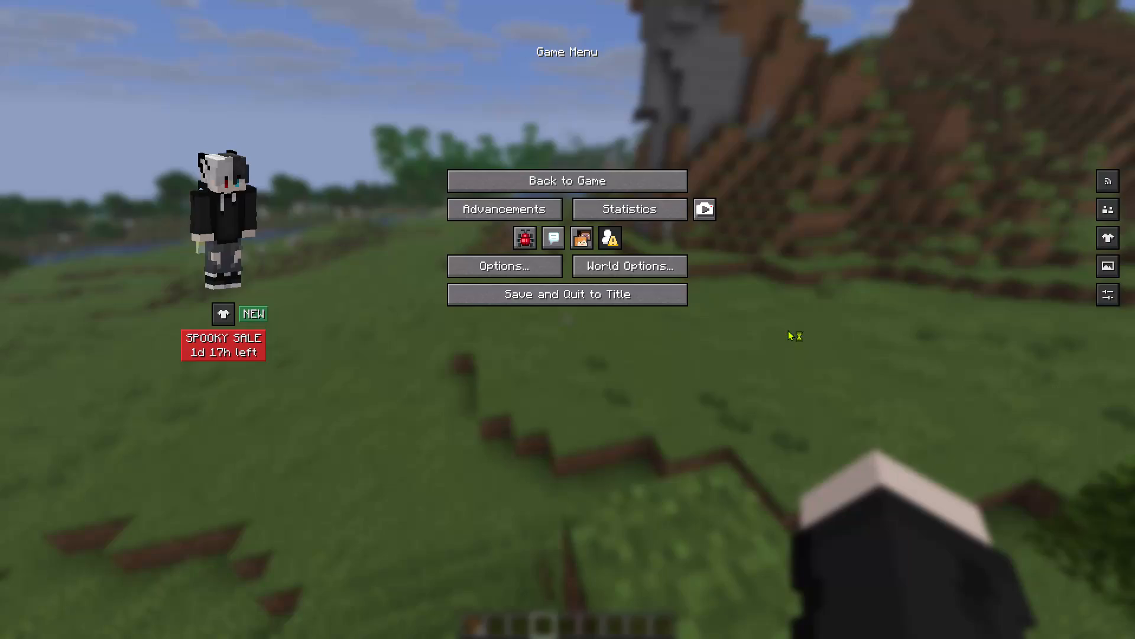
Switch to the Brave browser and close the empty new tab.
key(alt+Tab)
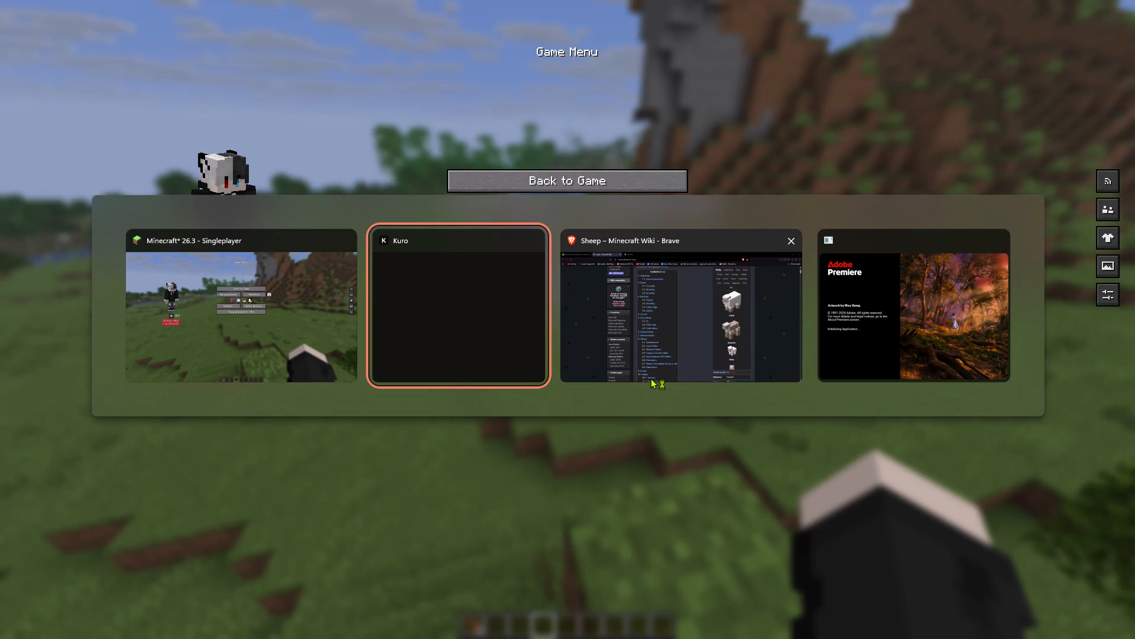
key(alt+Tab)
click(672, 622)
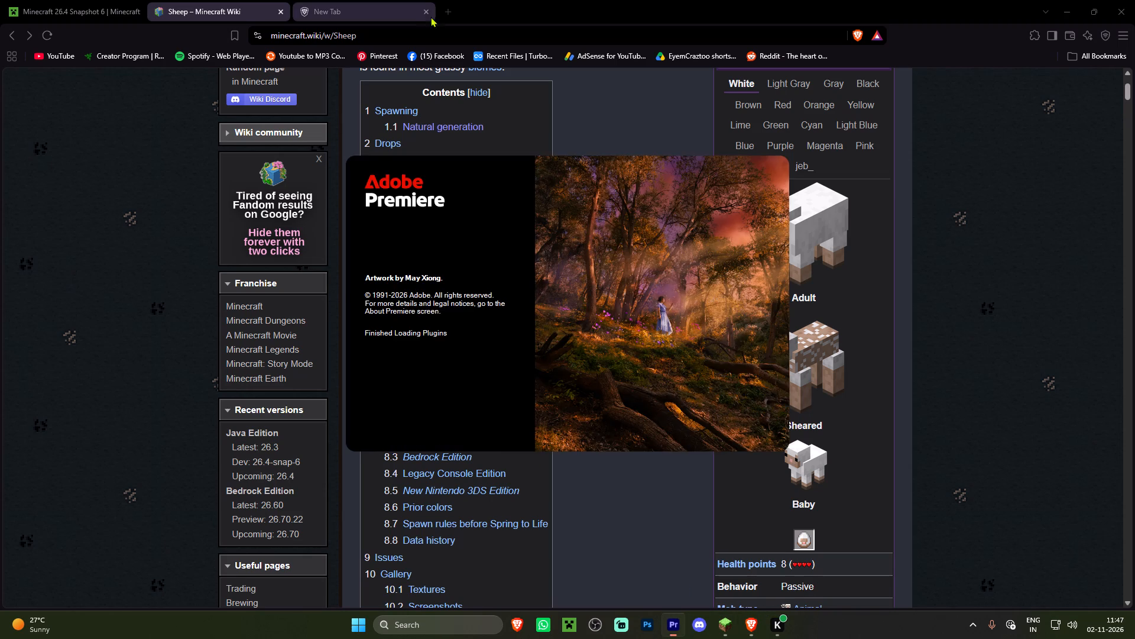
click(428, 12)
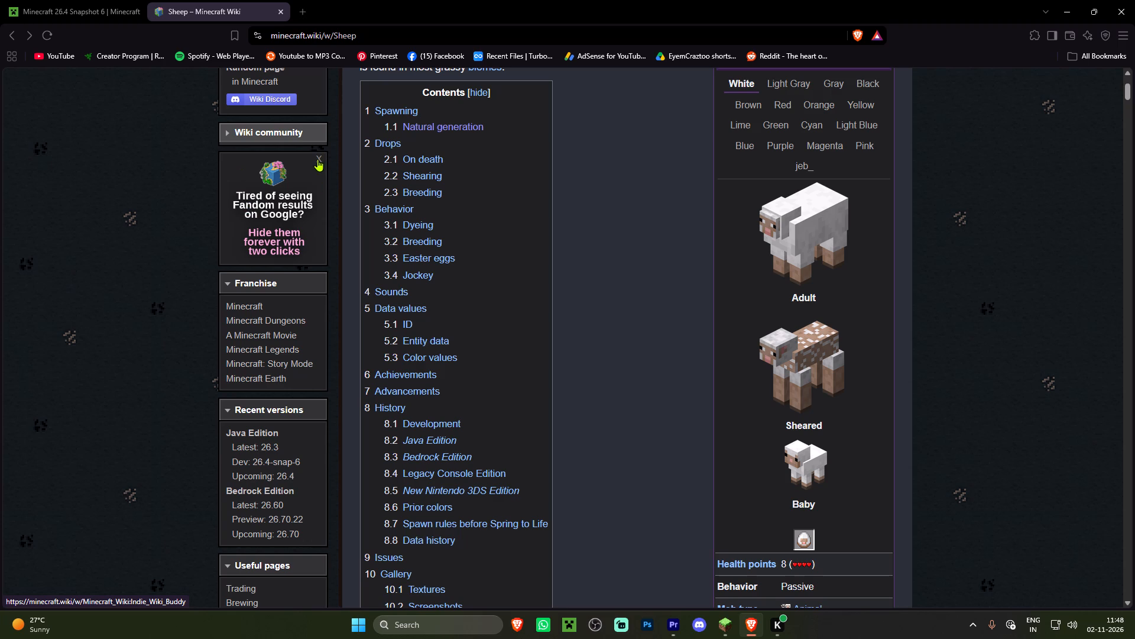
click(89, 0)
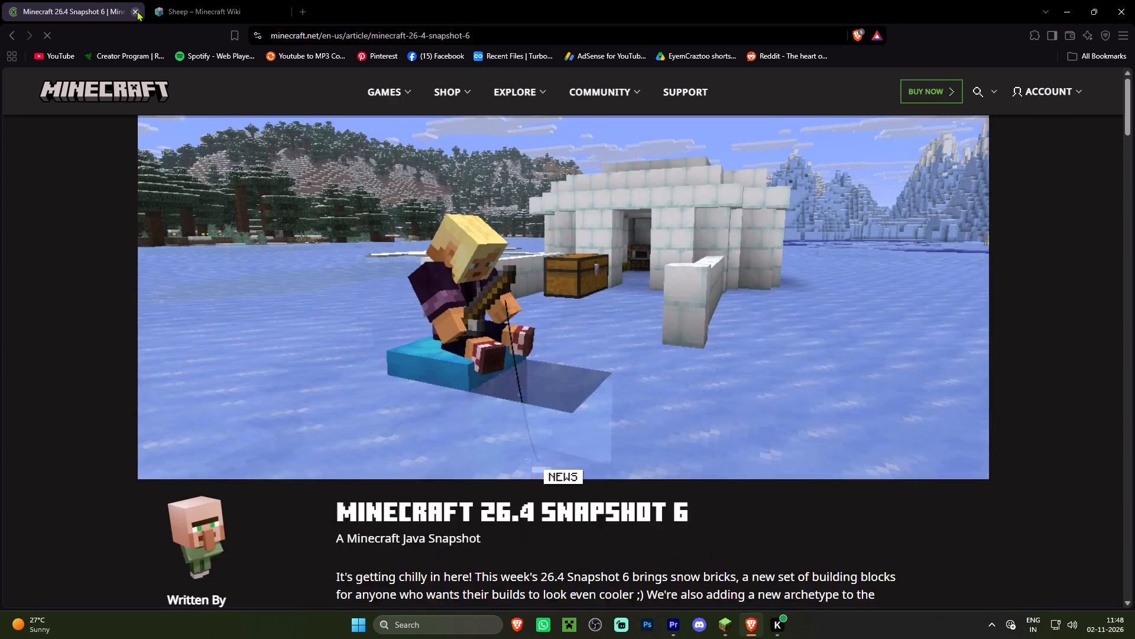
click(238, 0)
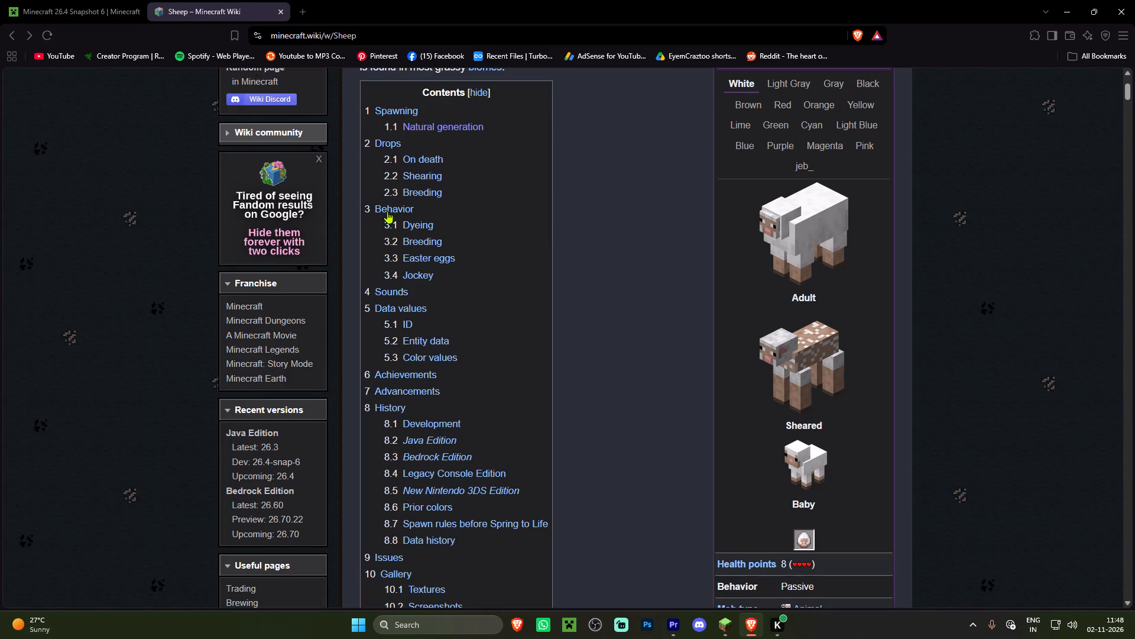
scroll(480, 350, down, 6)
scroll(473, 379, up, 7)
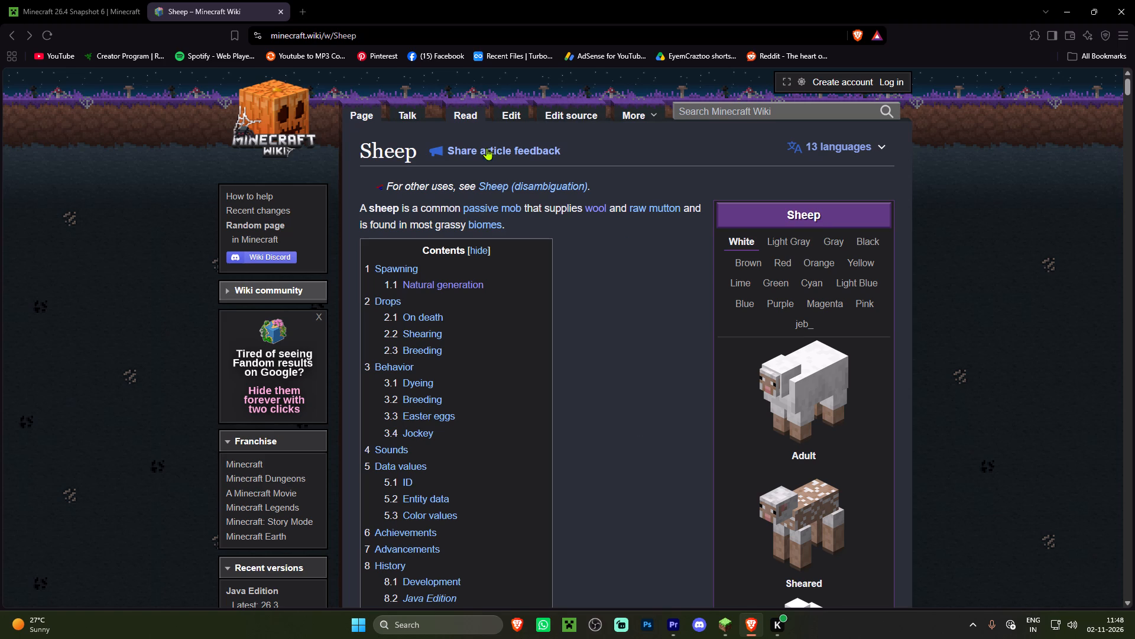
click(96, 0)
Switch to Adobe Premiere and create a new project named 470, skipping the media import.
click(683, 630)
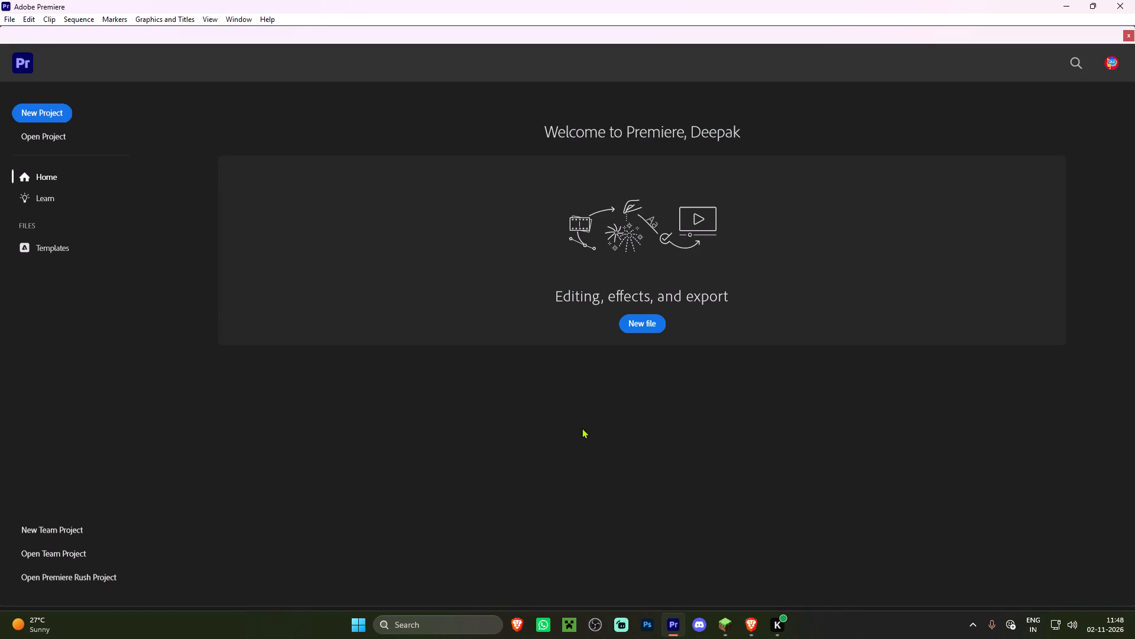
click(647, 327)
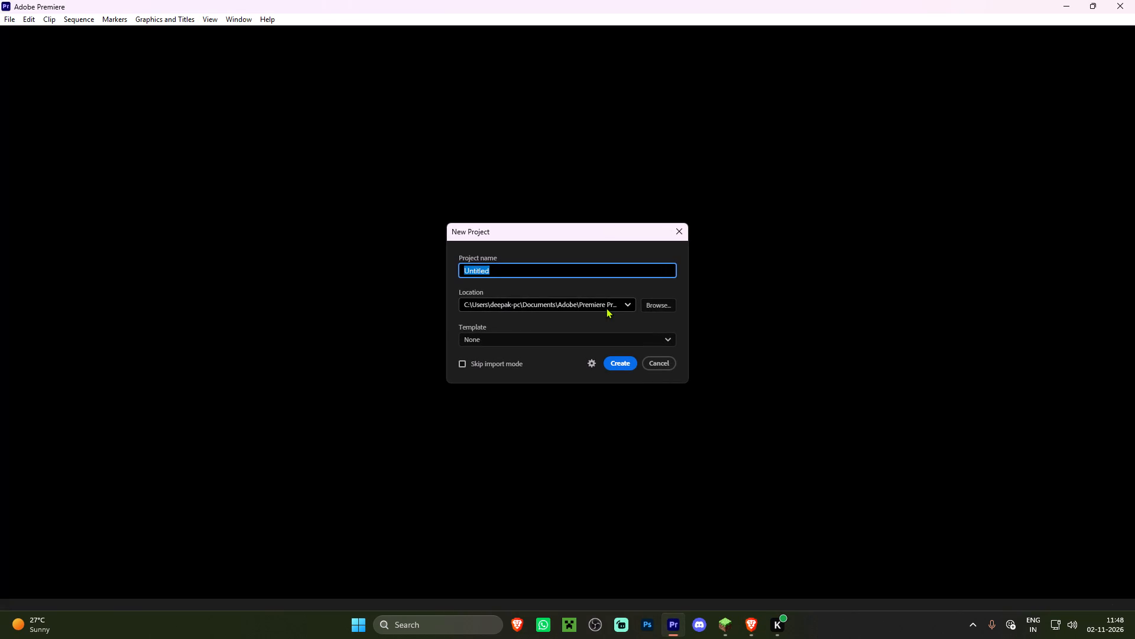
text(470)
triple_click(637, 366)
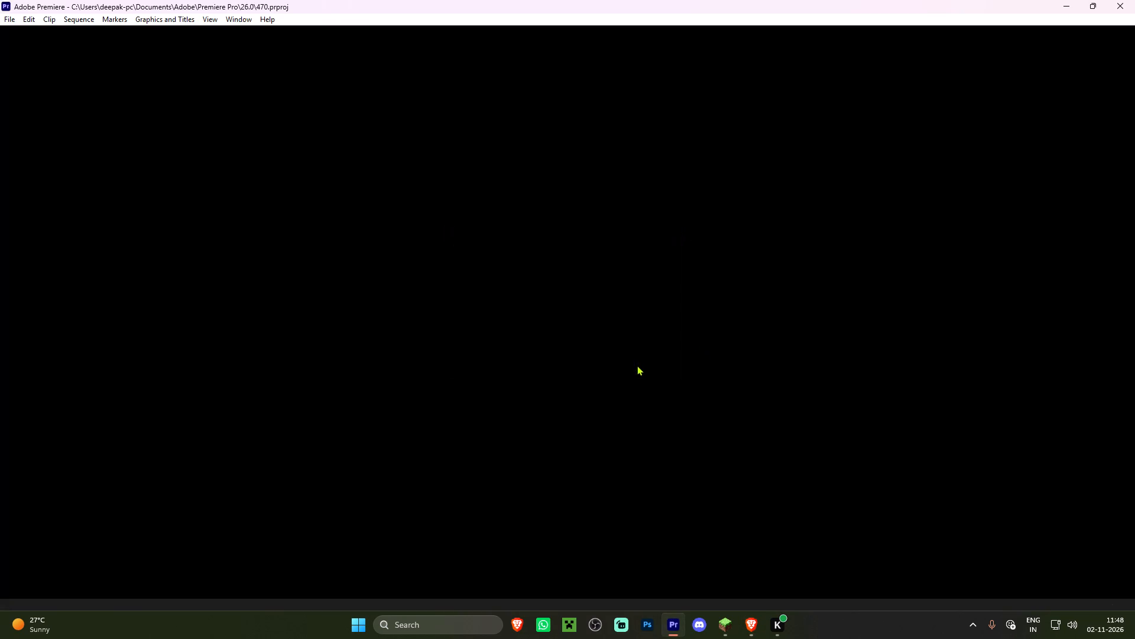
click(180, 208)
triple_click(174, 208)
click(205, 165)
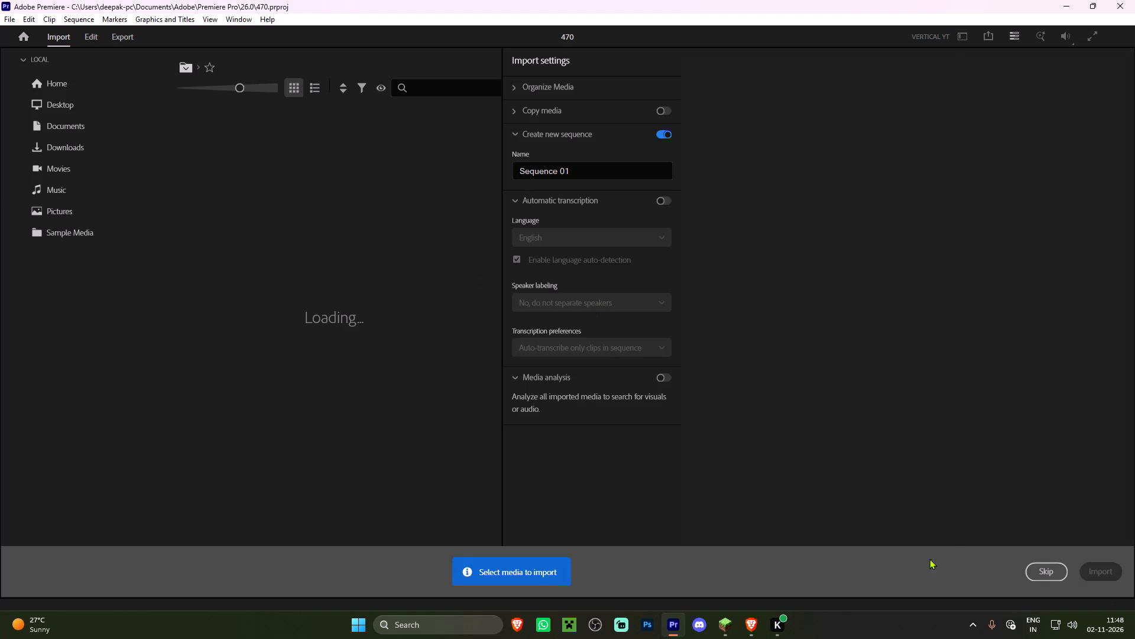
click(1043, 571)
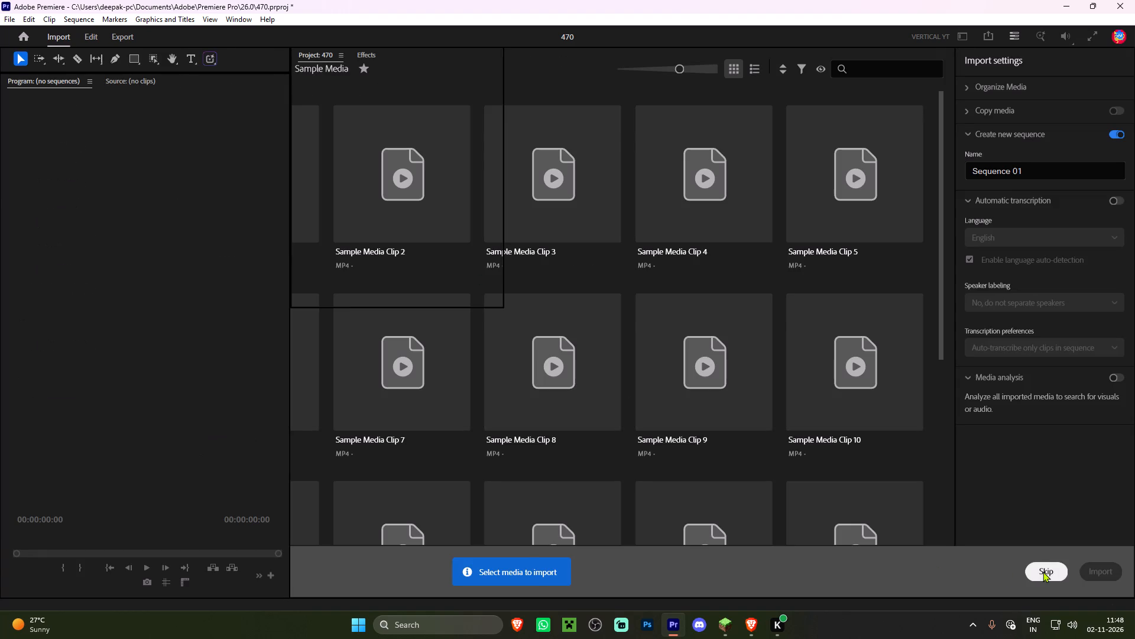
Import 469.mp4 from the Adobe PR Exports folder in Videos and place it in the empty timeline as a new sequence.
click(404, 222)
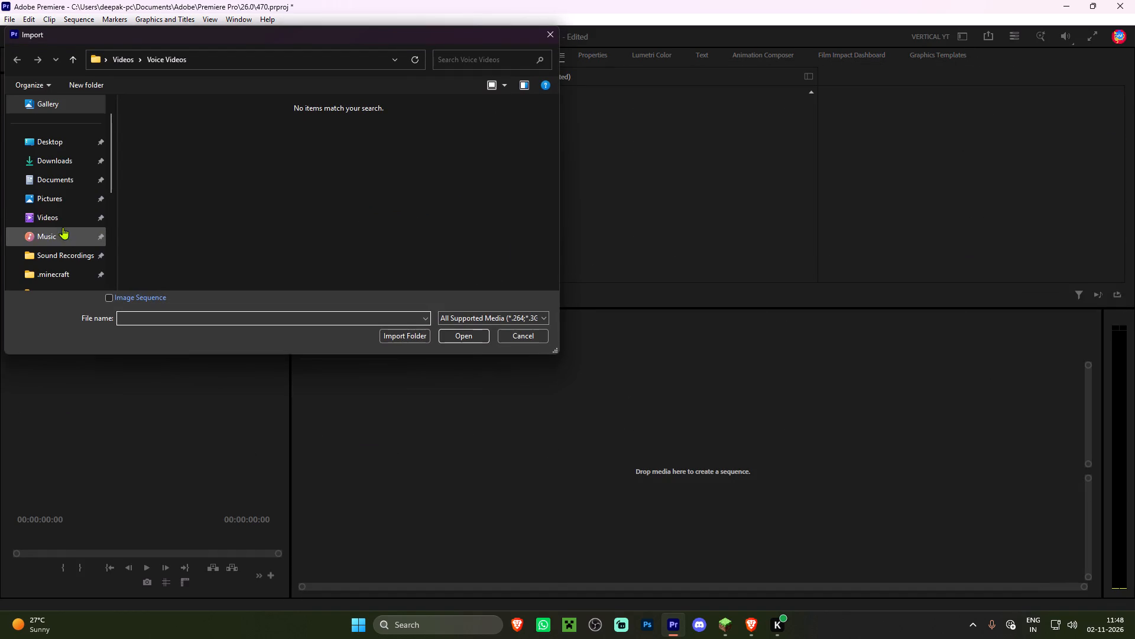
click(51, 218)
double_click(161, 147)
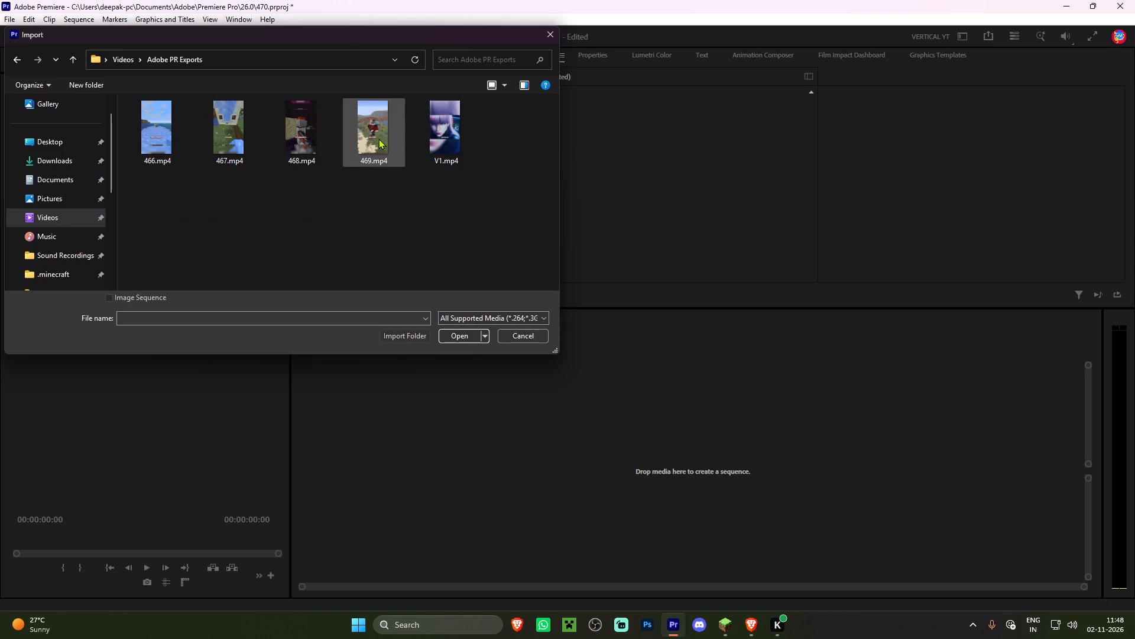
double_click(377, 132)
drag(354, 147, 472, 238)
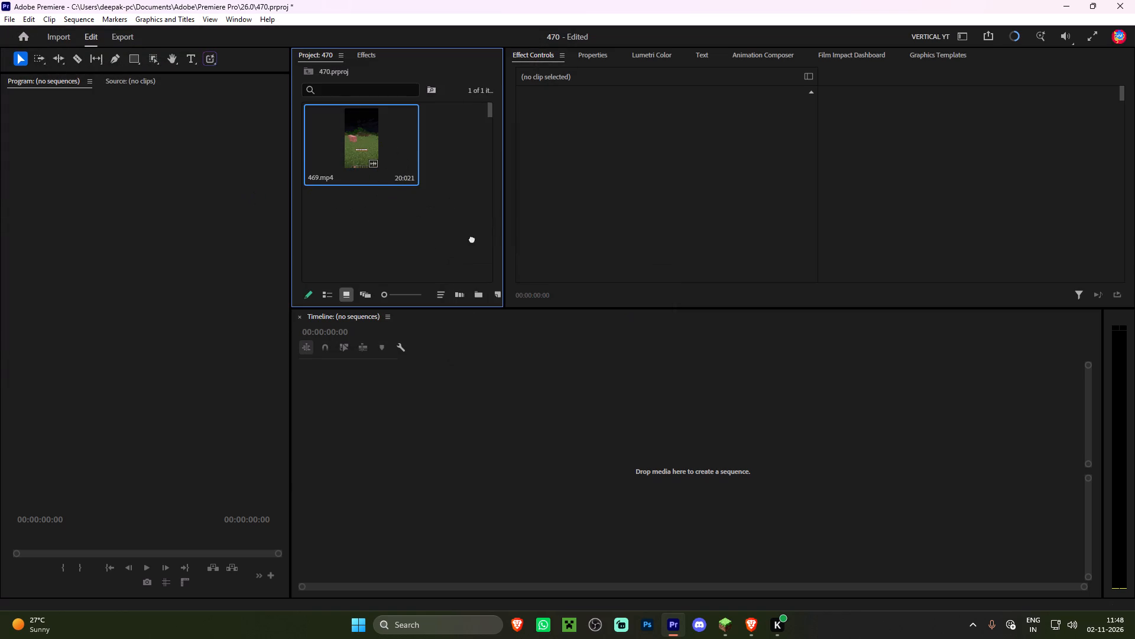
drag(472, 238, 407, 433)
Delete the audio part of the 469.mp4 clip on track A1, keeping its video.
alt+click(448, 485)
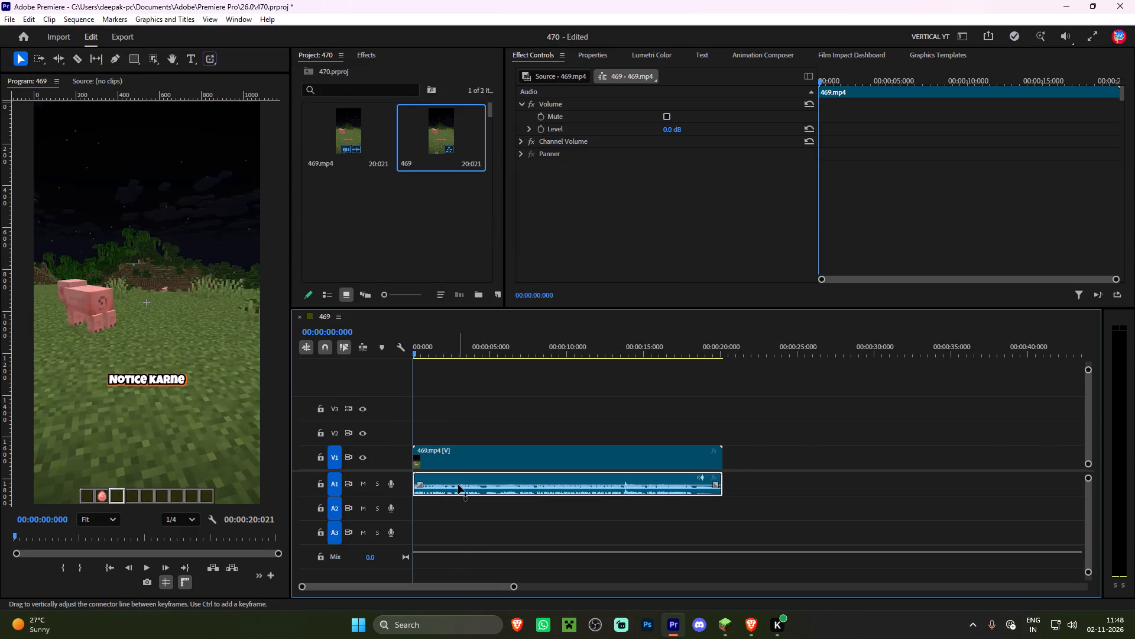
key(Delete)
Import the voice recording 470.m4a from the Sound Recordings folder and place it at the start of track A1.
double_click(335, 212)
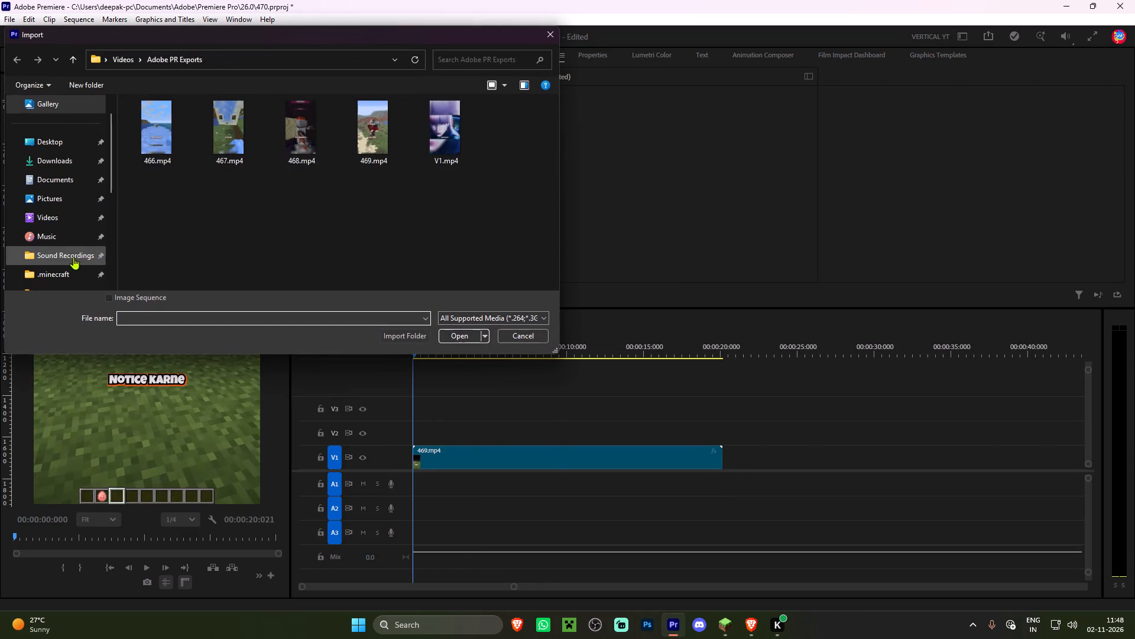
click(73, 257)
double_click(155, 125)
drag(329, 205, 378, 341)
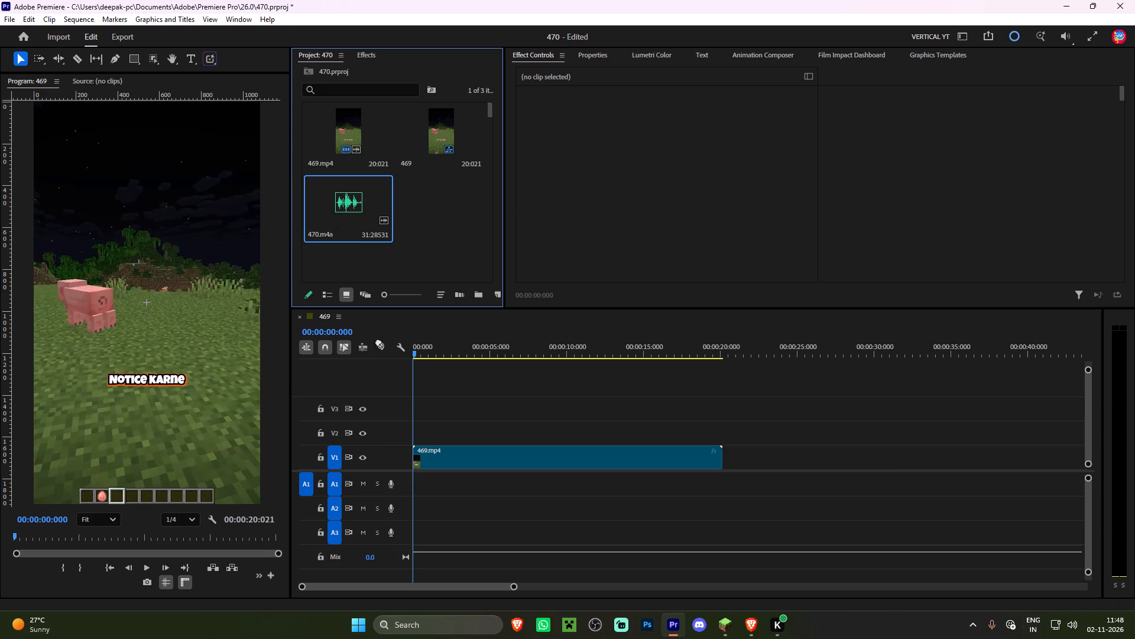
drag(378, 341, 410, 484)
Lock the V1 video track.
click(320, 456)
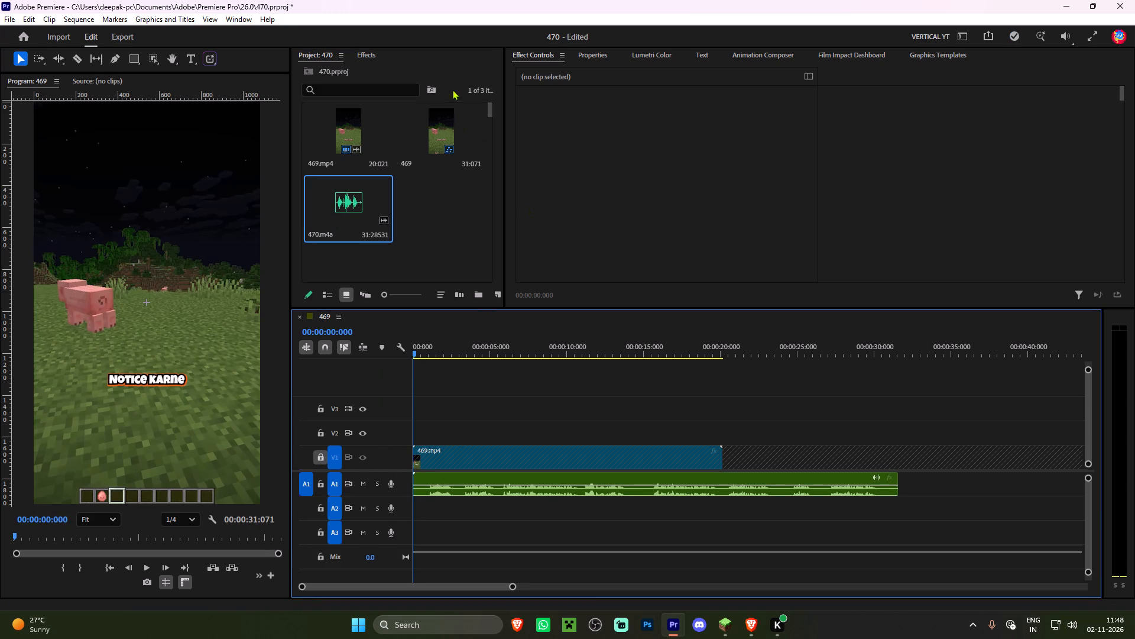
Apply the Parametric Equalizer Preset, Single-band Compressor Preset, Parametric Equalizer Preset H and DeNoise Preset to the 470.m4a clip.
click(355, 56)
click(305, 195)
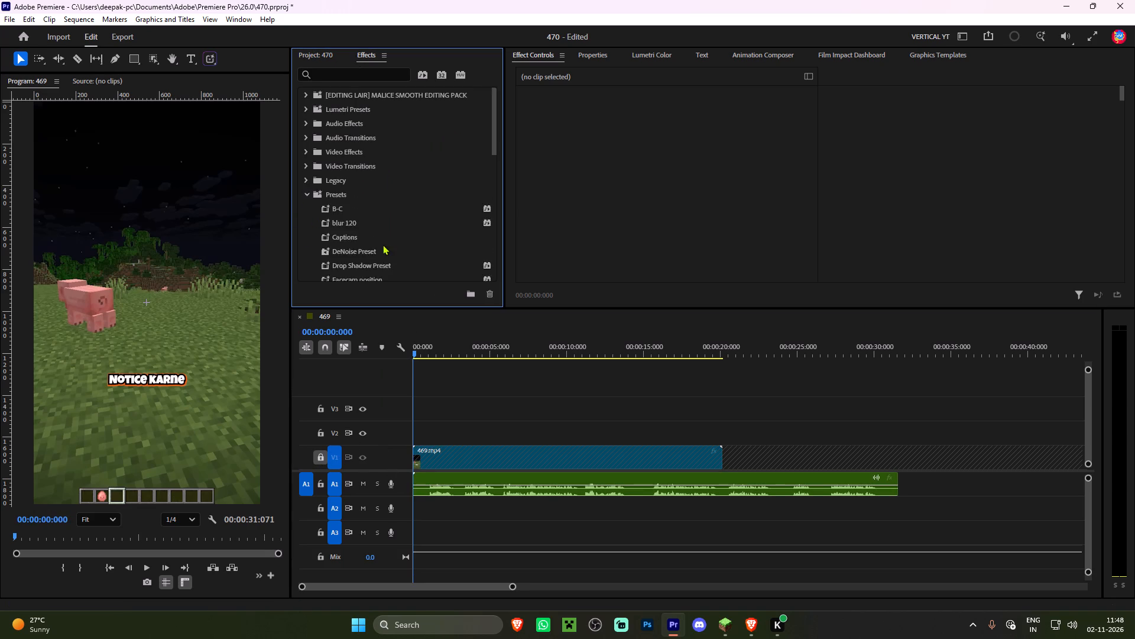
scroll(387, 246, down, 13)
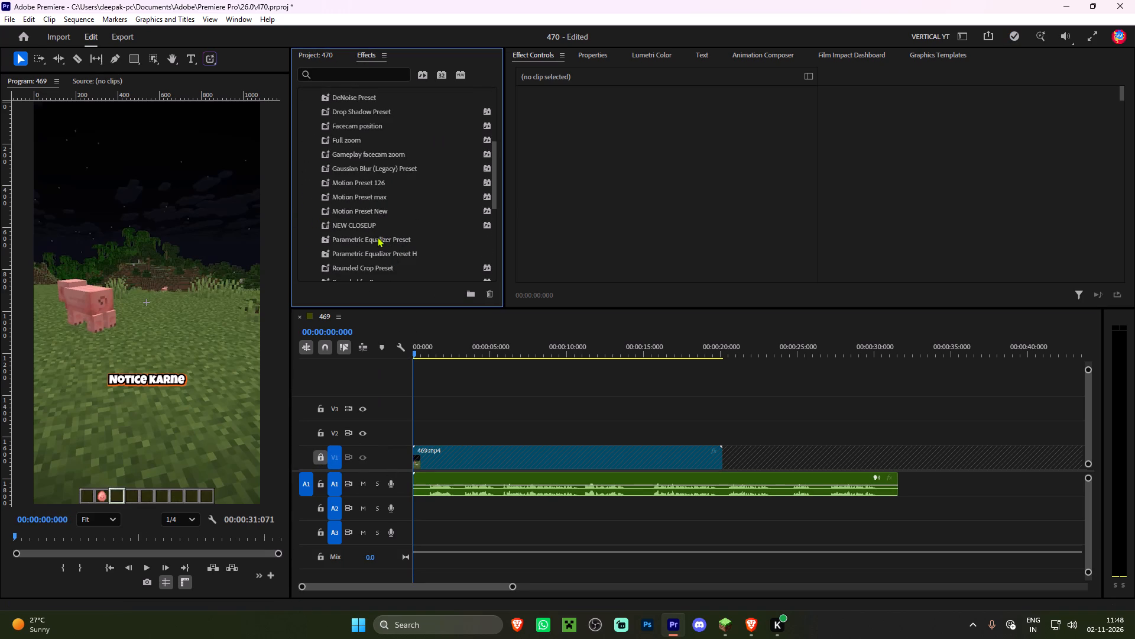
drag(377, 237, 471, 486)
scroll(384, 259, down, 1)
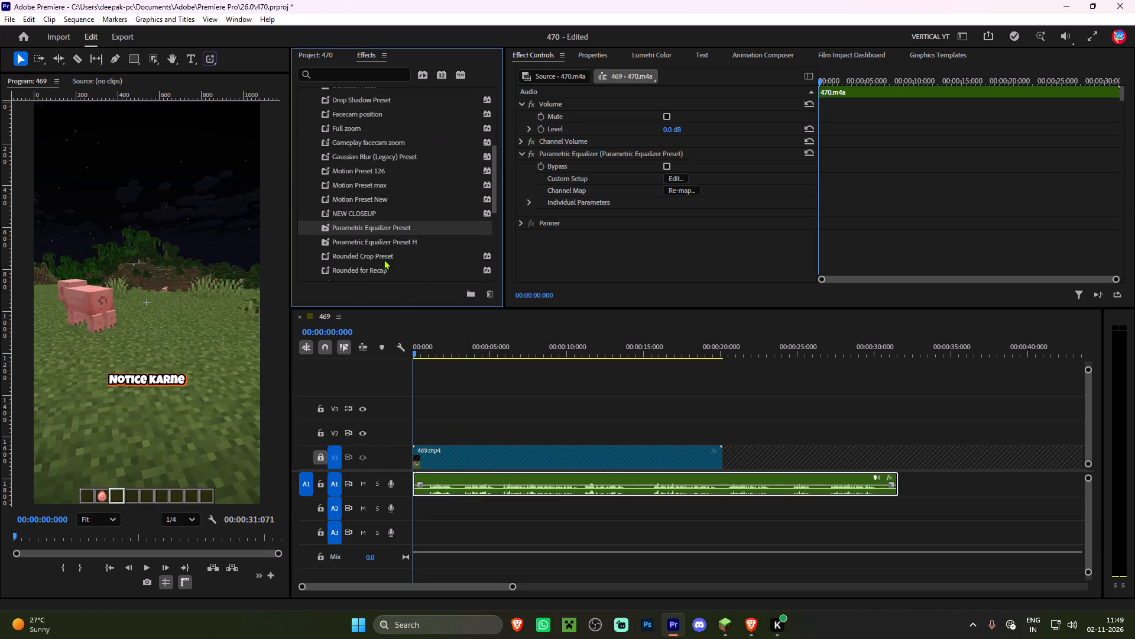
scroll(369, 251, down, 1)
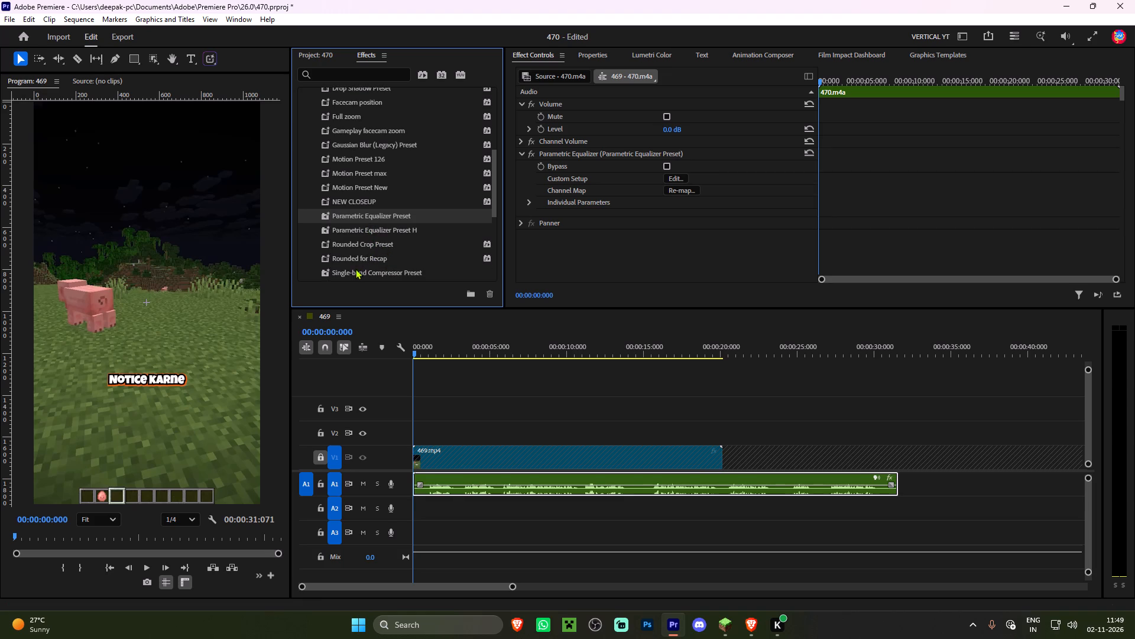
drag(355, 269, 439, 488)
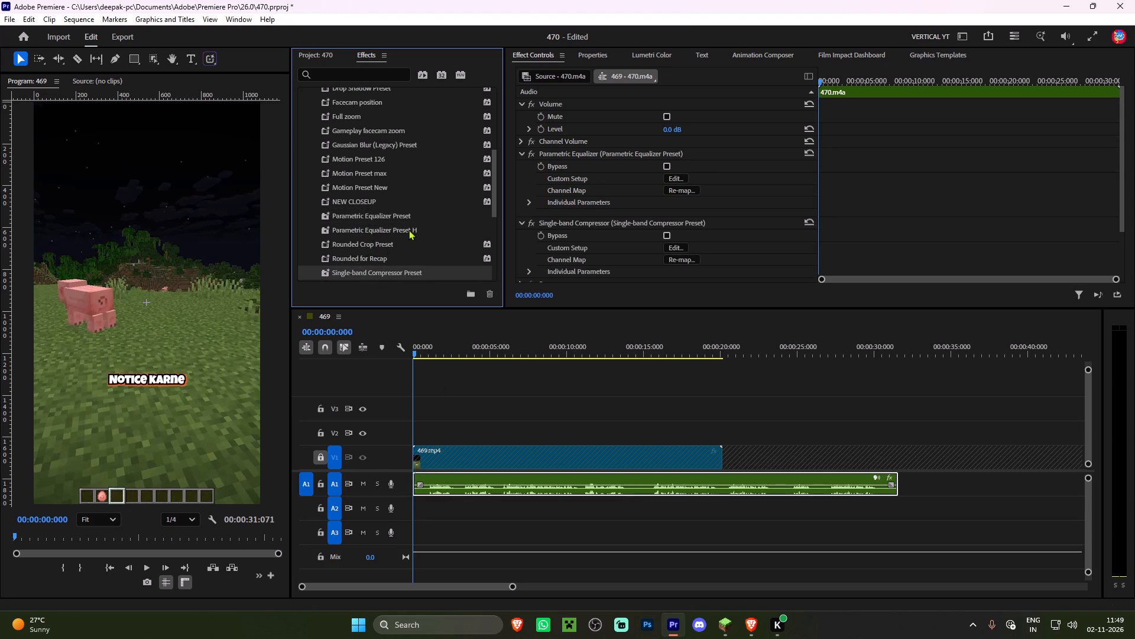
drag(408, 229, 473, 483)
scroll(387, 233, up, 6)
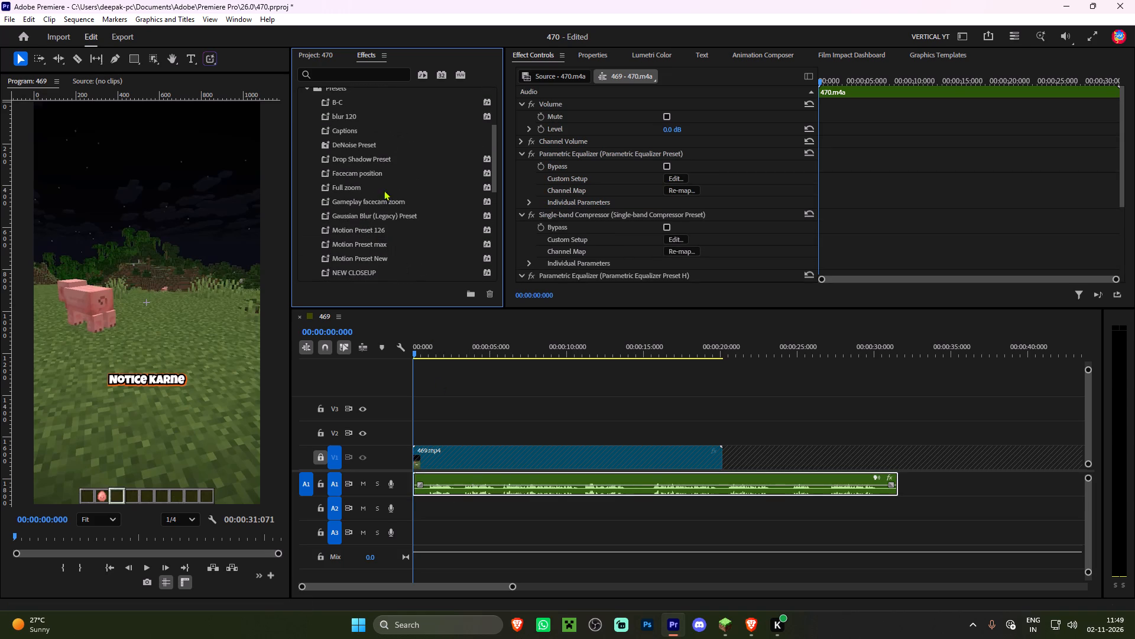
drag(352, 146, 453, 488)
Play the start of the 470.m4a clip and ripple-trim about 1 second of silence before the speech.
key(space)
click(457, 411)
alt+scroll(450, 422, up, 6)
key(space)
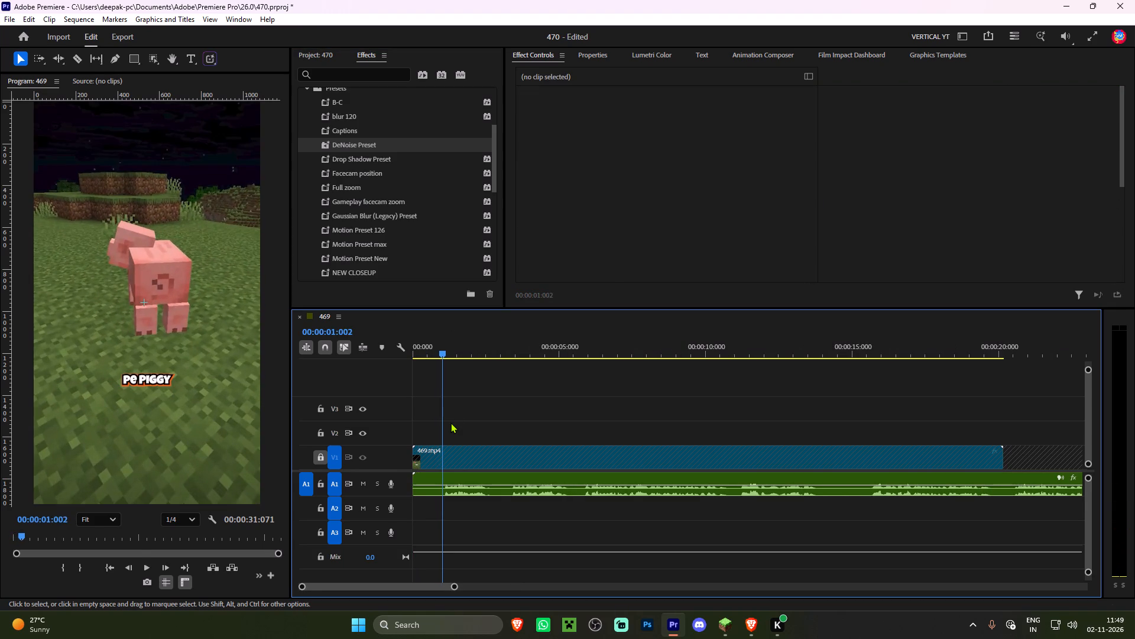
key(space)
key(space)
key(Left)
key(Left)
key(Left)
key(Left)
key(Left)
key(Left)
key(Left)
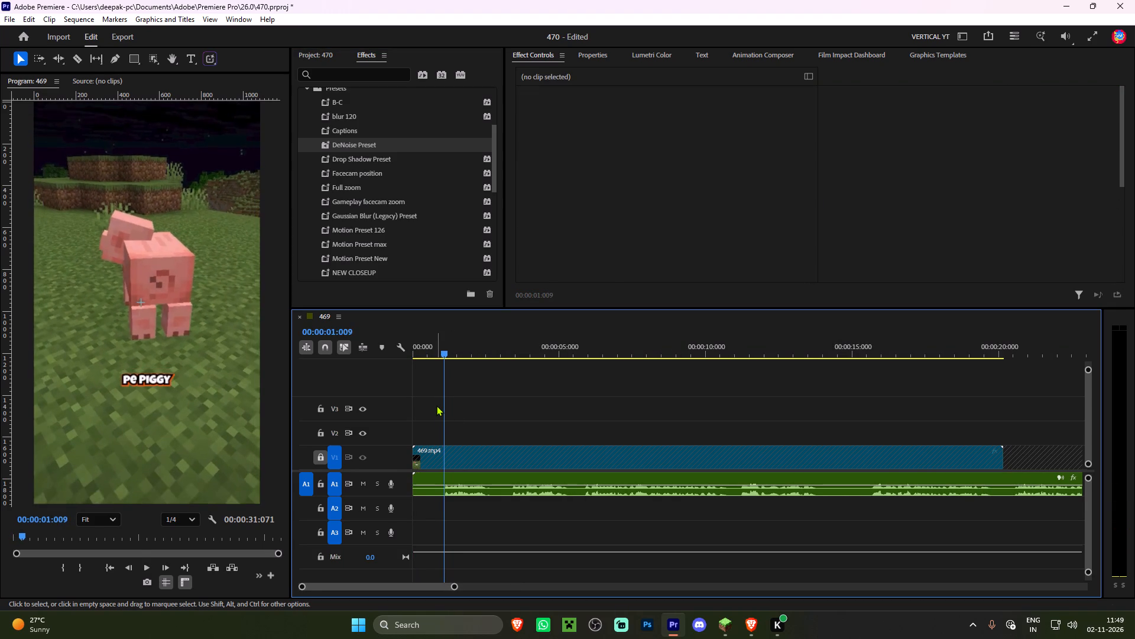
key(Left)
key(Left)
key(Left)
key(Left)
key(Left)
key(Left)
key(Left)
text(q)
Play the voice clip again and ripple-trim about the first 2 seconds off its start.
key(space)
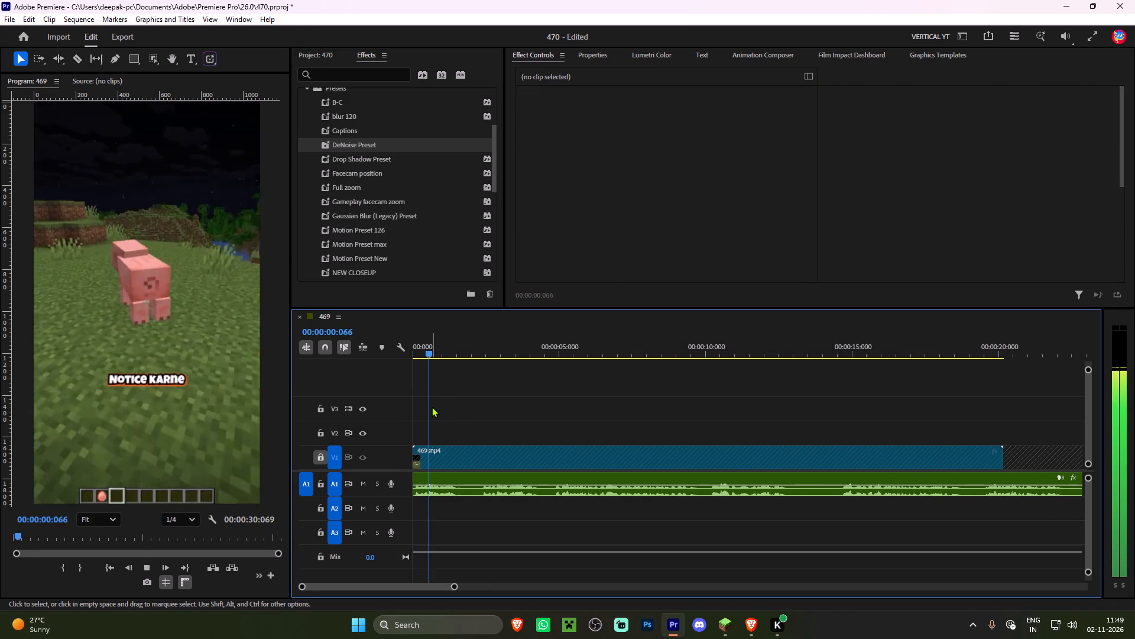
click(432, 406)
key(space)
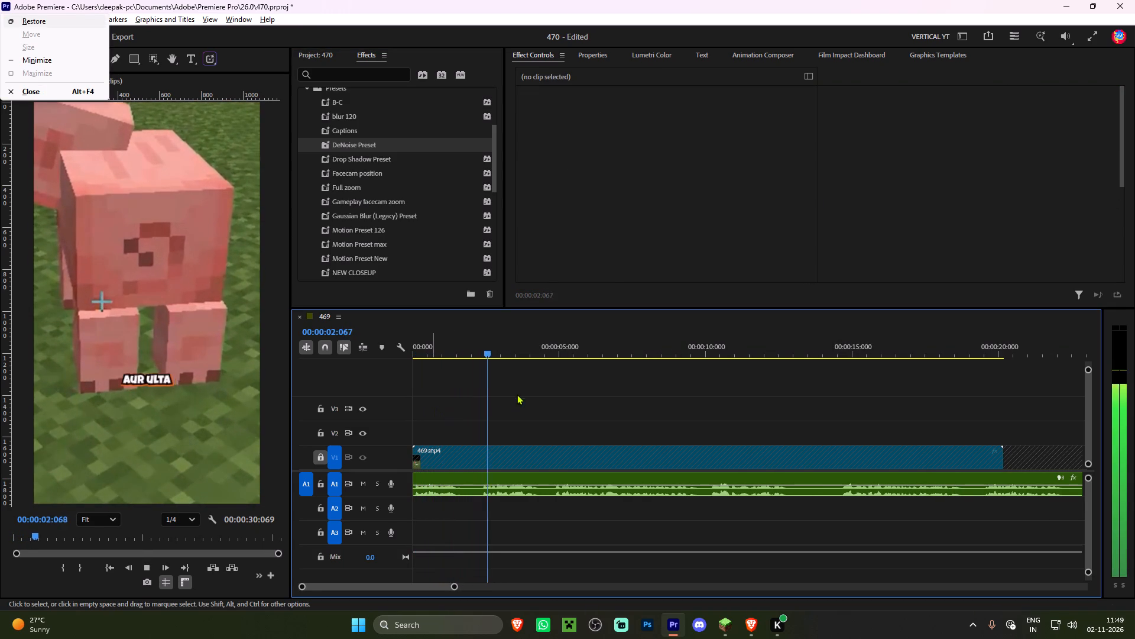
click(515, 392)
drag(486, 349, 482, 358)
key(q)
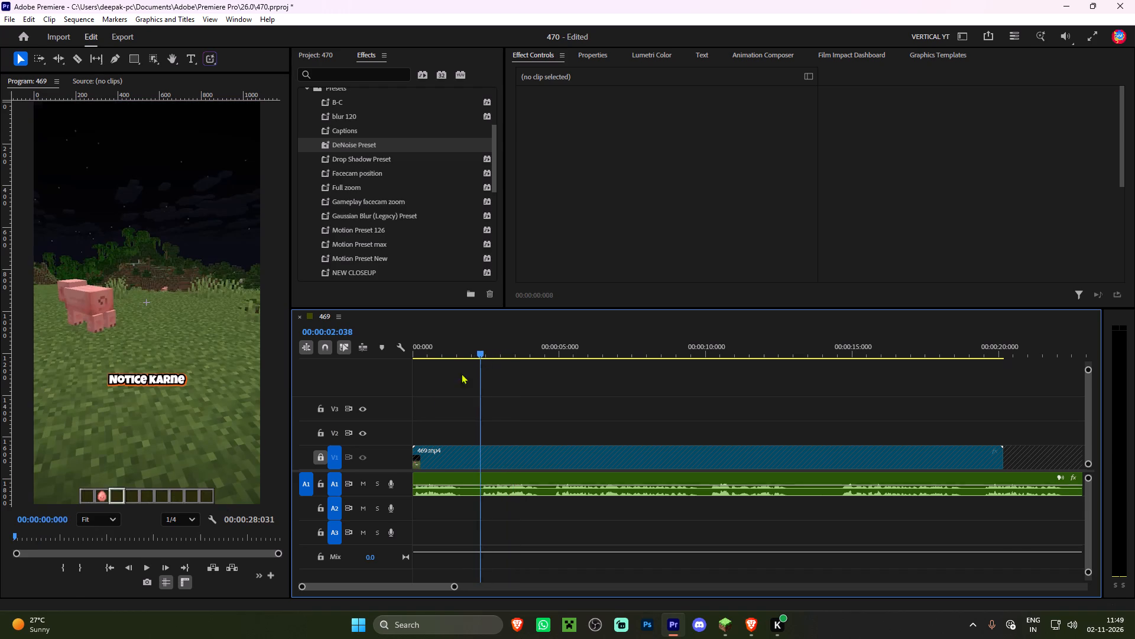
Set the Program monitor's playback resolution to Full.
click(174, 515)
click(183, 535)
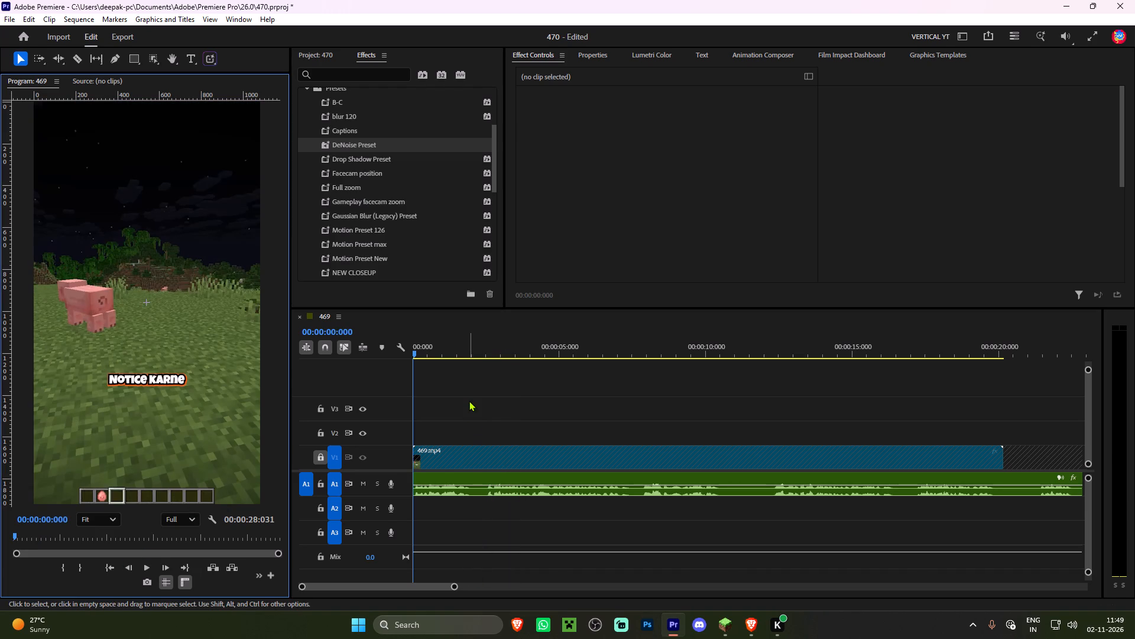
Split the voice clip after the first phrase at about 2 seconds and ripple-trim the short pause following the cut.
key(space)
click(469, 398)
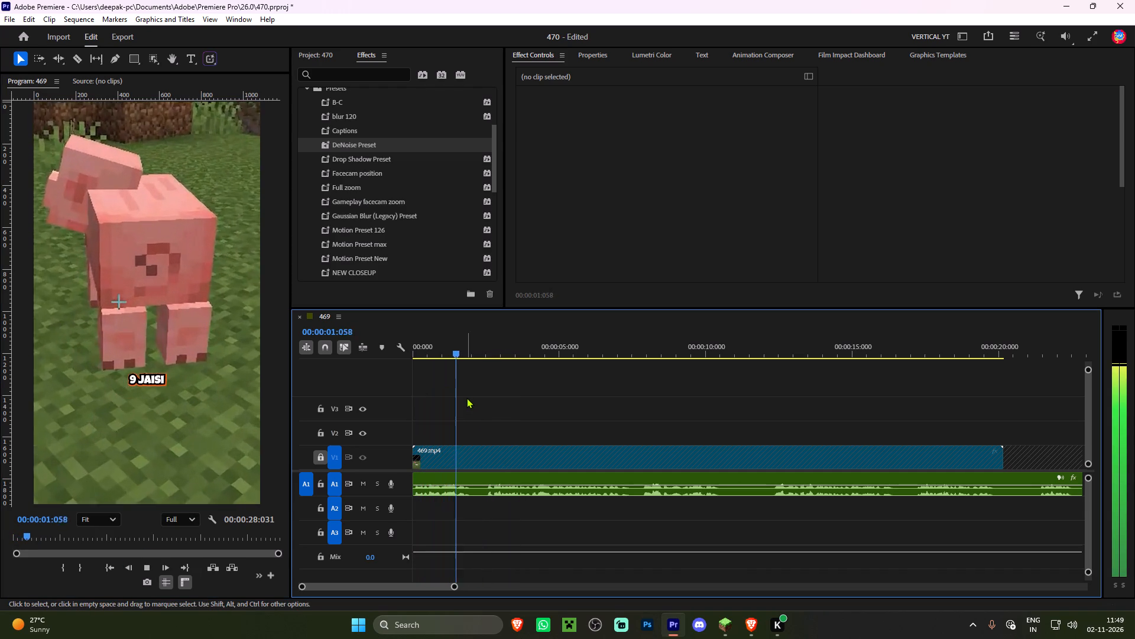
key(space)
key(ctrl+k)
key(space)
key(space)
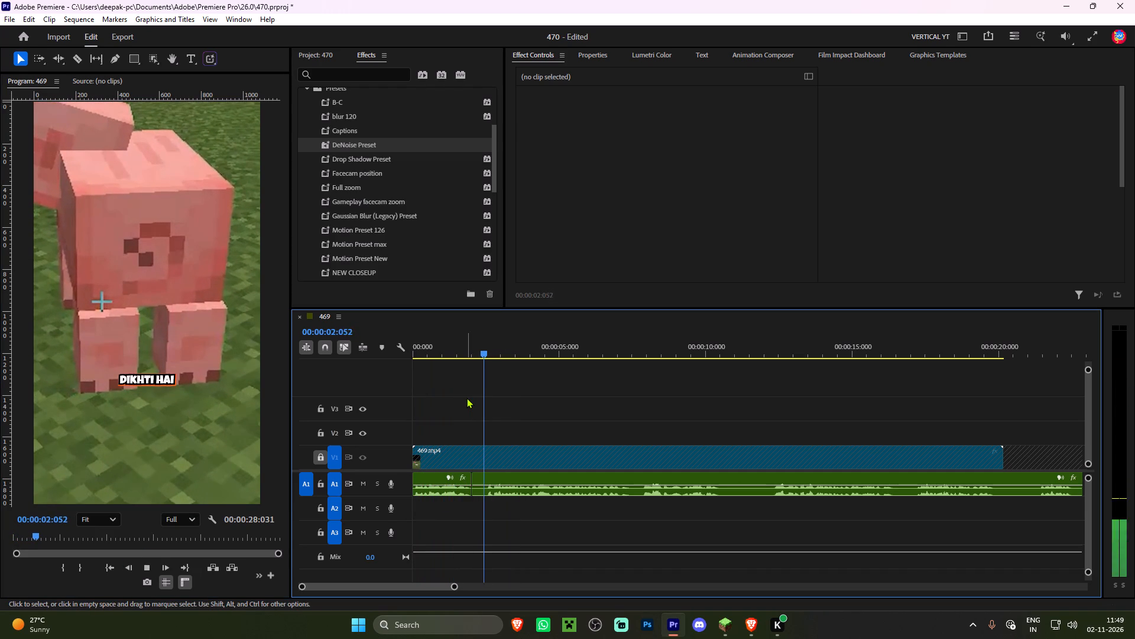
key(space)
key(space)
key(Left)
key(Left)
key(Left)
key(Left)
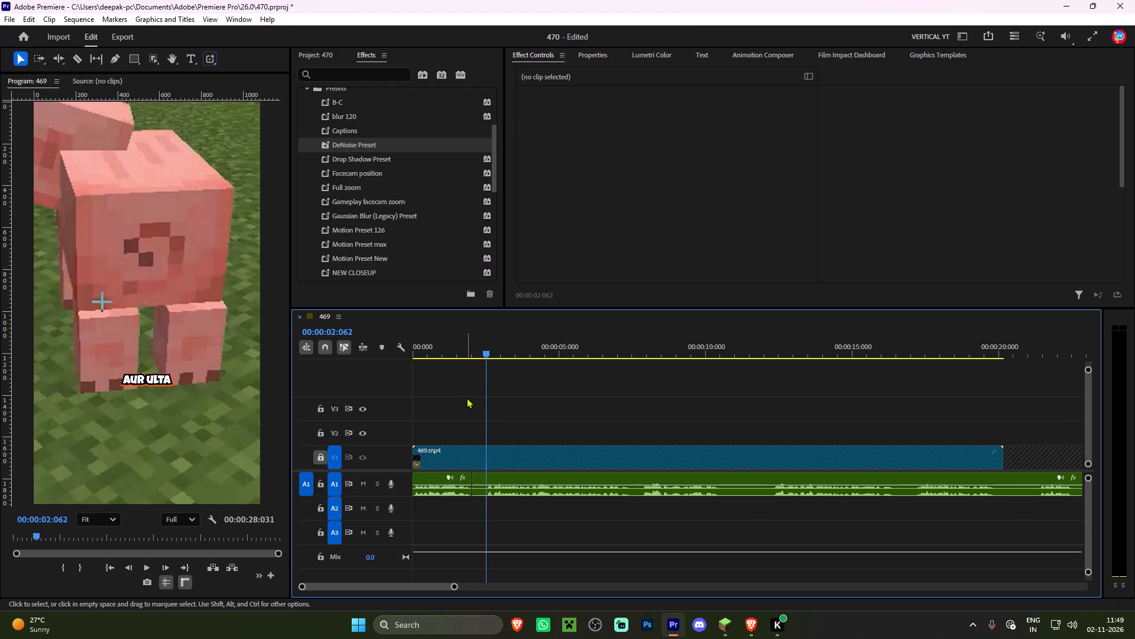
text(q)
Split the voice clip after the phrase ending at about 7 seconds and ripple-trim the short pause before the next phrase.
key(space)
click(466, 398)
alt+scroll(466, 398, down, 2)
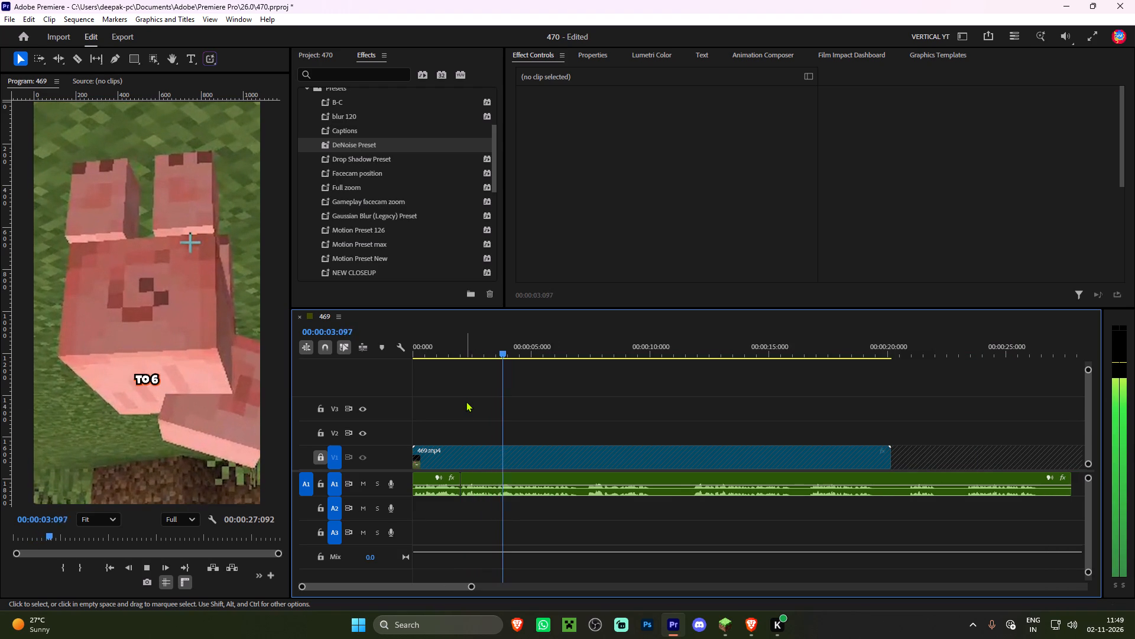
scroll(458, 449, down, 1)
alt+scroll(569, 435, up, 4)
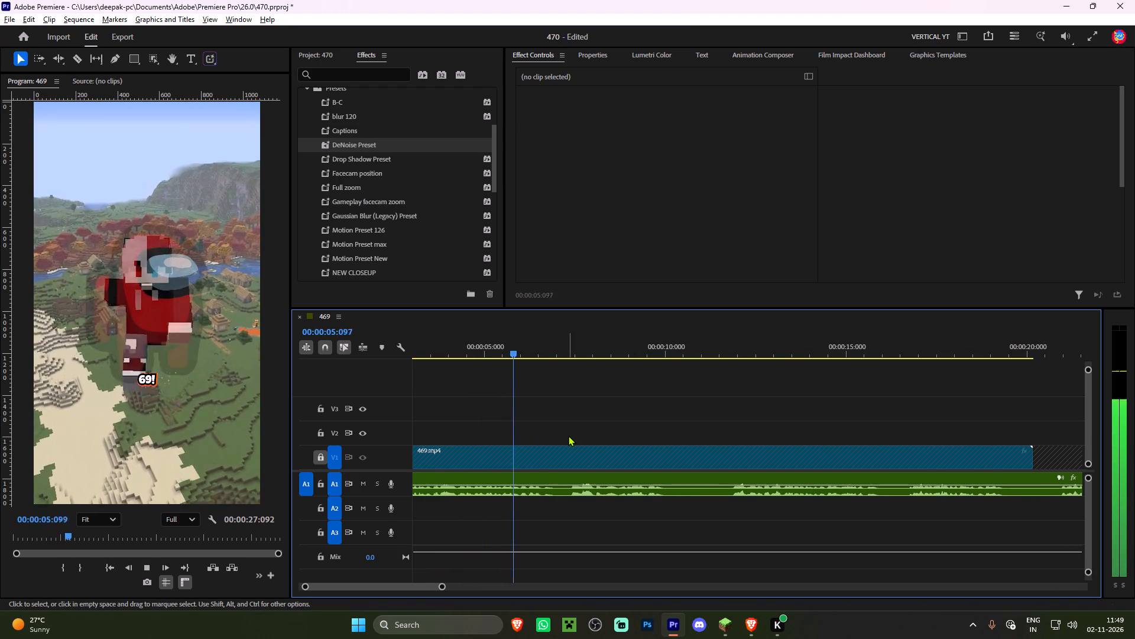
key(space)
key(ctrl+k)
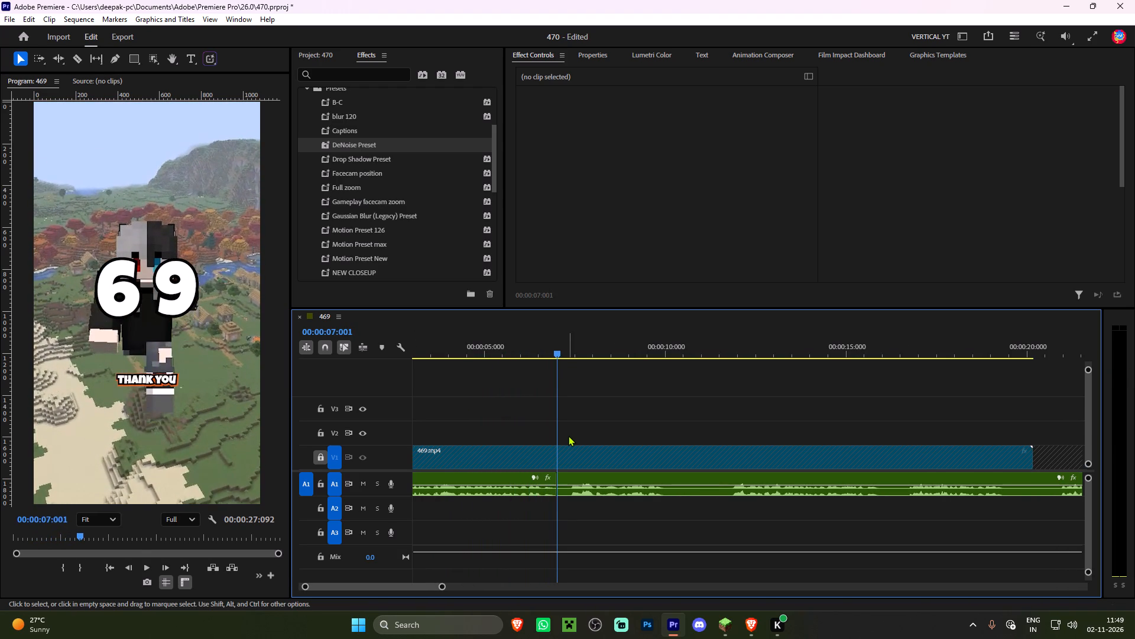
key(space)
key(space)
key(space)
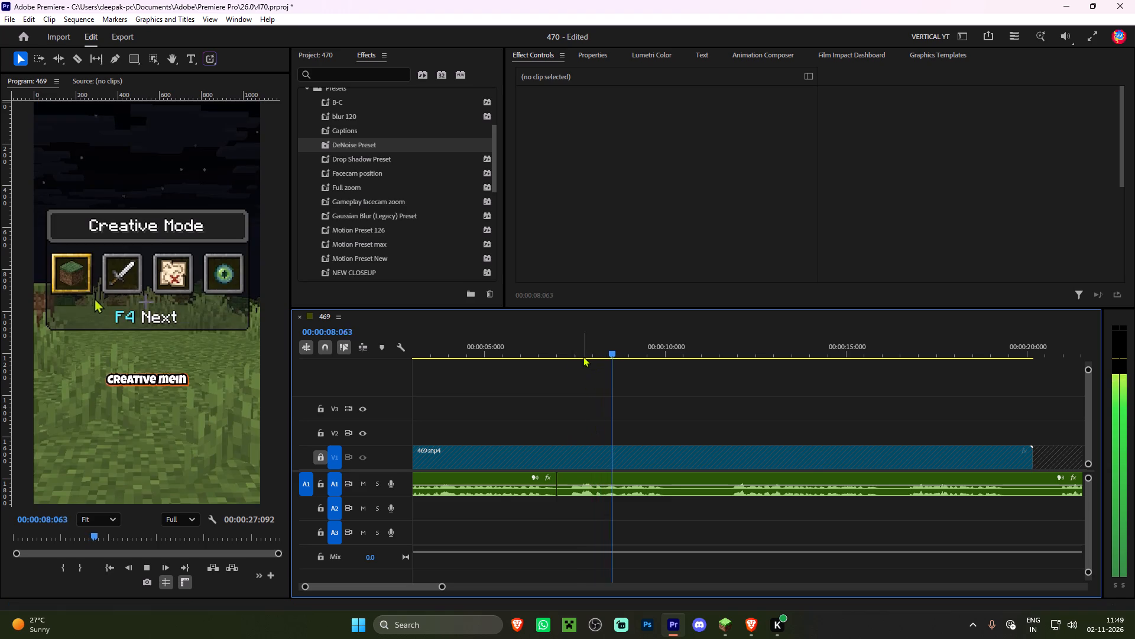
click(570, 351)
text(q)
Split the voice clip again at about 00:00:09:100 and ripple-trim the pause before the next spoken phrase, about 1.6 seconds.
key(space)
click(594, 382)
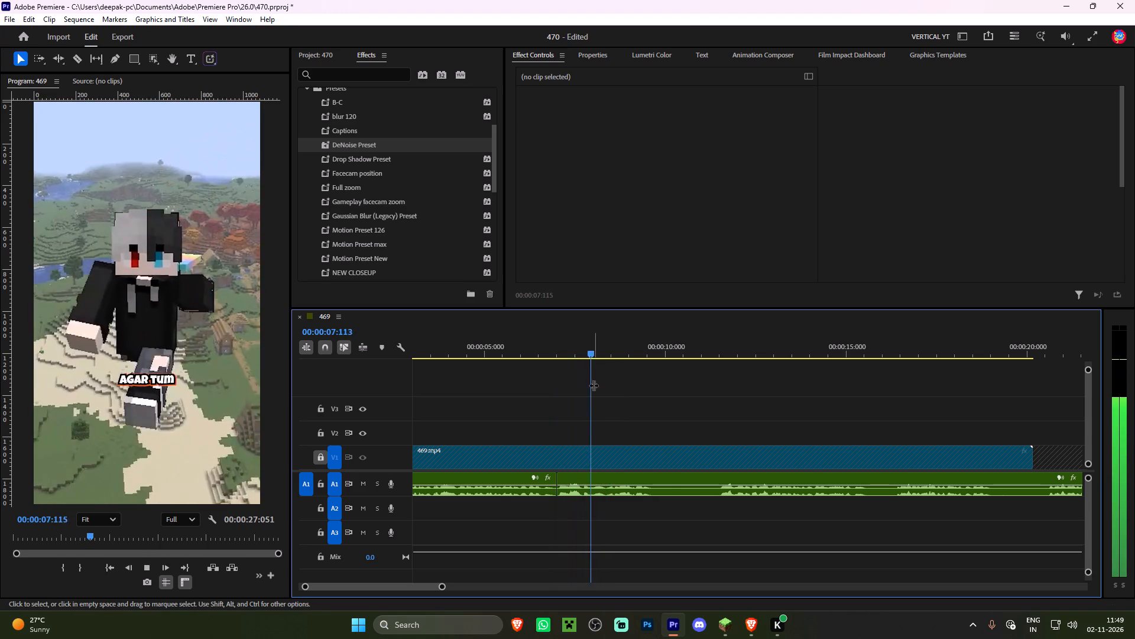
key(space)
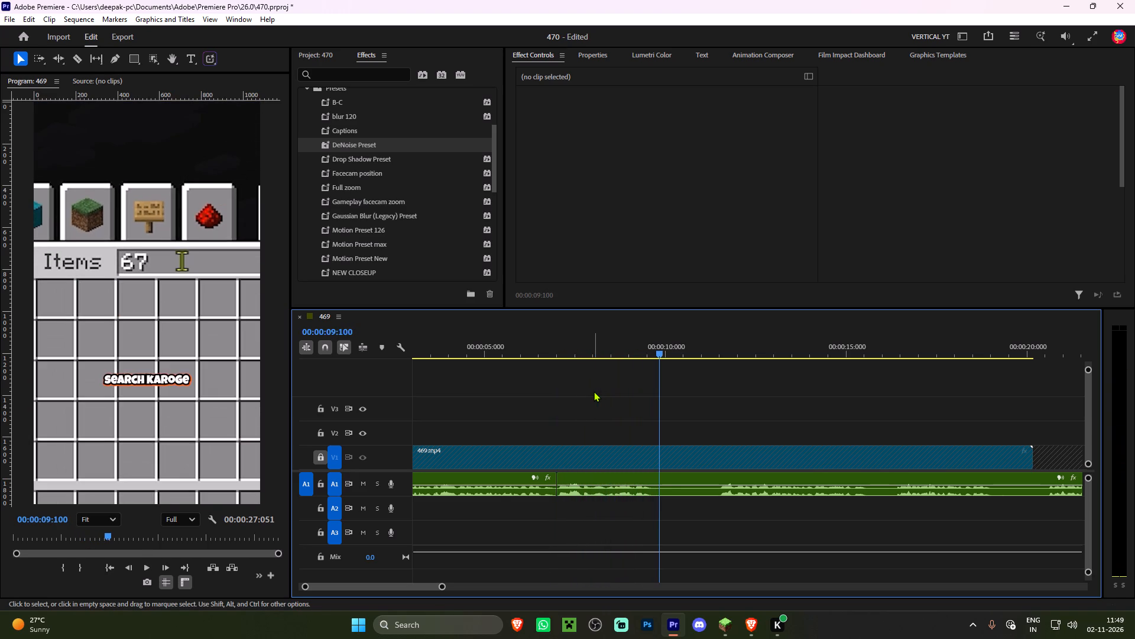
key(ctrl+k)
key(space)
alt+scroll(594, 391, down, 2)
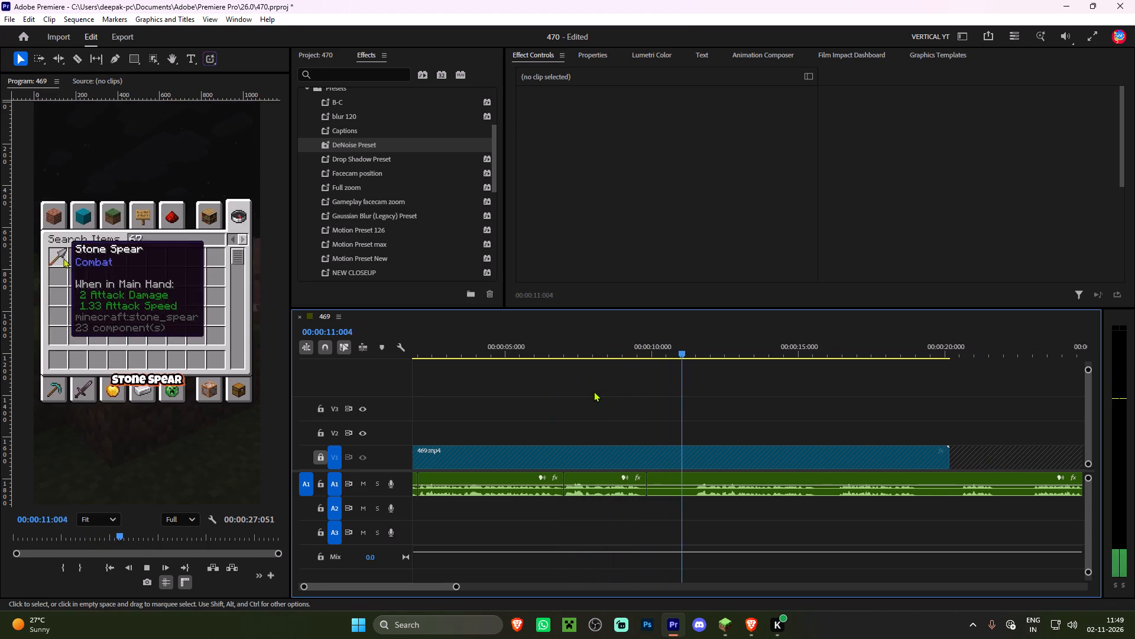
drag(696, 350, 696, 356)
key(q)
Split the voice clip at 00:00:14:004 and ripple-trim everything from there up to the last phrase starting at about 21 seconds.
key(space)
click(690, 393)
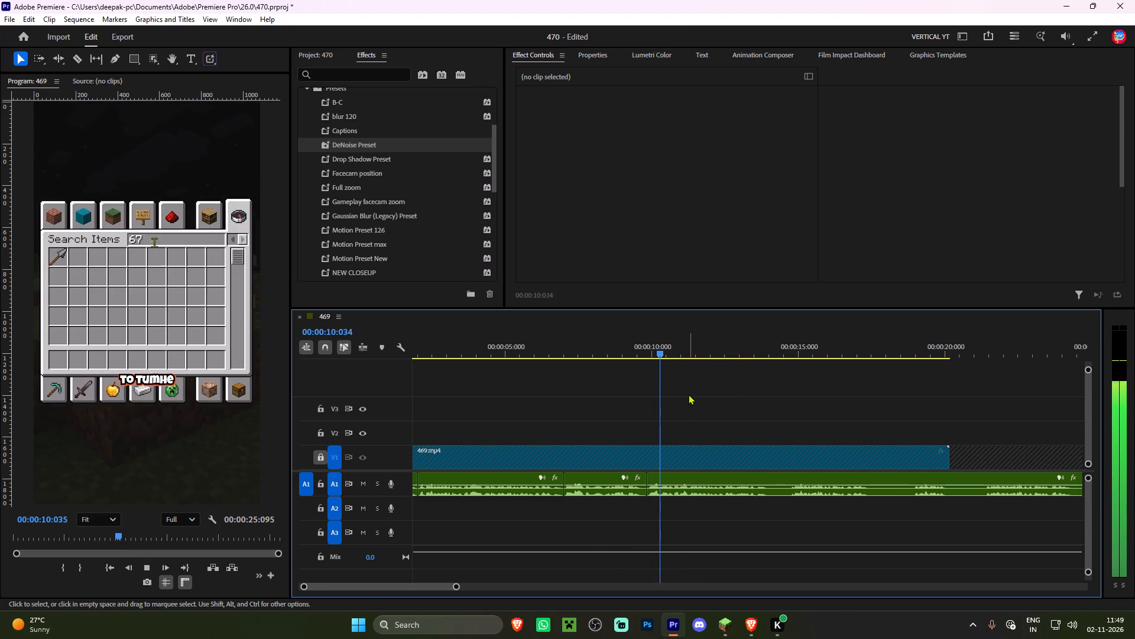
alt+scroll(687, 394, down, 5)
scroll(669, 392, down, 3)
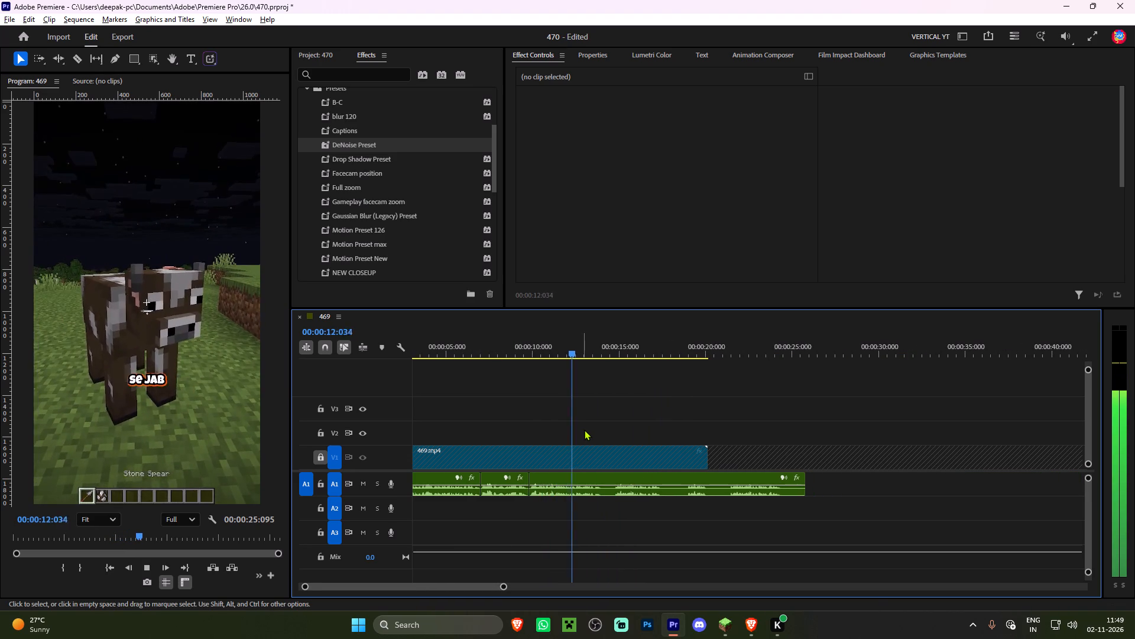
alt+scroll(588, 430, up, 6)
scroll(589, 431, down, 1)
key(space)
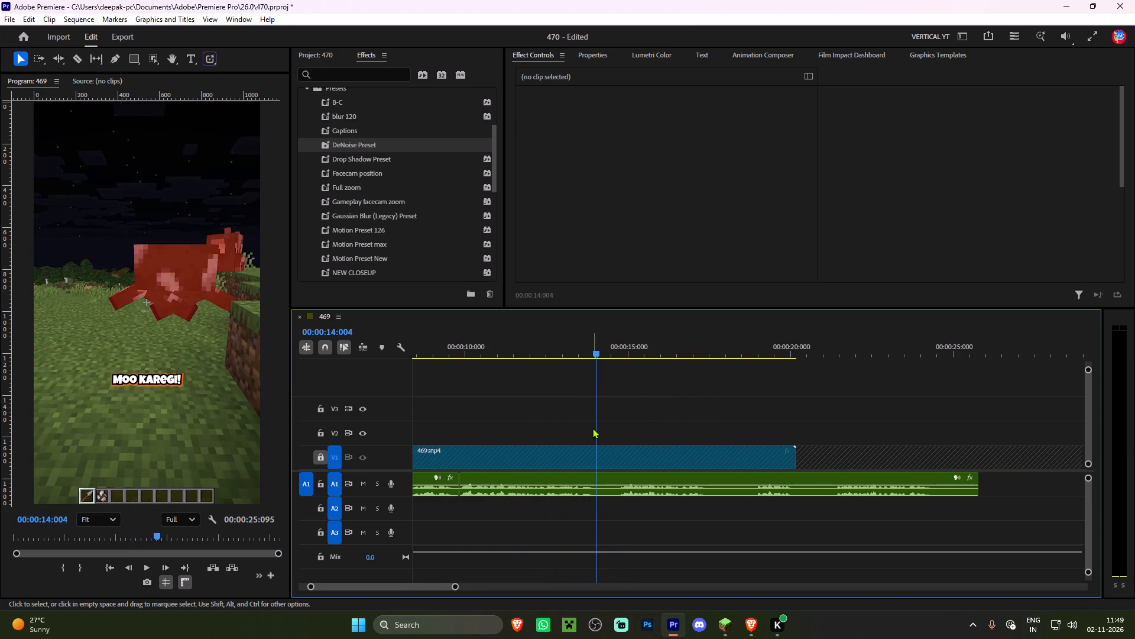
key(ctrl+k)
key(space)
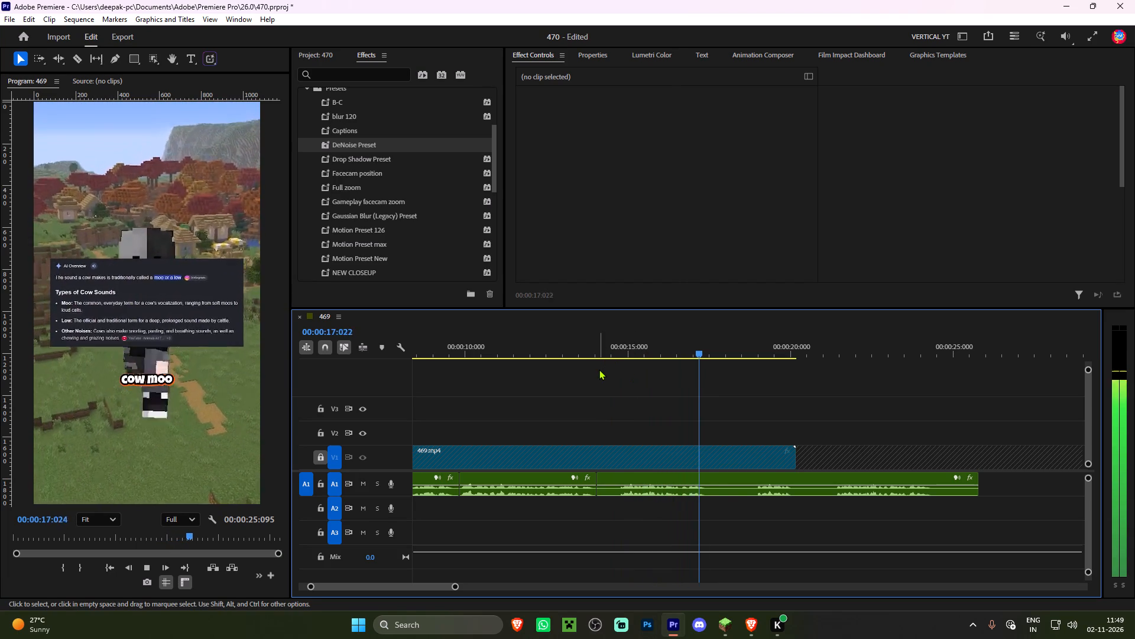
drag(834, 350, 834, 356)
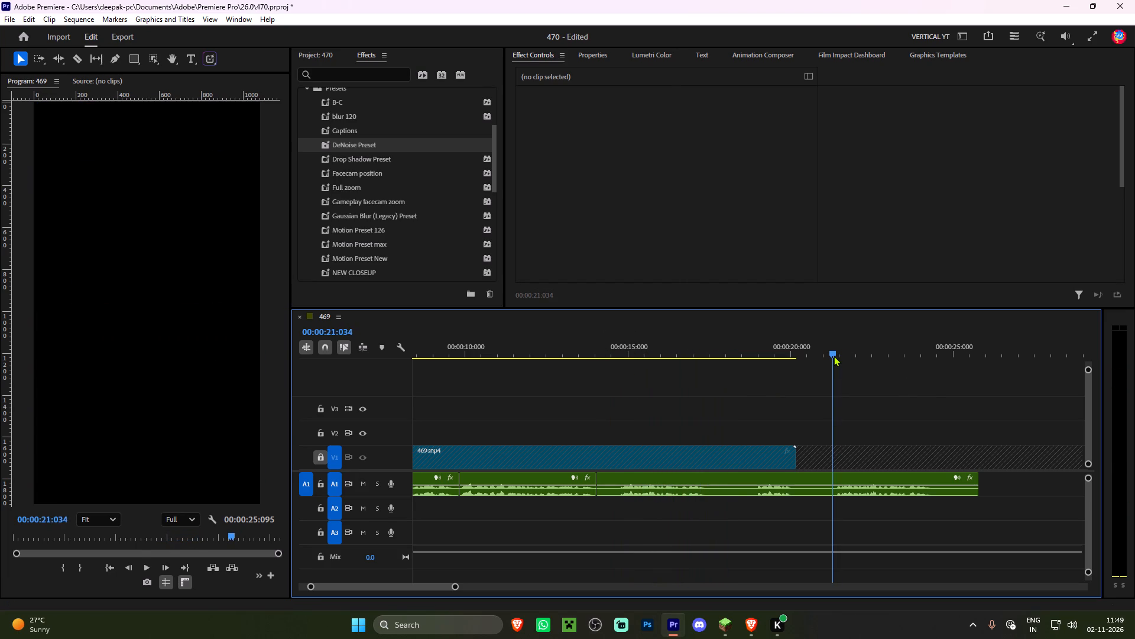
drag(834, 356, 837, 356)
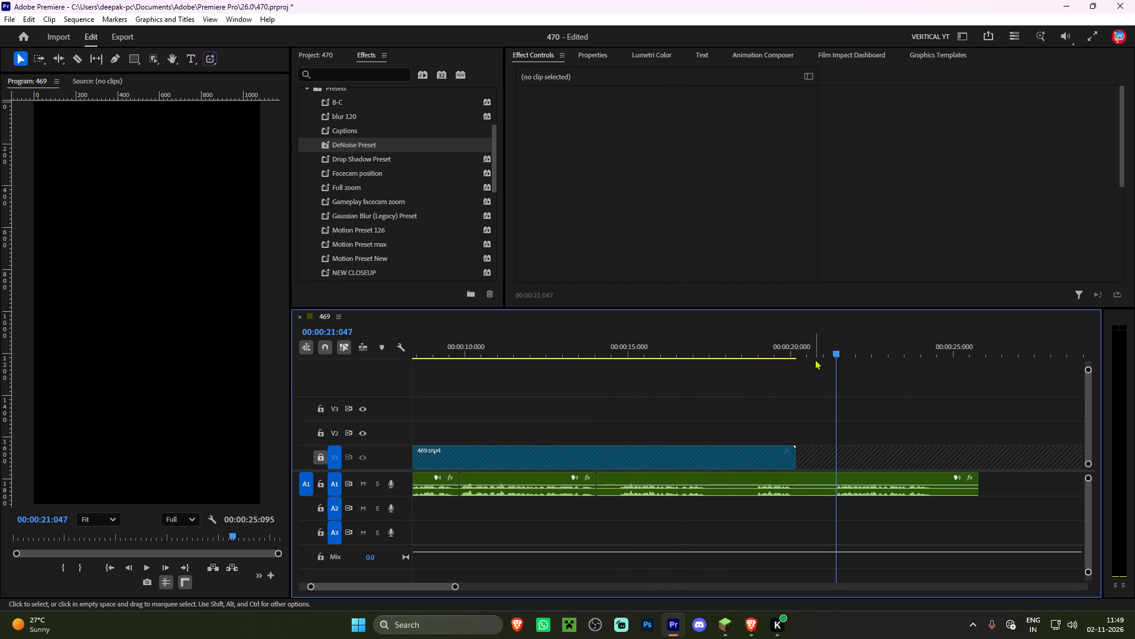
key(Left)
key(Left)
key(Left)
text(q)
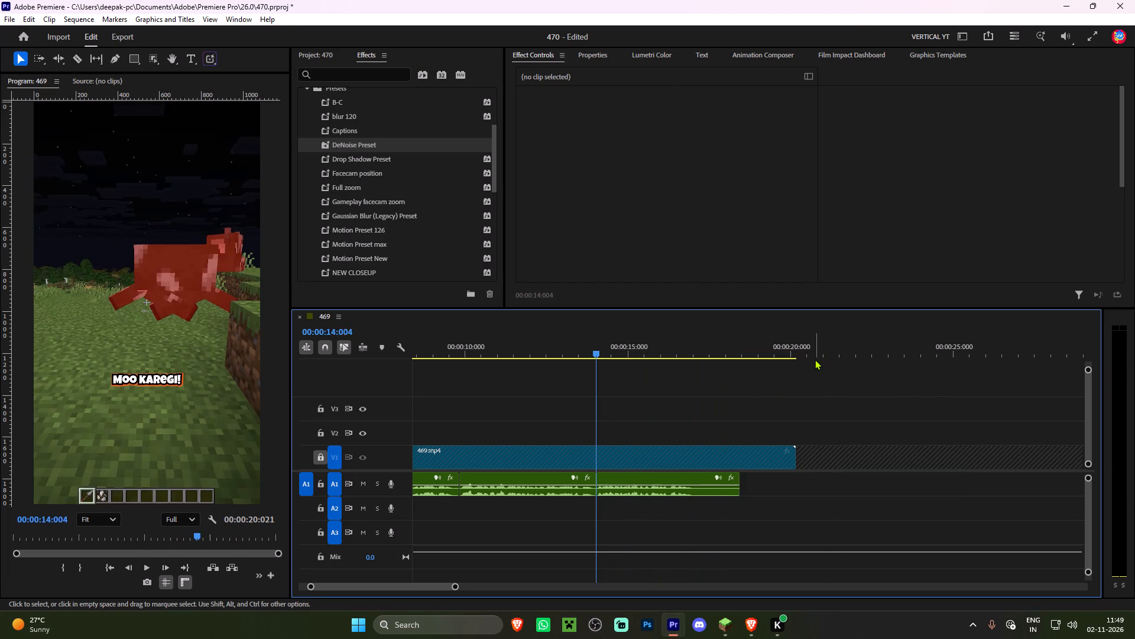
Play the last phrase, ripple-trim the leftover tail of the voice-over from 00:00:17:005, and save the project.
key(space)
click(683, 395)
alt+scroll(683, 395, down, 3)
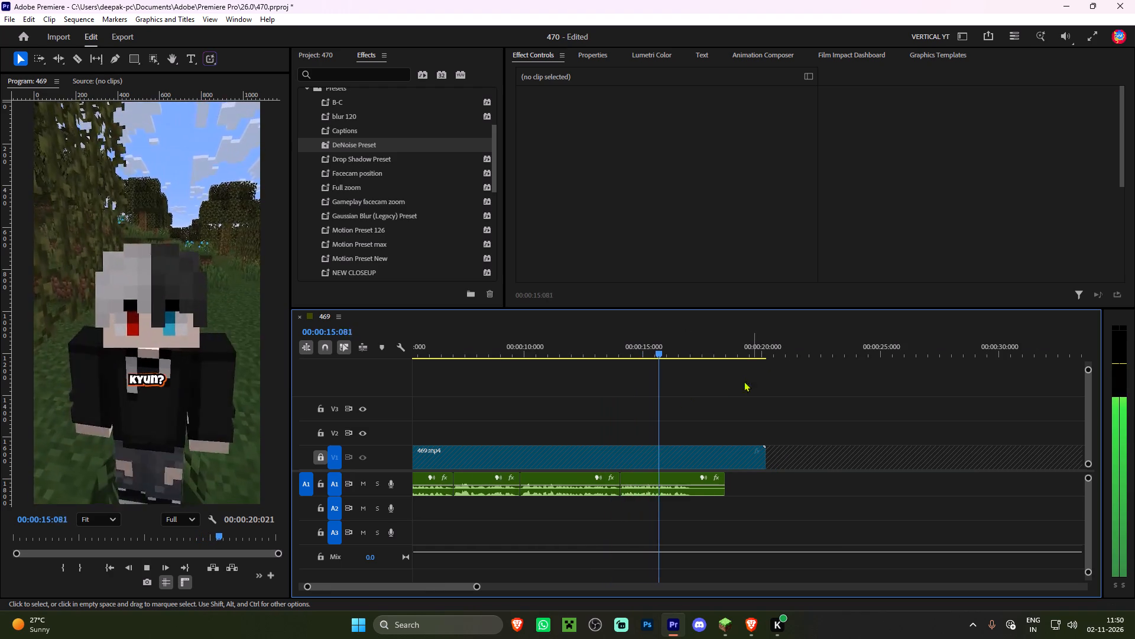
alt+scroll(702, 396, up, 3)
key(space)
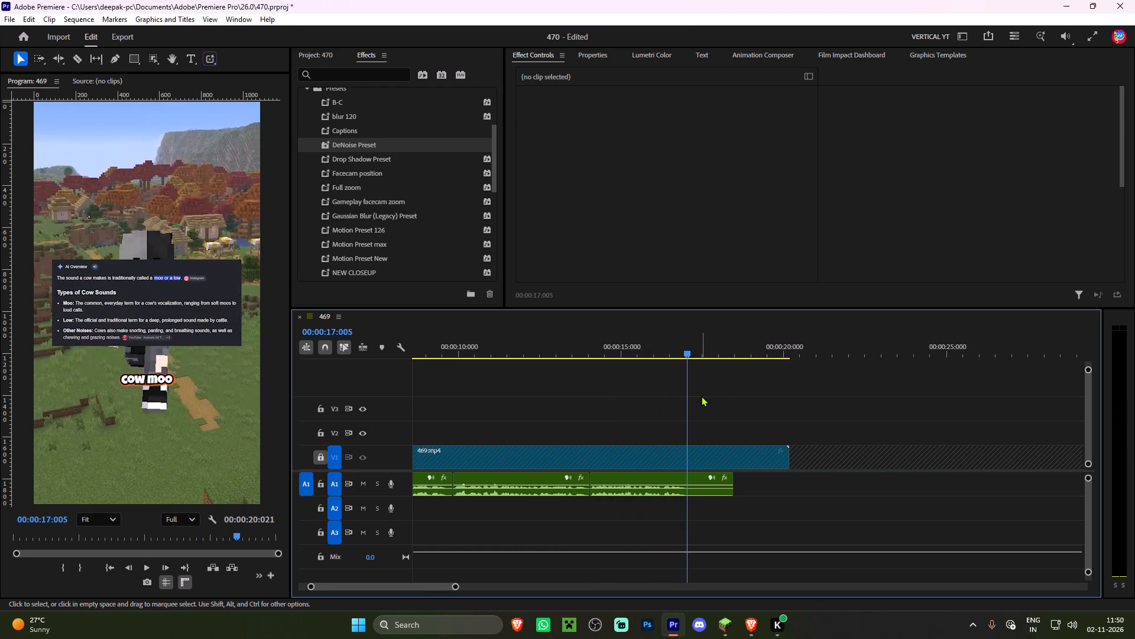
key(w)
key(ctrl+s)
key(ctrl+s)
key(ctrl+s)
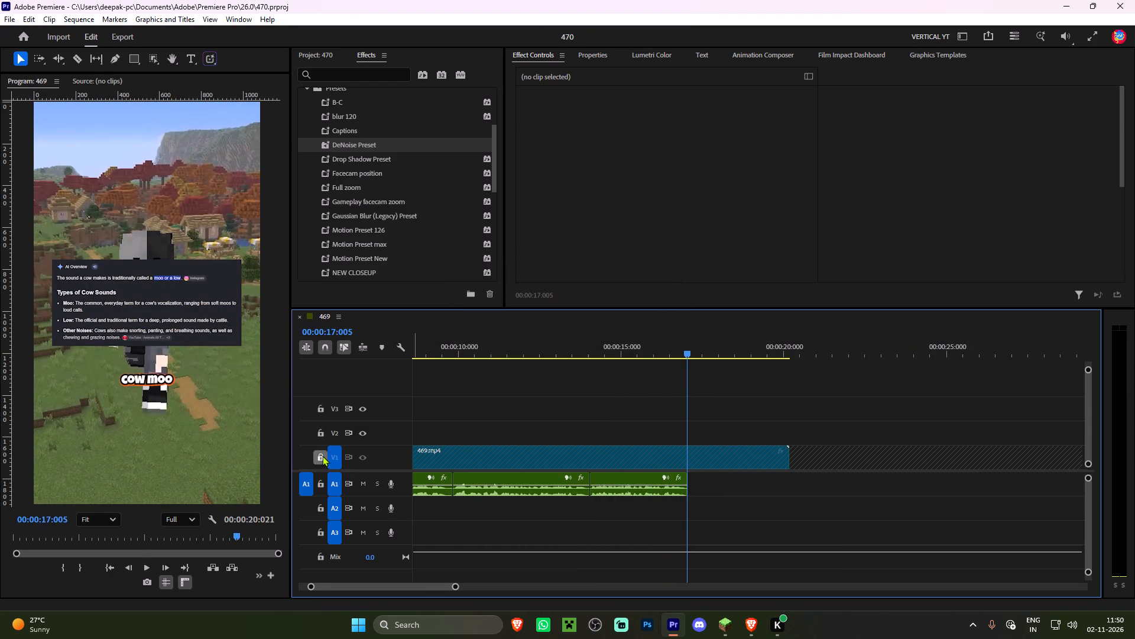
Unlock video track V1 and remove the old 469.mp4 clip from the timeline.
click(322, 456)
click(520, 448)
right_click(515, 448)
click(557, 75)
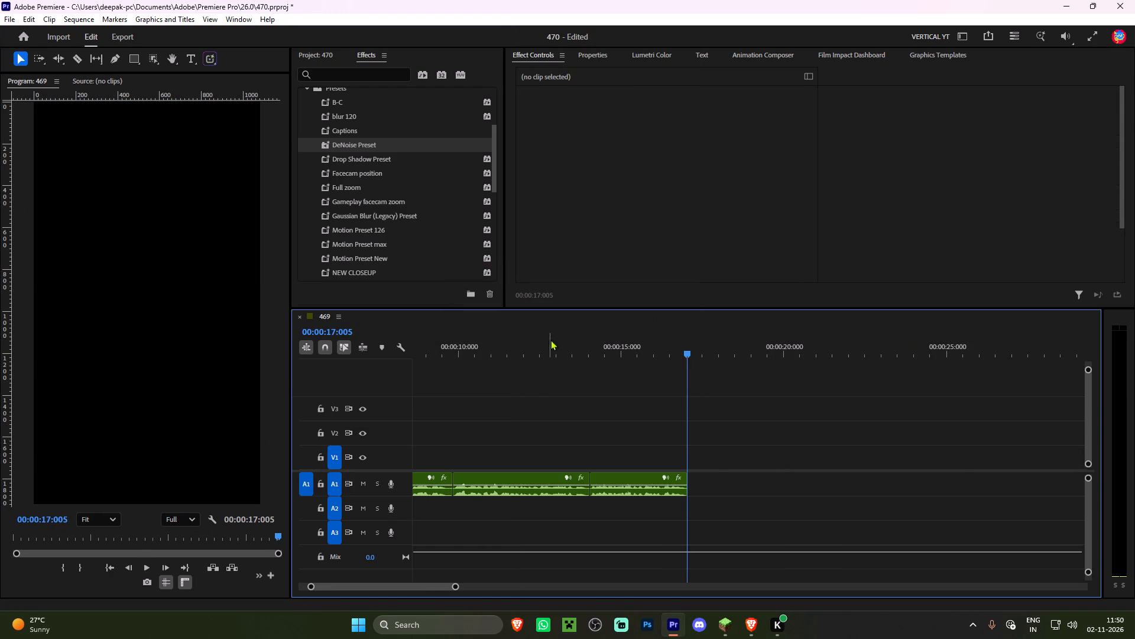
Return to the sequence start and import the Pokemon Fire Red and Leaf Green Lavender Town music track from the Music folder.
drag(565, 341, 354, 346)
click(306, 51)
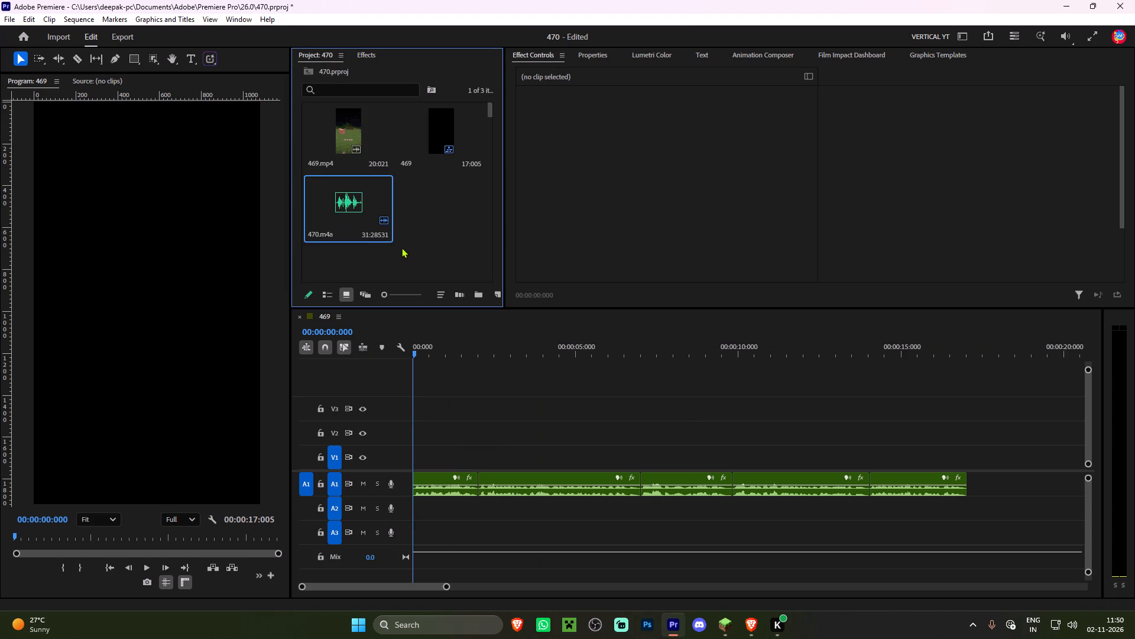
double_click(401, 247)
click(56, 237)
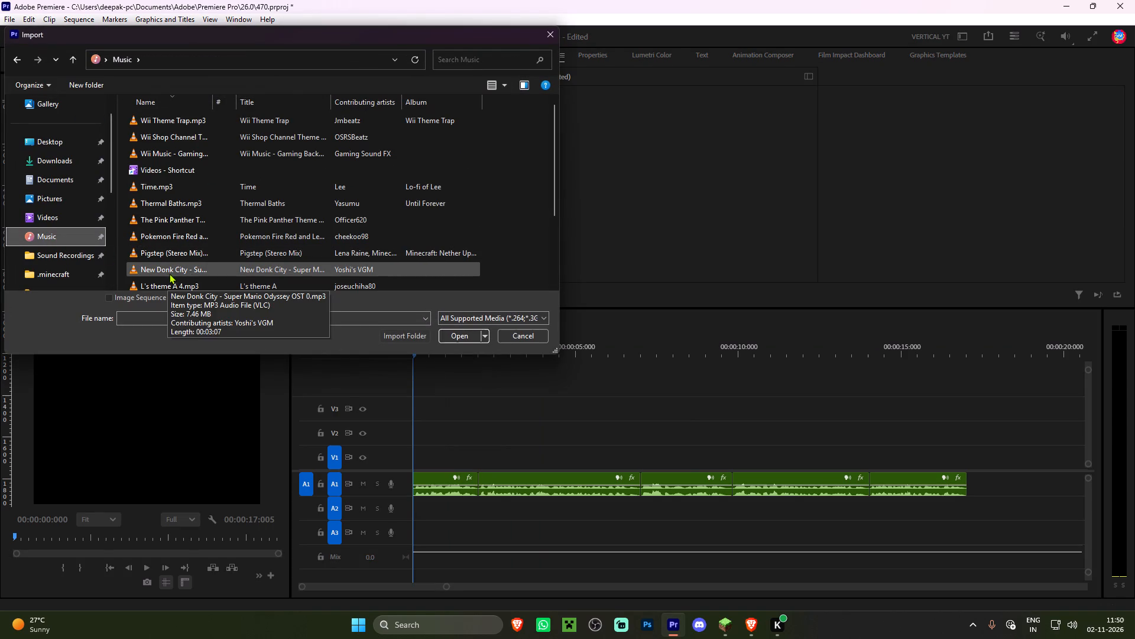
double_click(172, 240)
Place the Lavender Town music on track A2, trim about 0.8 seconds off its start, and align it to the sequence start.
double_click(432, 190)
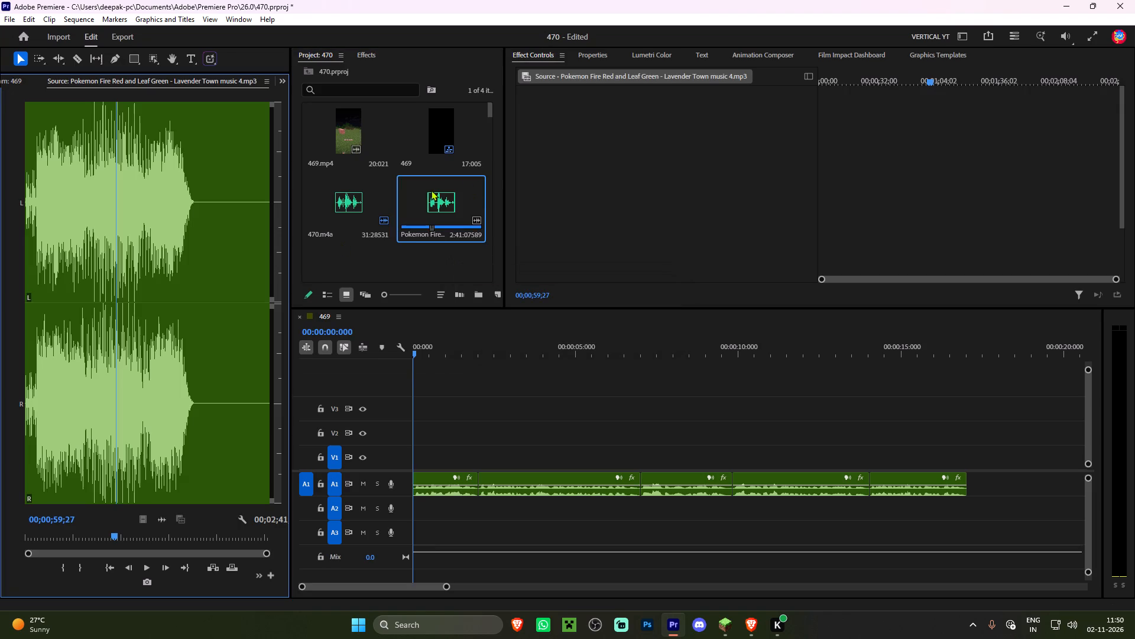
drag(430, 191, 414, 510)
drag(414, 503, 440, 503)
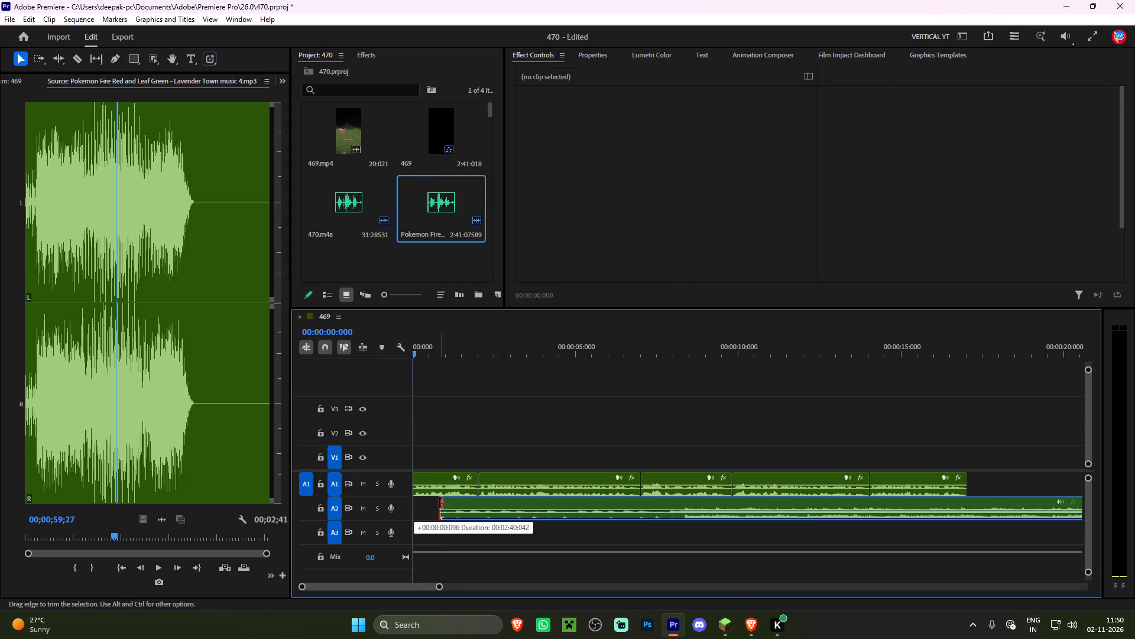
drag(440, 503, 439, 502)
drag(458, 502, 414, 501)
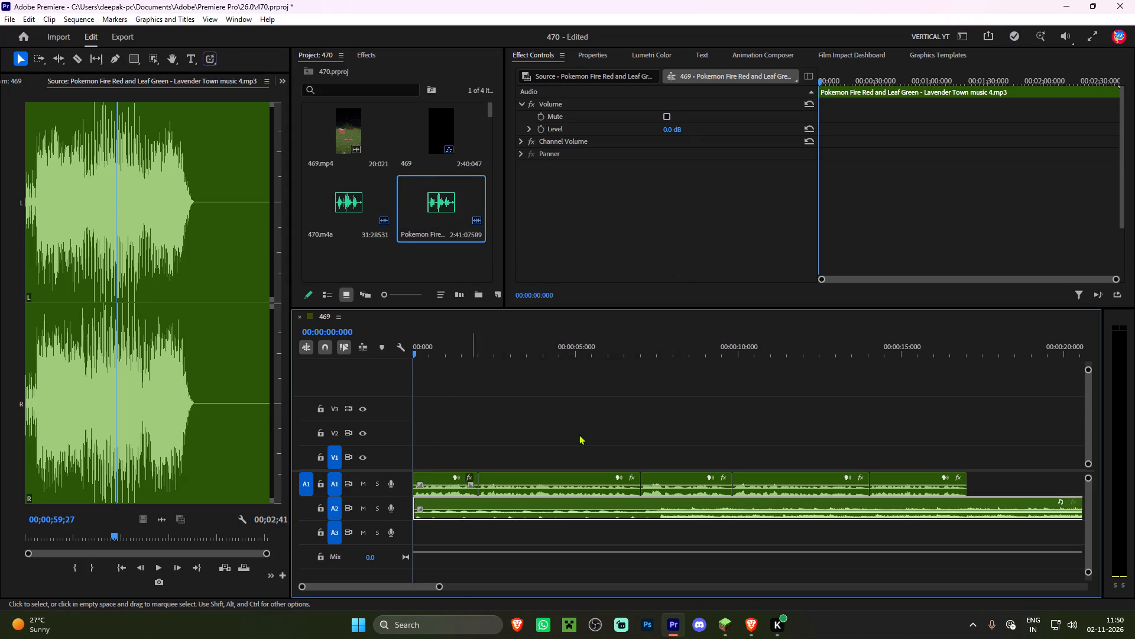
Set the music clip's volume level to -15 dB and play the mix with the voice-over.
click(666, 128)
text(-15)
key(Return)
key(space)
click(499, 369)
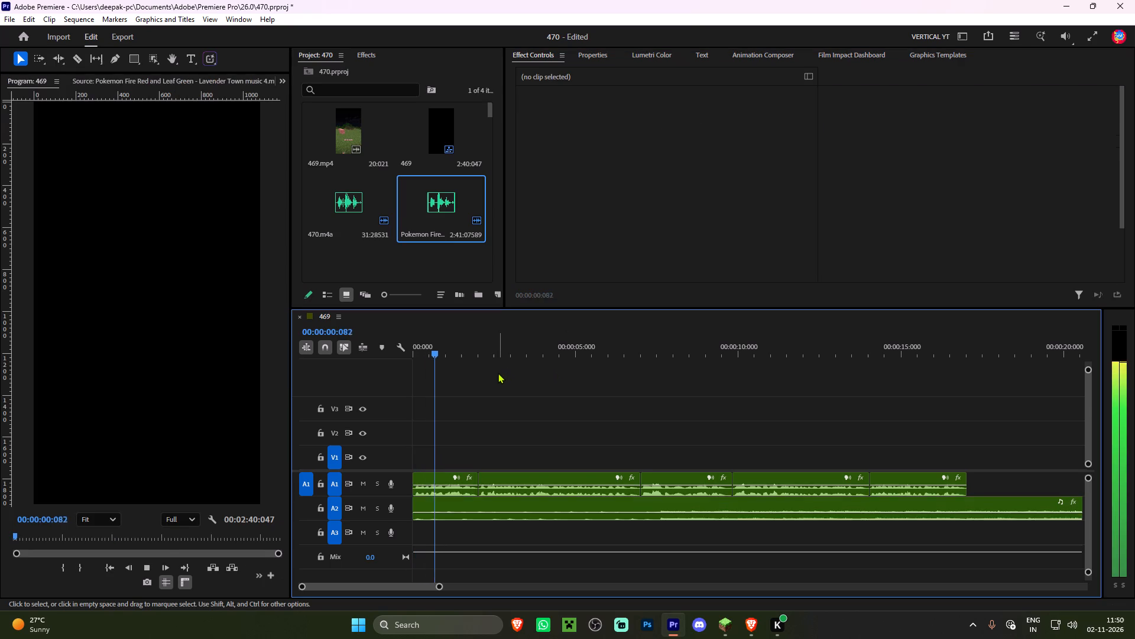
alt+scroll(498, 373, down, 7)
alt+scroll(513, 390, up, 4)
scroll(511, 391, up, 6)
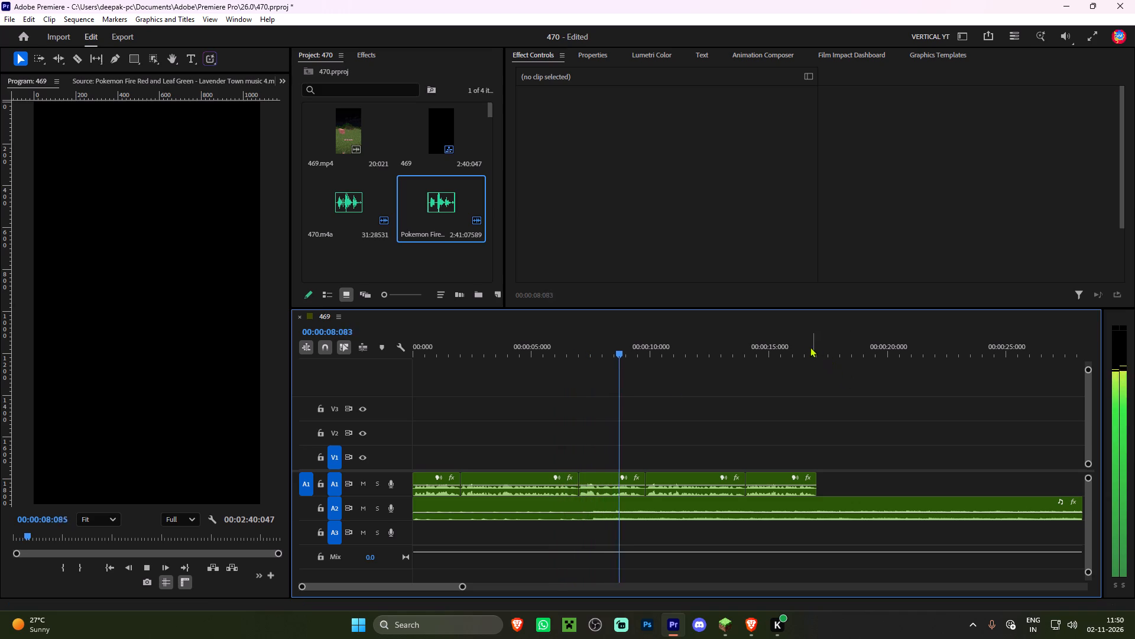
Trim the music on A2 to end with the voice-over at 00:00:17:005 and save the project.
shift+drag(806, 346, 816, 349)
key(w)
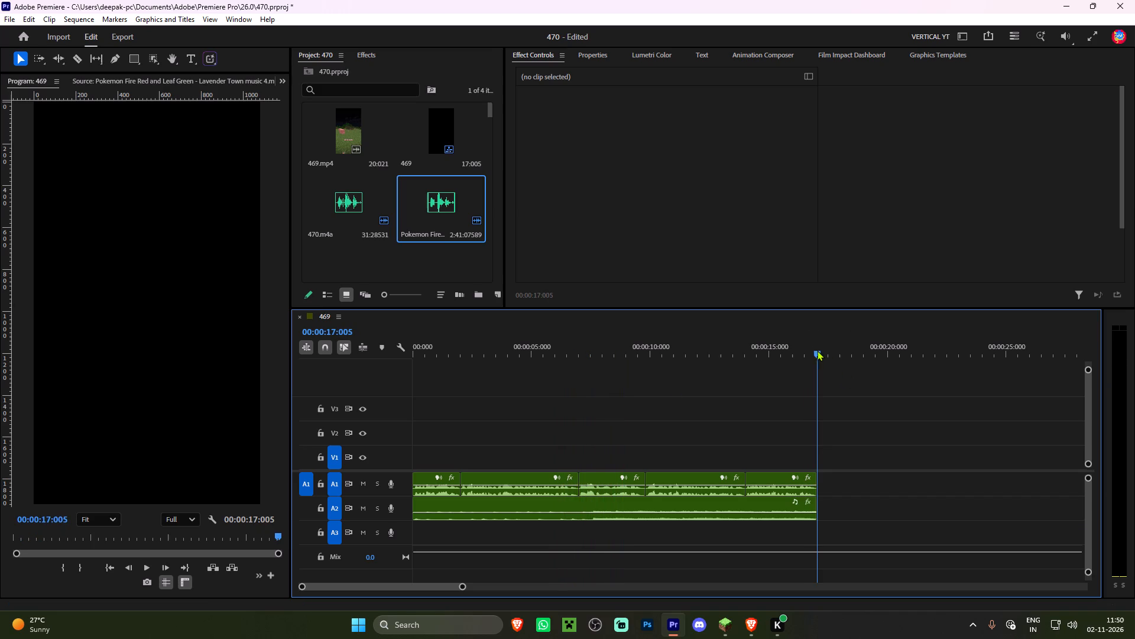
key(ctrl+s)
key(ctrl+s)
key(ctrl+s)
key(ctrl+s)
Play the opening two seconds of audio, return to the start, and import the Minecraft 2026.09.25 - 13.43.48.01 recording from Game Captures.
drag(546, 347, 368, 347)
key(space)
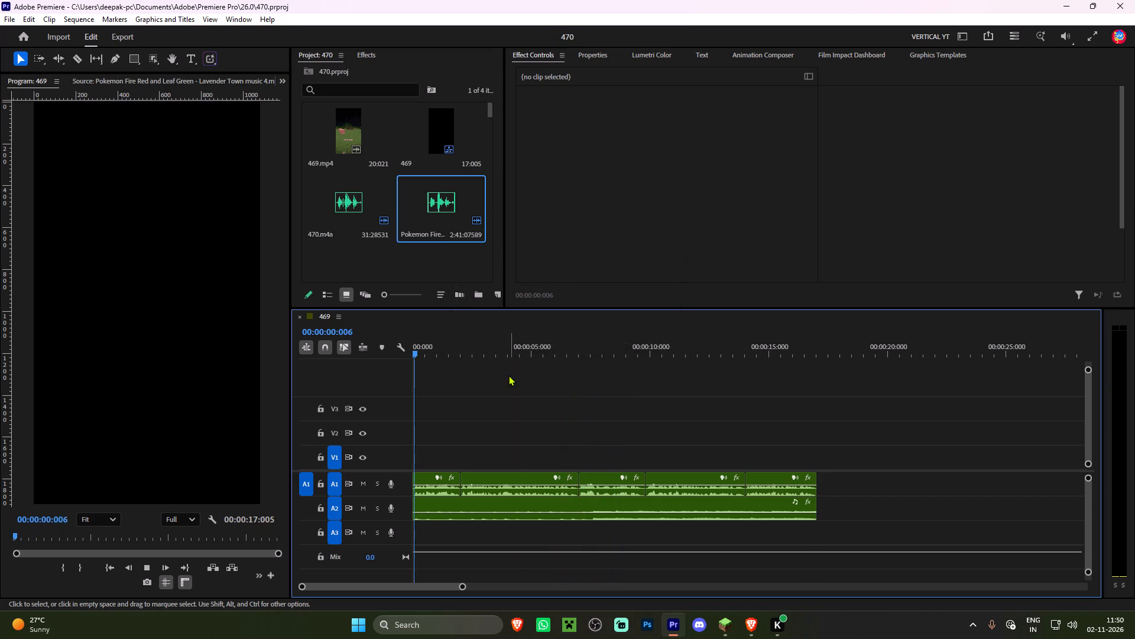
alt+scroll(492, 398, up, 10)
key(space)
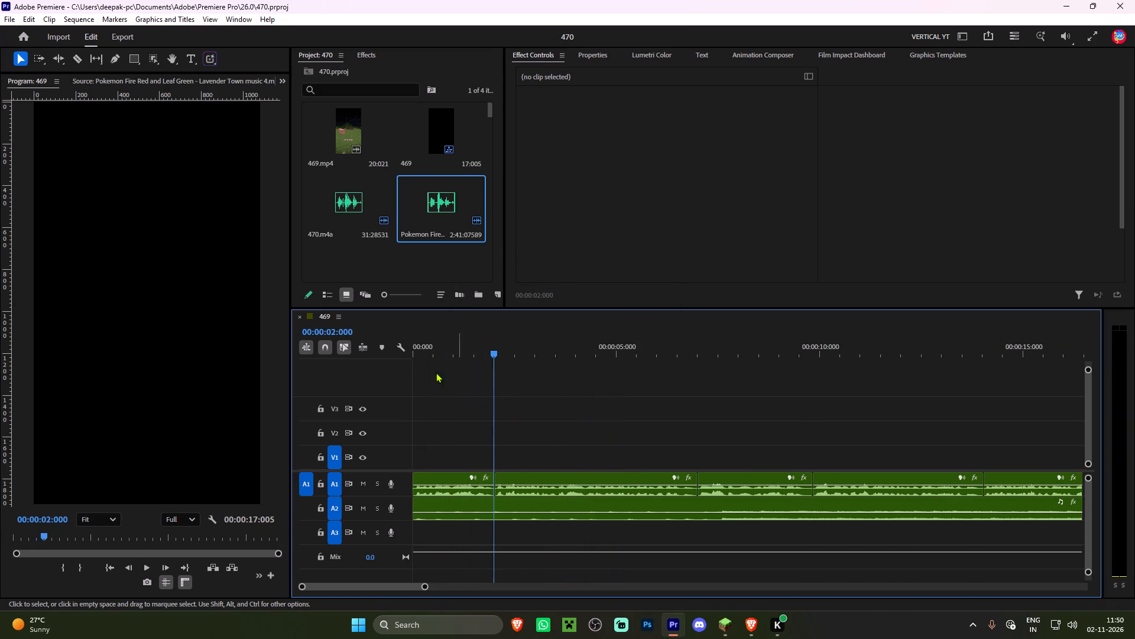
drag(432, 344, 397, 346)
double_click(376, 248)
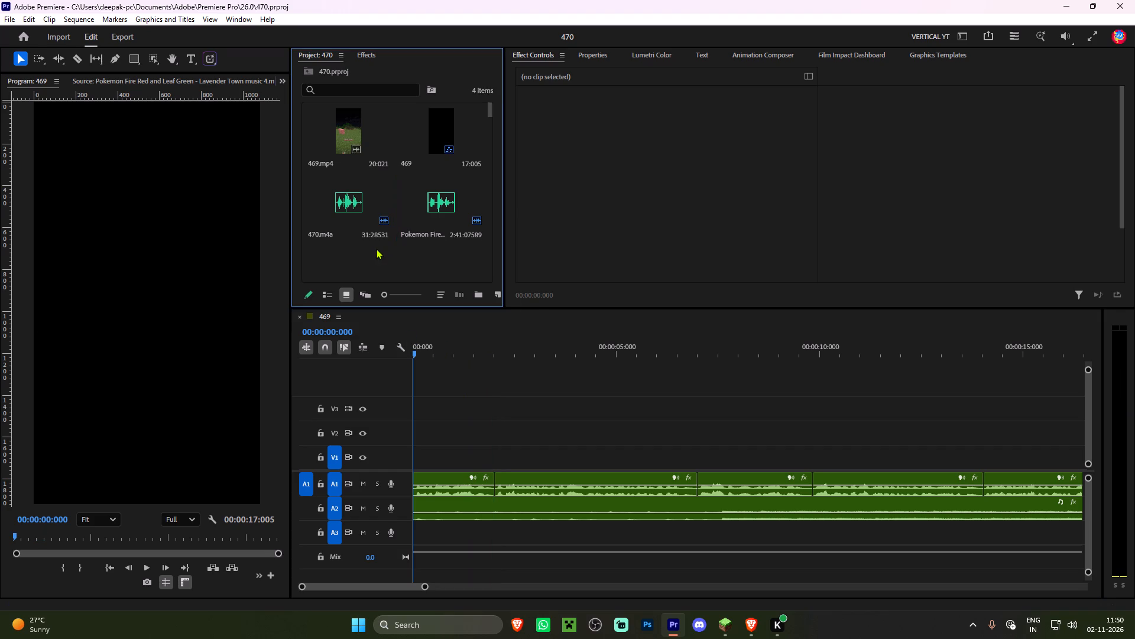
click(54, 219)
double_click(431, 133)
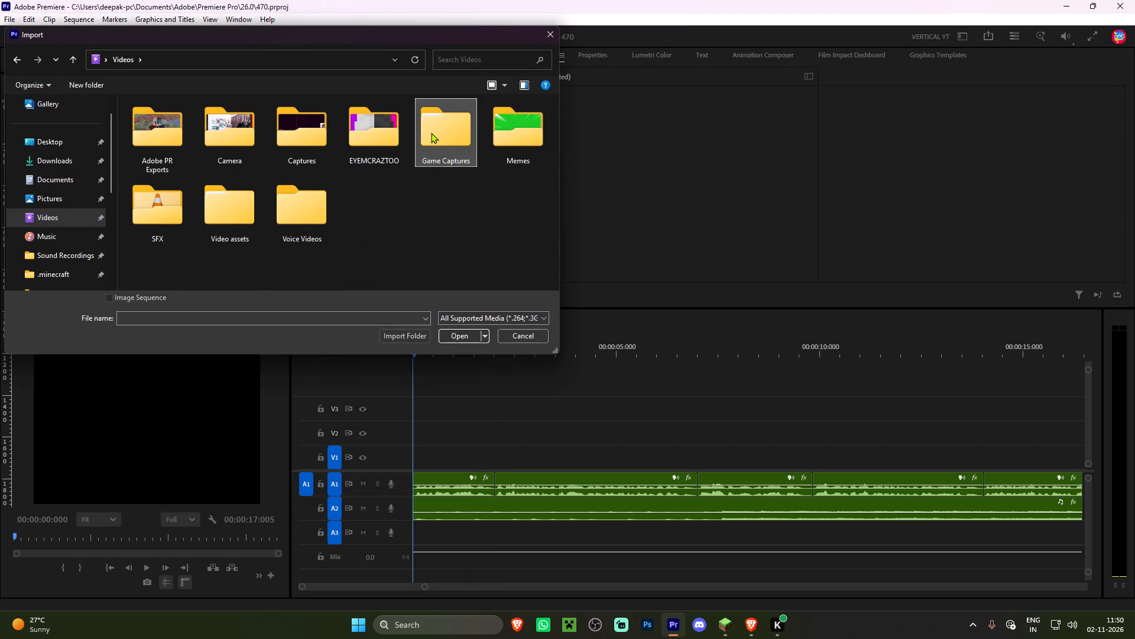
double_click(238, 125)
double_click(344, 175)
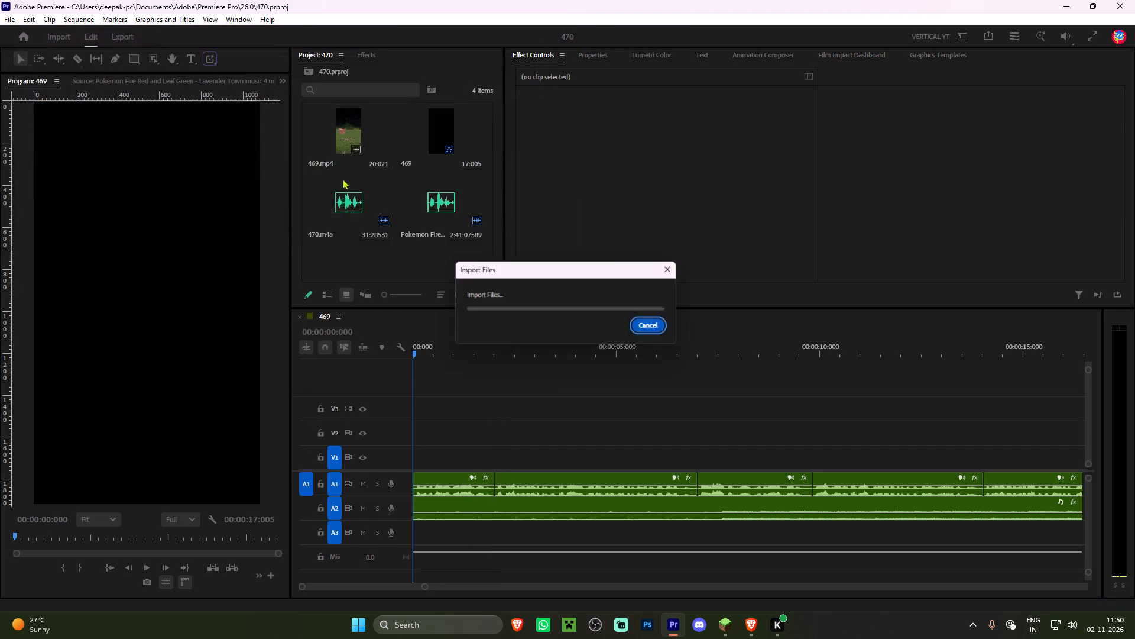
Preview the Minecraft recording in the Source monitor and mark a range about 1.2 seconds long starting at about 3.7 seconds.
double_click(329, 243)
key(space)
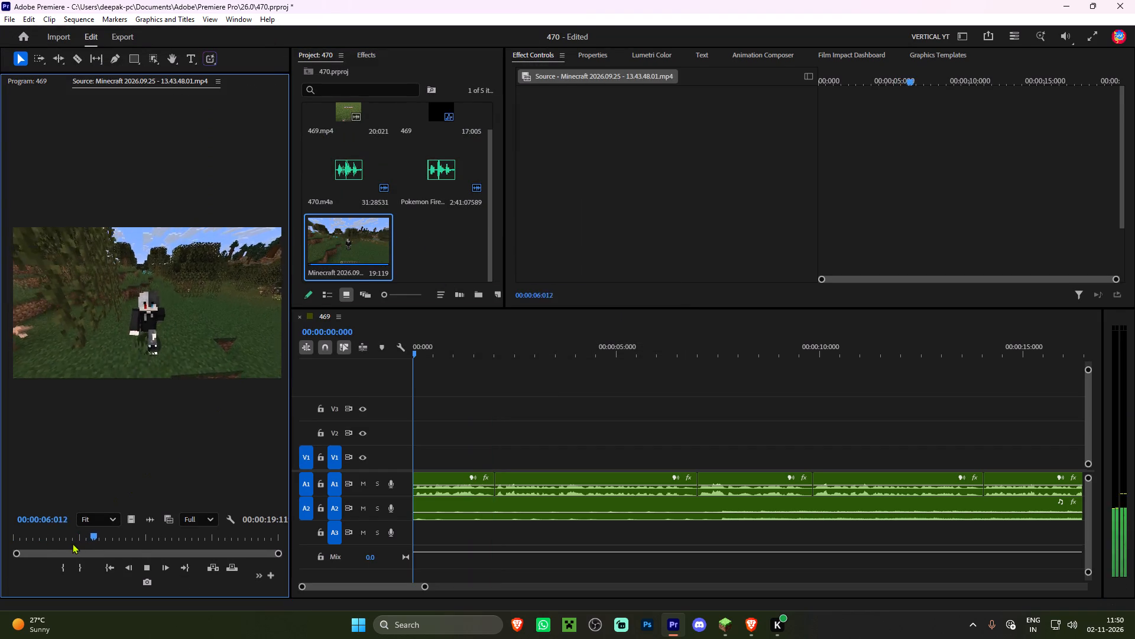
drag(72, 543, 64, 540)
scroll(65, 541, up, 1)
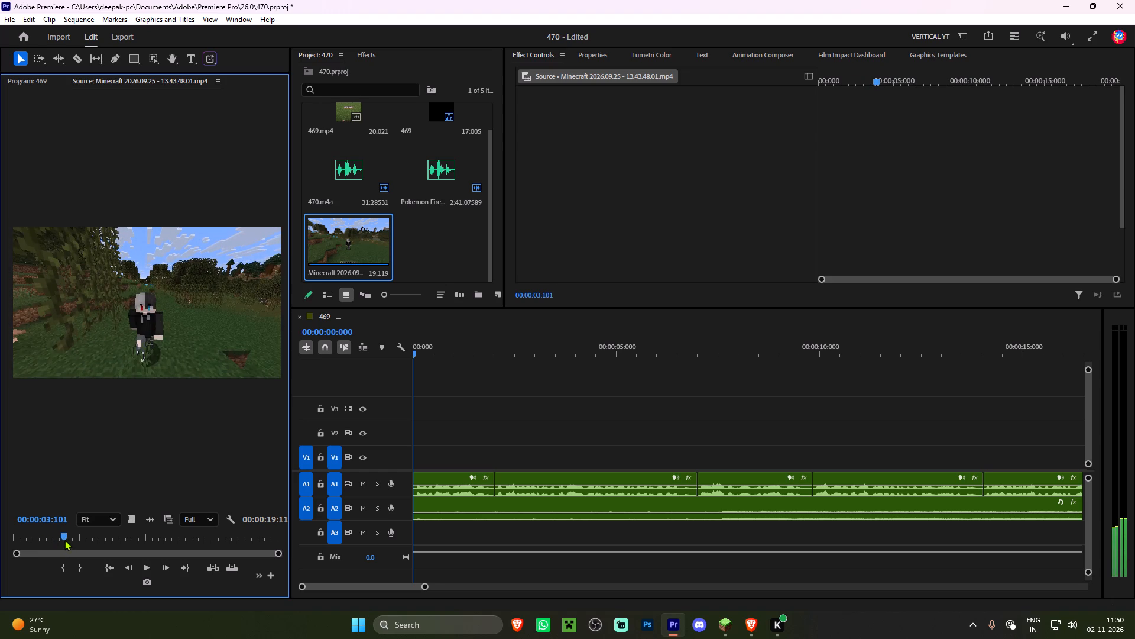
drag(64, 540, 63, 539)
key(i)
key(space)
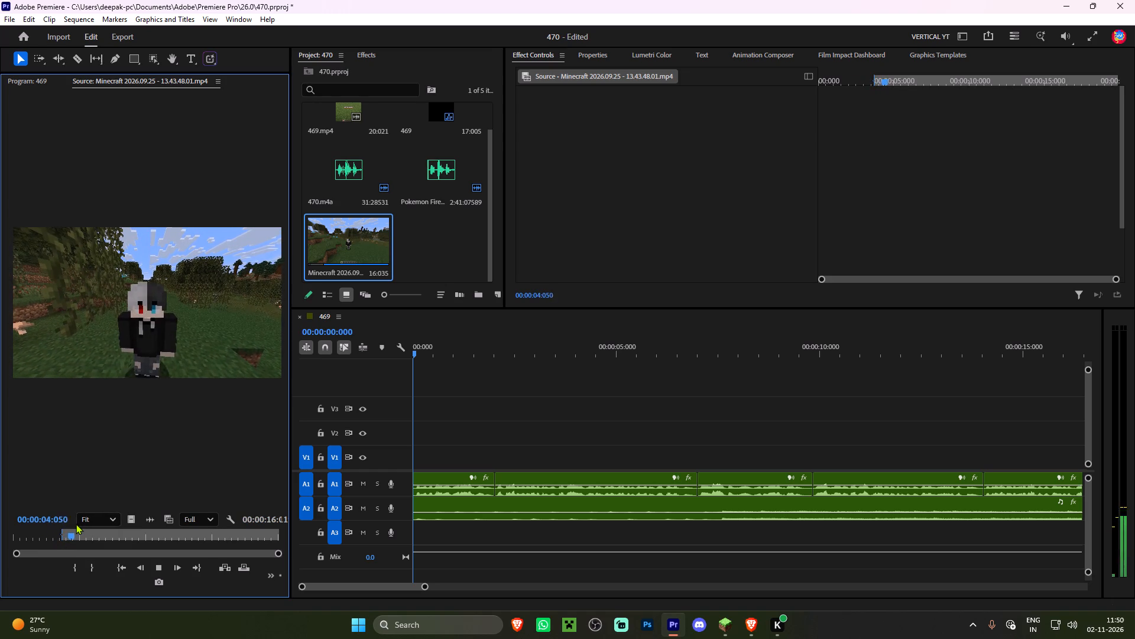
key(space)
text(o)
Place only the video of the marked Minecraft range at the start of track V1 and play it against the voice-over.
drag(128, 521, 378, 457)
drag(429, 347, 390, 353)
key(space)
key(space)
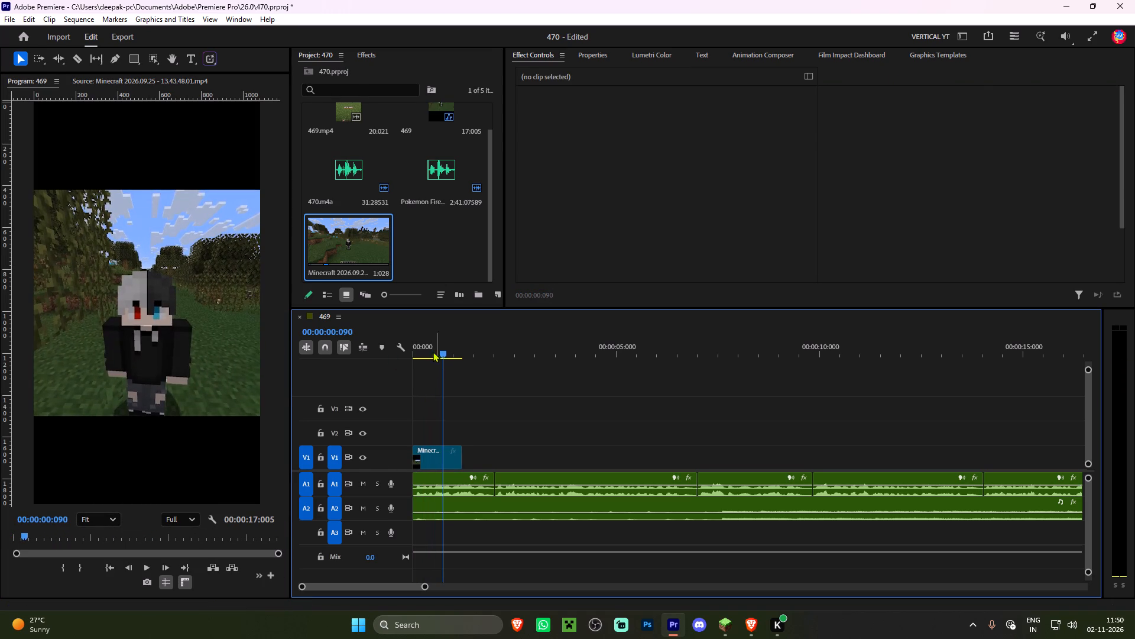
Replay the opening, trim the end of the first V1 Minecraft clip to 00:00:00:103, and play it from the start.
drag(434, 352, 377, 358)
key(space)
key(space)
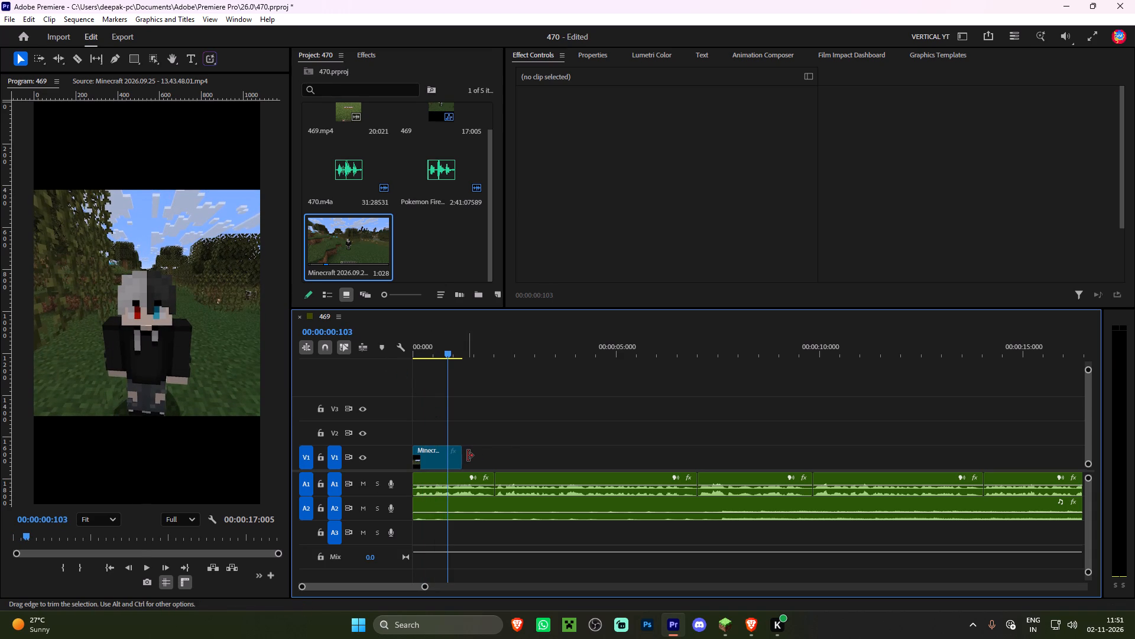
drag(468, 456, 456, 454)
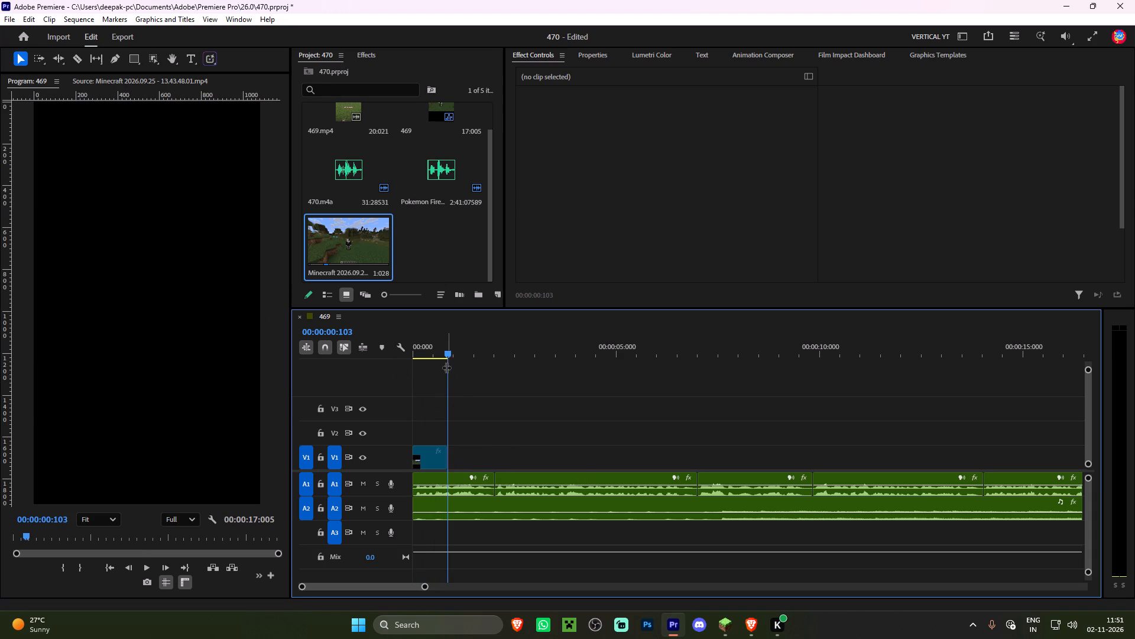
drag(445, 357, 375, 363)
key(space)
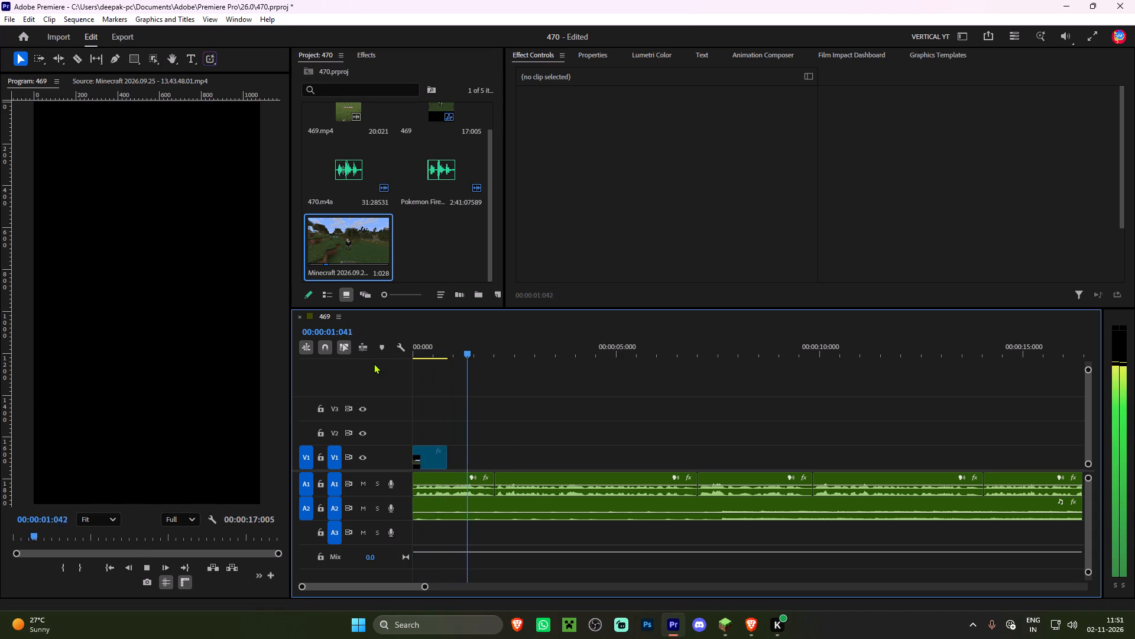
key(space)
Apply the Motion Preset max effect preset to the opening Minecraft clip on V1 and play the sequence from the start.
click(366, 56)
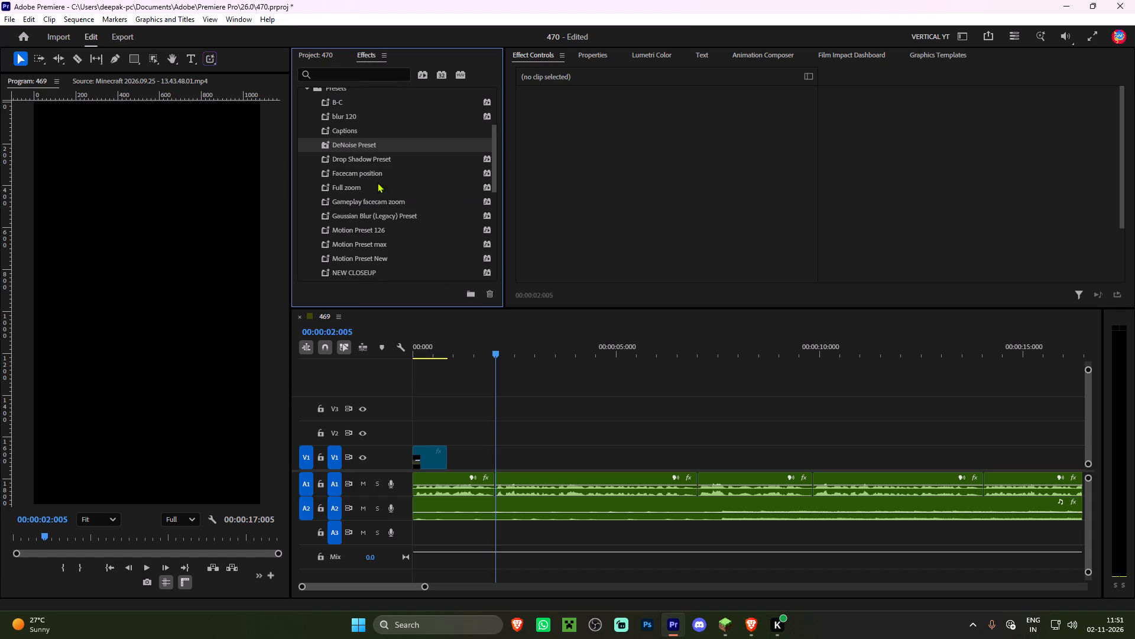
drag(379, 241, 427, 456)
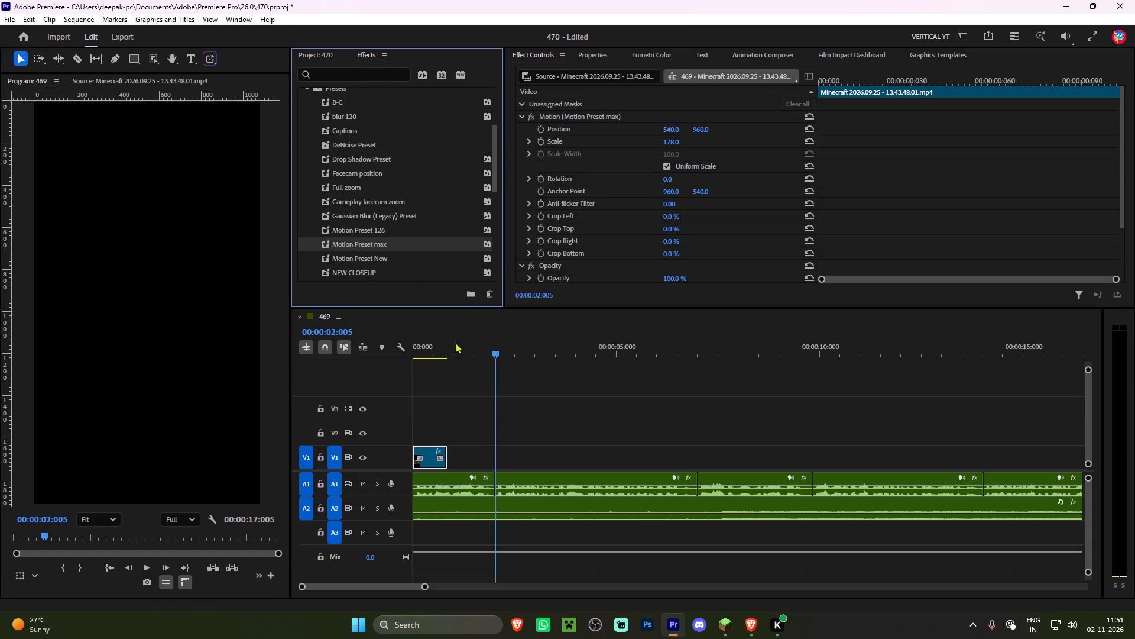
drag(451, 343, 374, 347)
key(space)
alt+scroll(409, 368, down, 2)
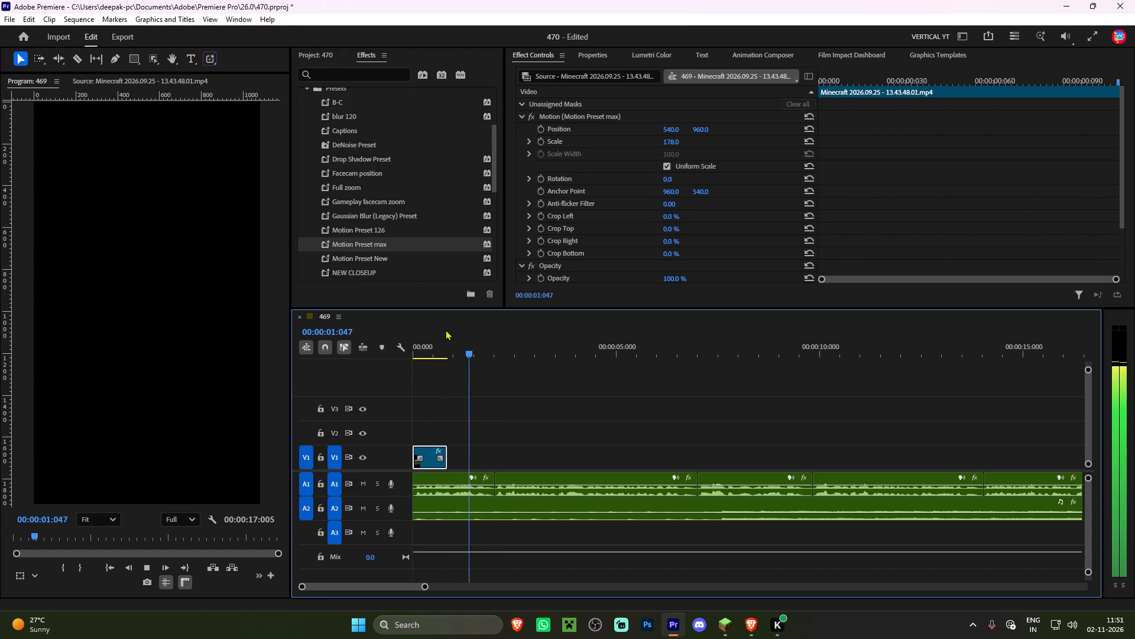
scroll(437, 398, down, 2)
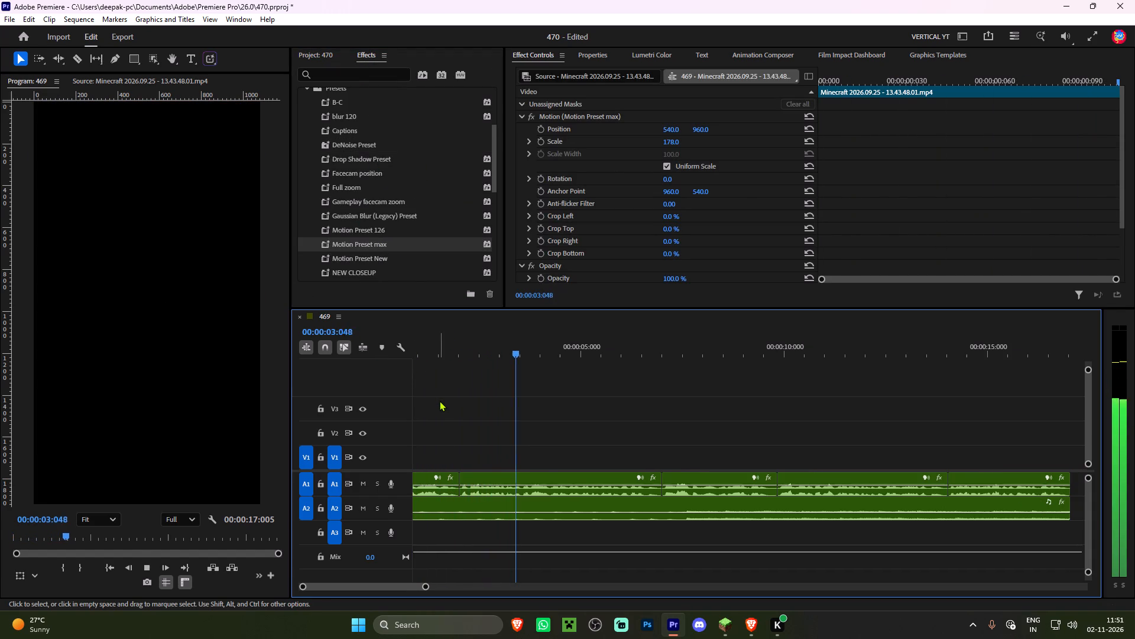
key(space)
Place the playhead at 00:00:02:003 and import the Minecraft 2026.10.22 - 13.16.09.01 recording from the Game Captures Minecraft folder.
shift+drag(463, 350, 458, 353)
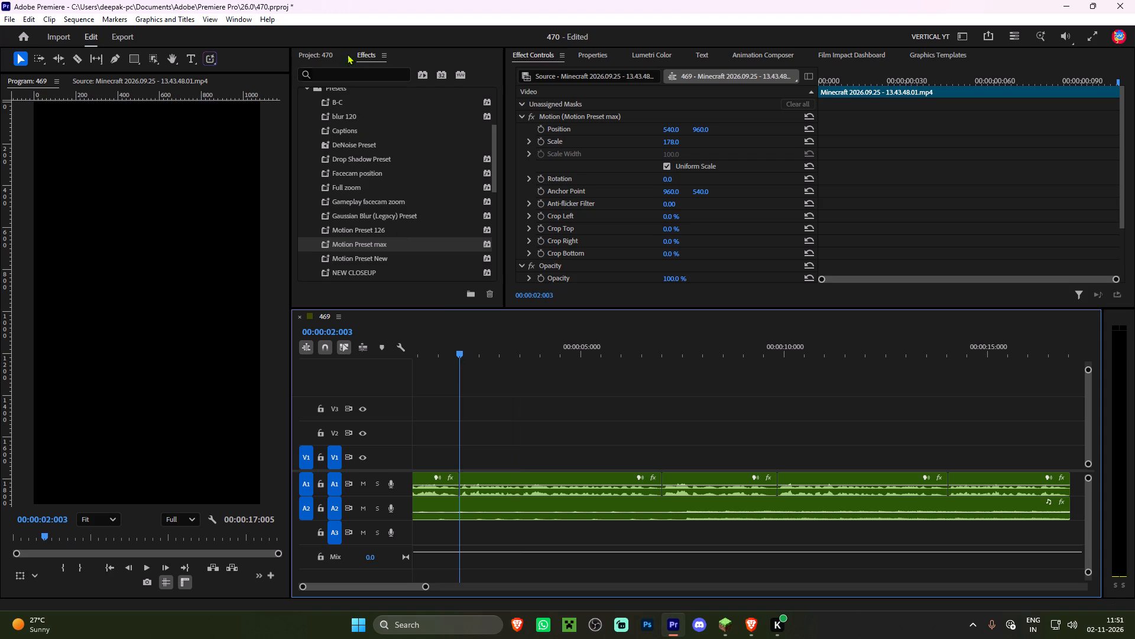
drag(332, 49, 326, 51)
double_click(417, 241)
scroll(411, 188, down, 1)
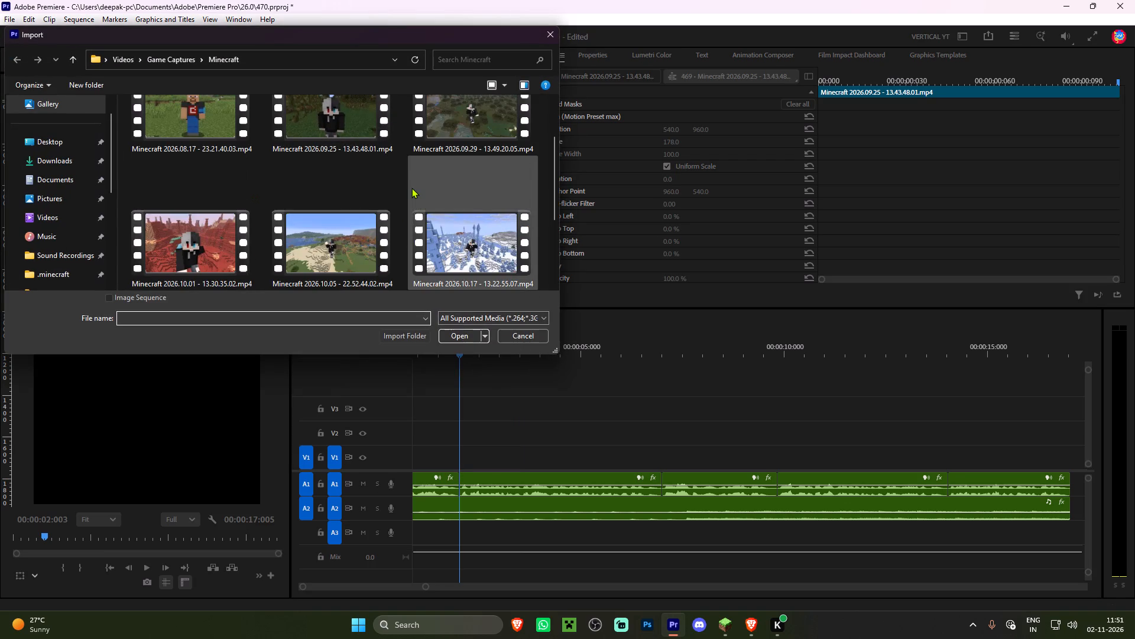
scroll(316, 240, down, 1)
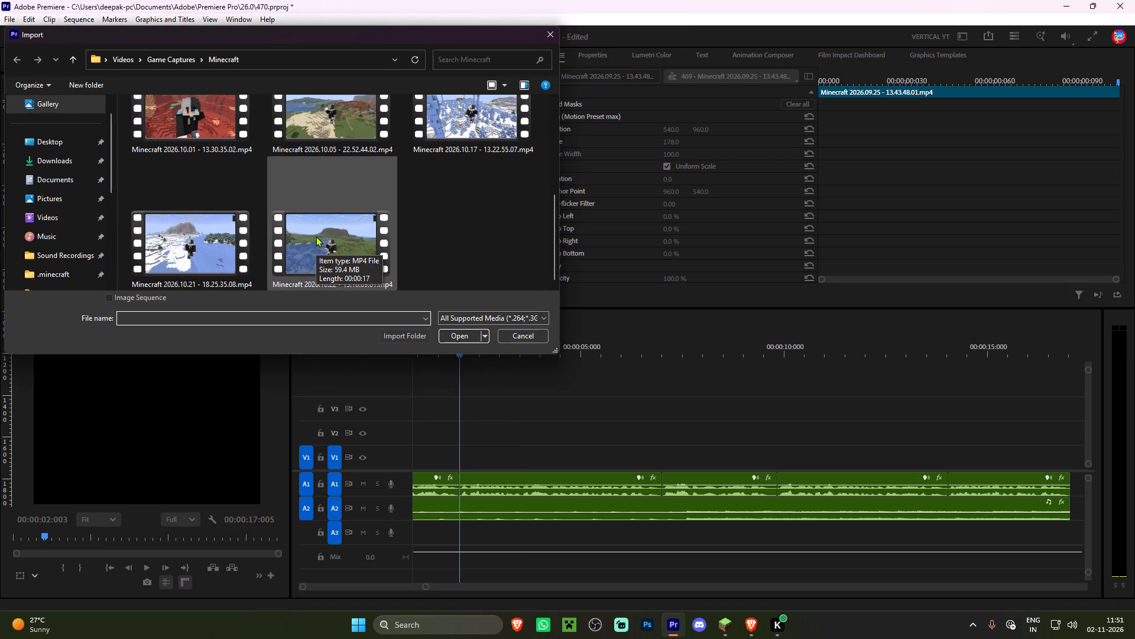
double_click(320, 239)
Preview the 2026.10.22 recording in the Source monitor and mark a range about 1.5 seconds long ending at 00:00:16:006.
double_click(437, 244)
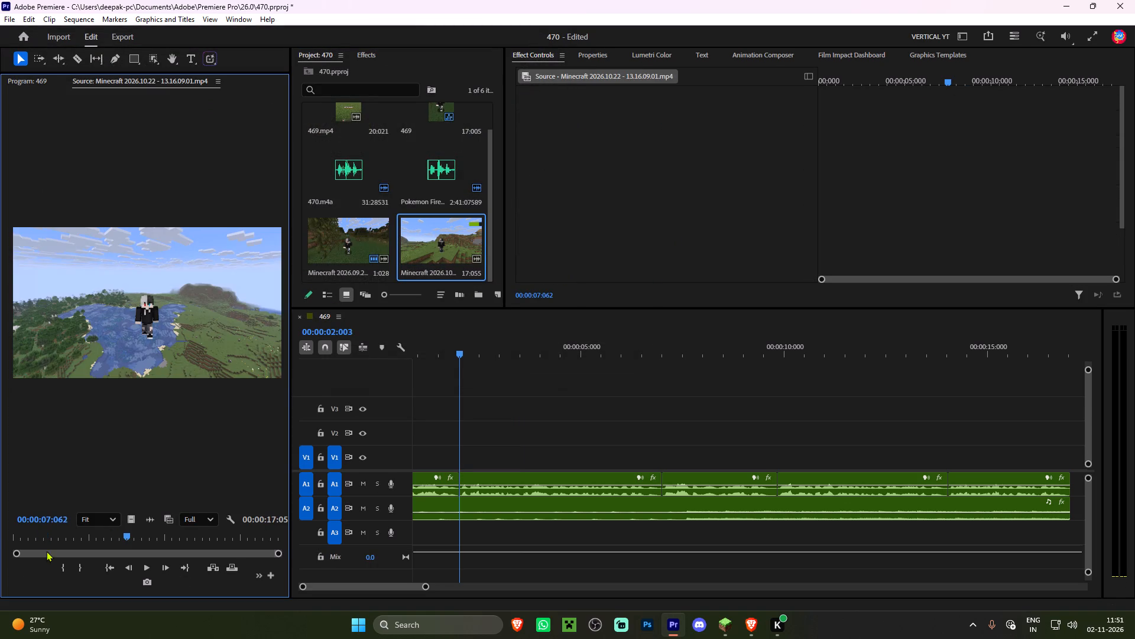
drag(49, 541, 33, 538)
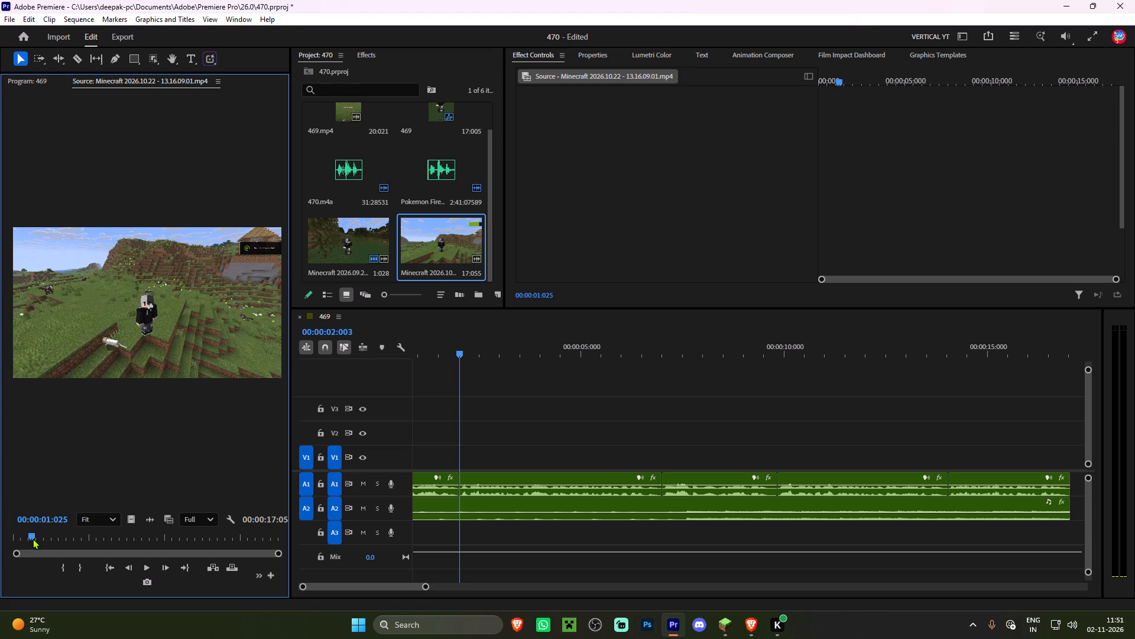
drag(33, 538, 80, 538)
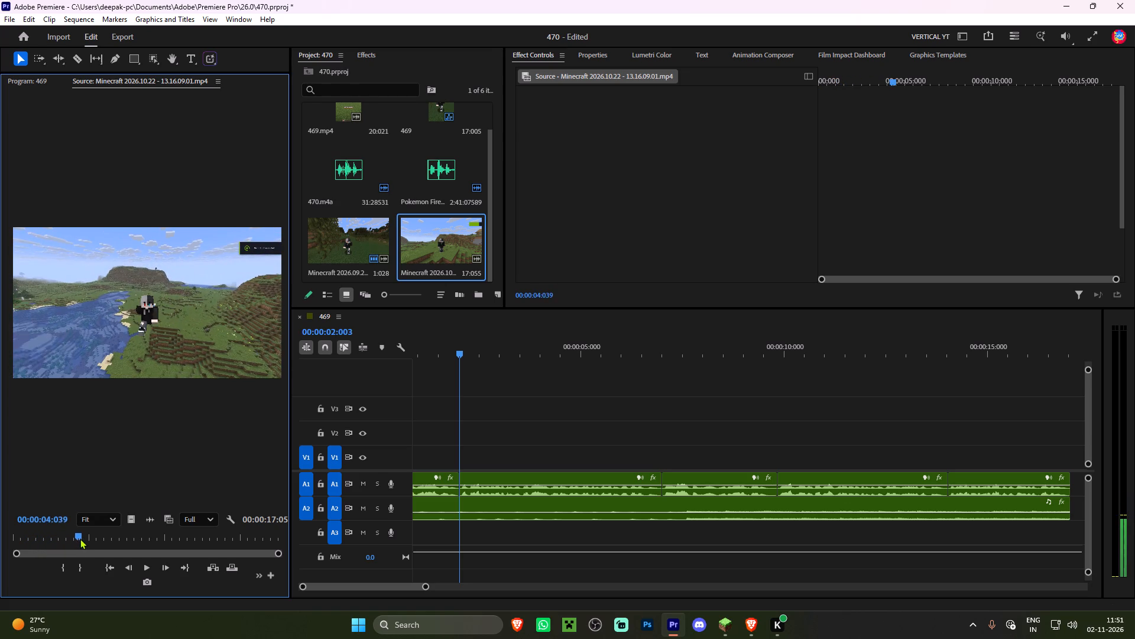
drag(80, 538, 85, 538)
text(i)
key(space)
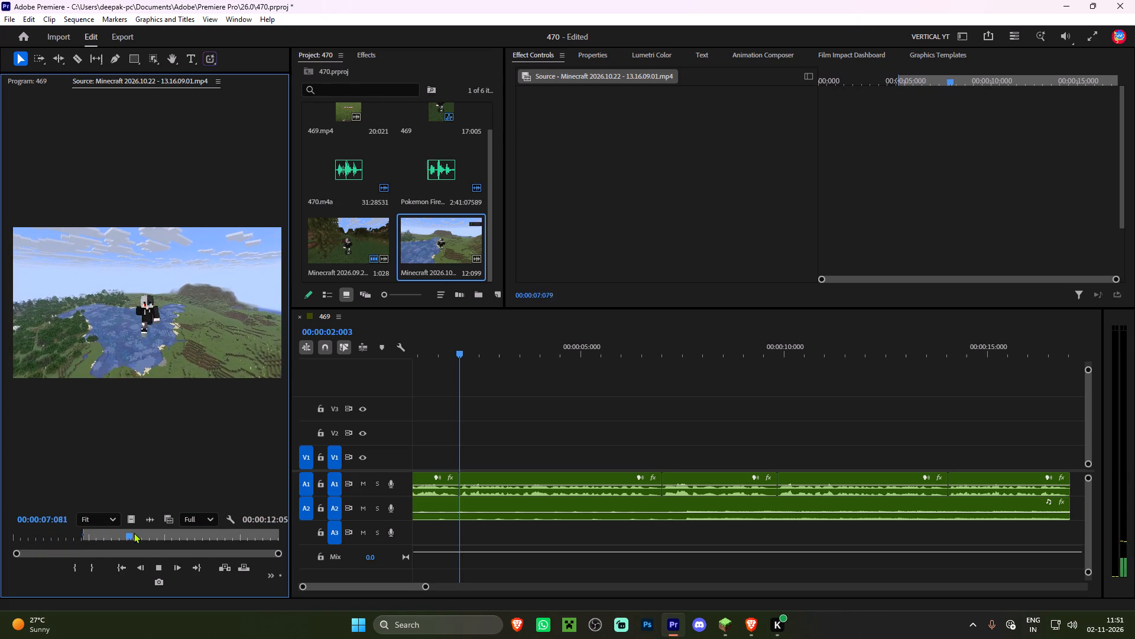
drag(134, 532, 200, 535)
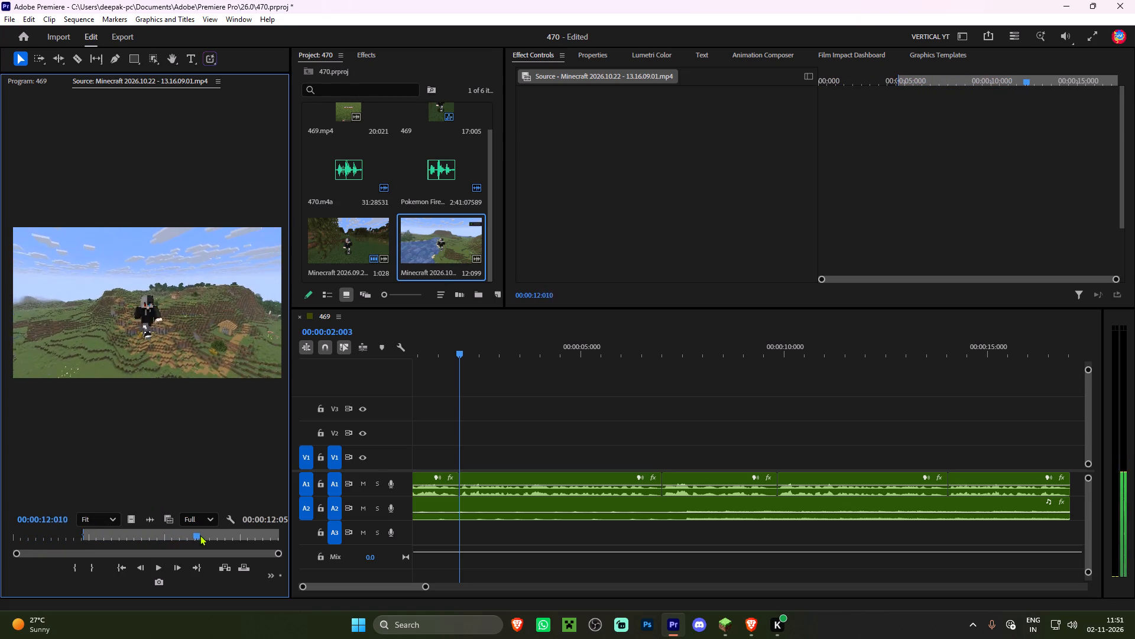
drag(200, 535, 214, 534)
key(i)
key(space)
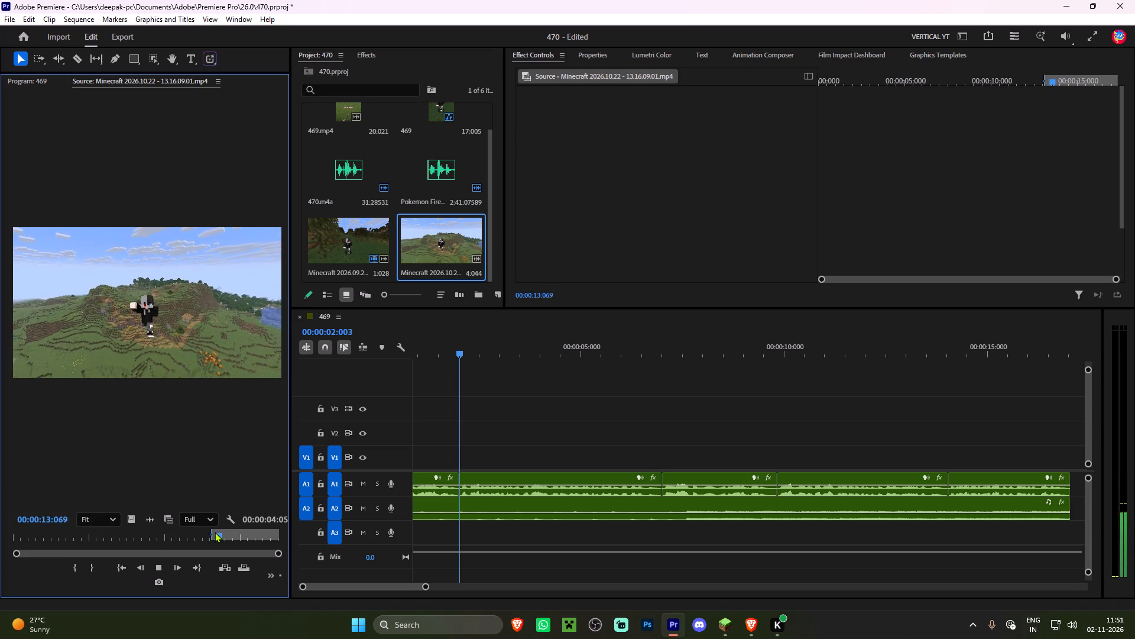
key(space)
text(i)
key(space)
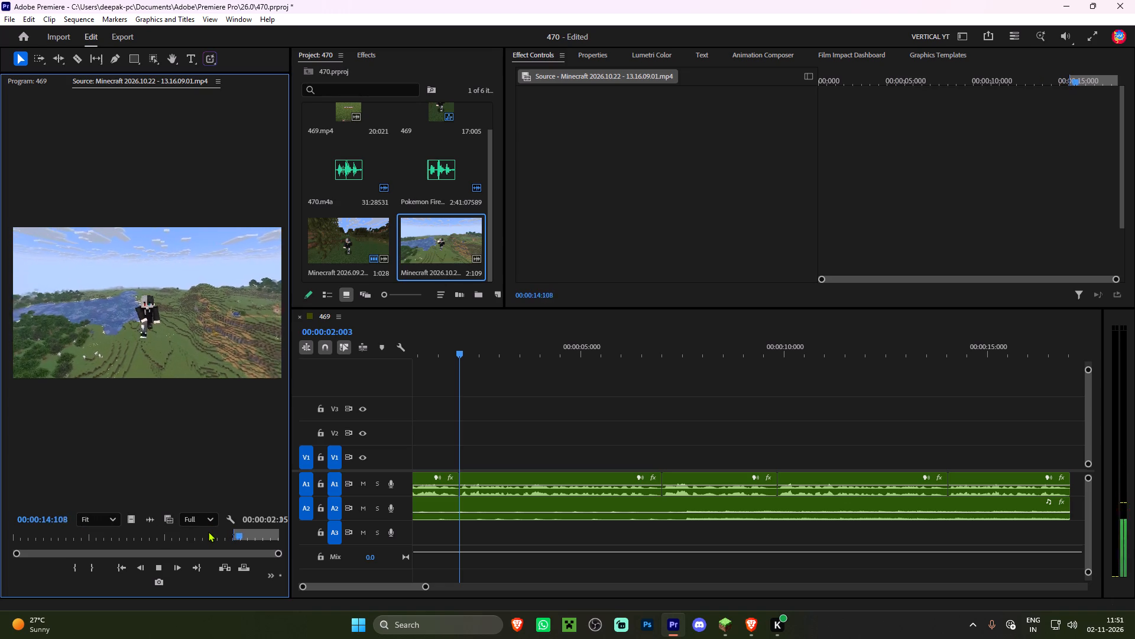
key(space)
key(o)
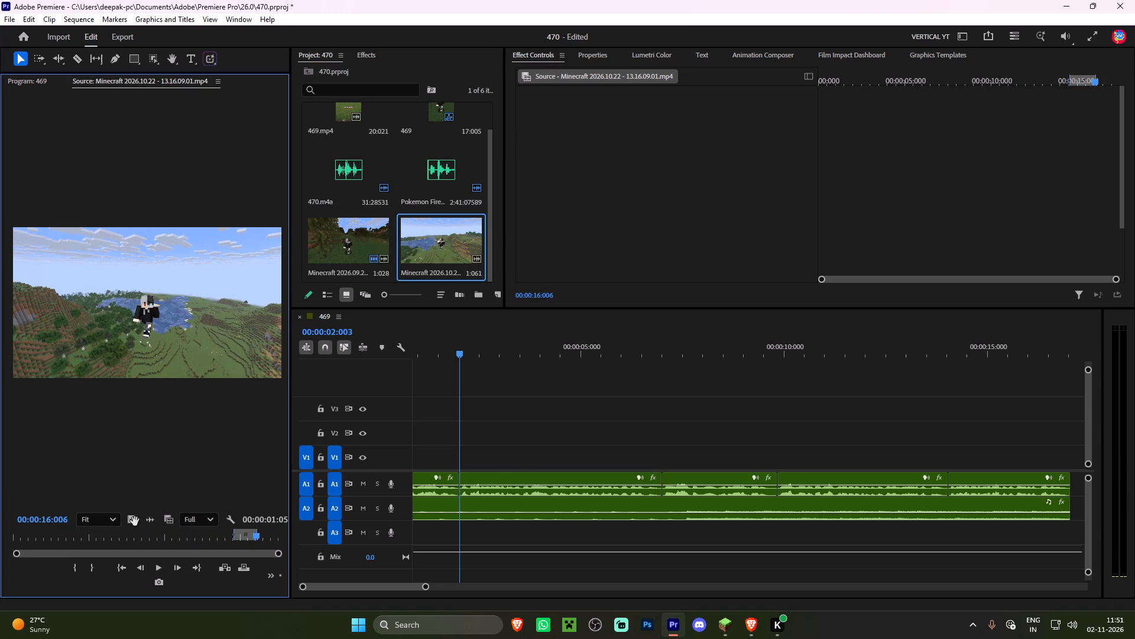
Place only the video of the marked range on V1 at 00:00:02:003 and play it against the voice-over.
drag(135, 521, 458, 464)
key(space)
alt+scroll(484, 416, down, 1)
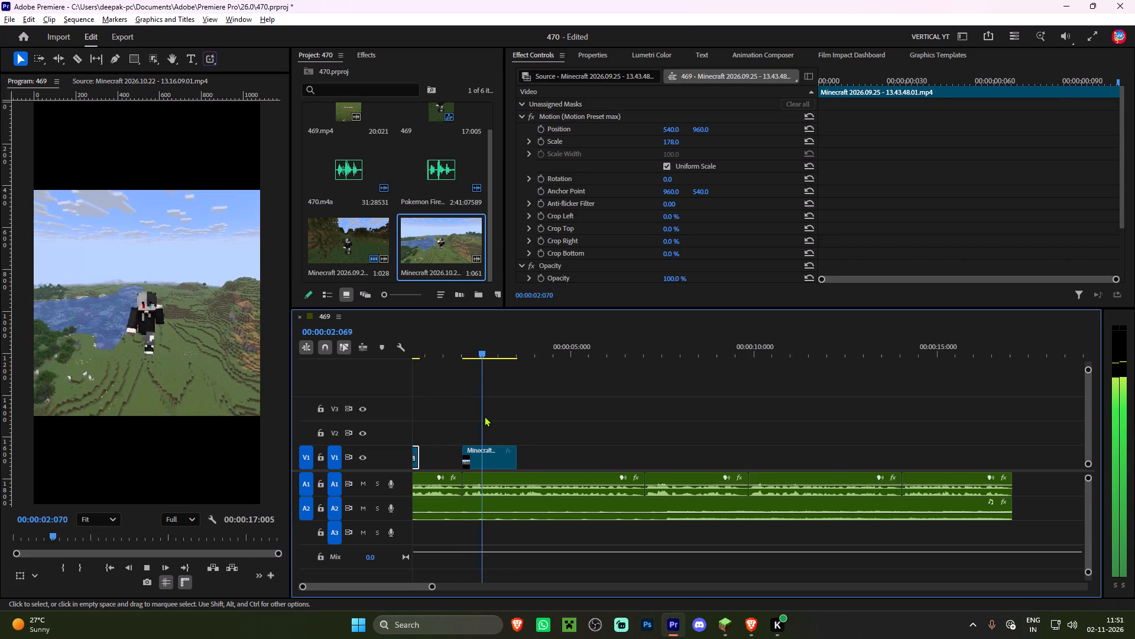
alt+scroll(484, 416, down, 2)
alt+scroll(518, 456, up, 5)
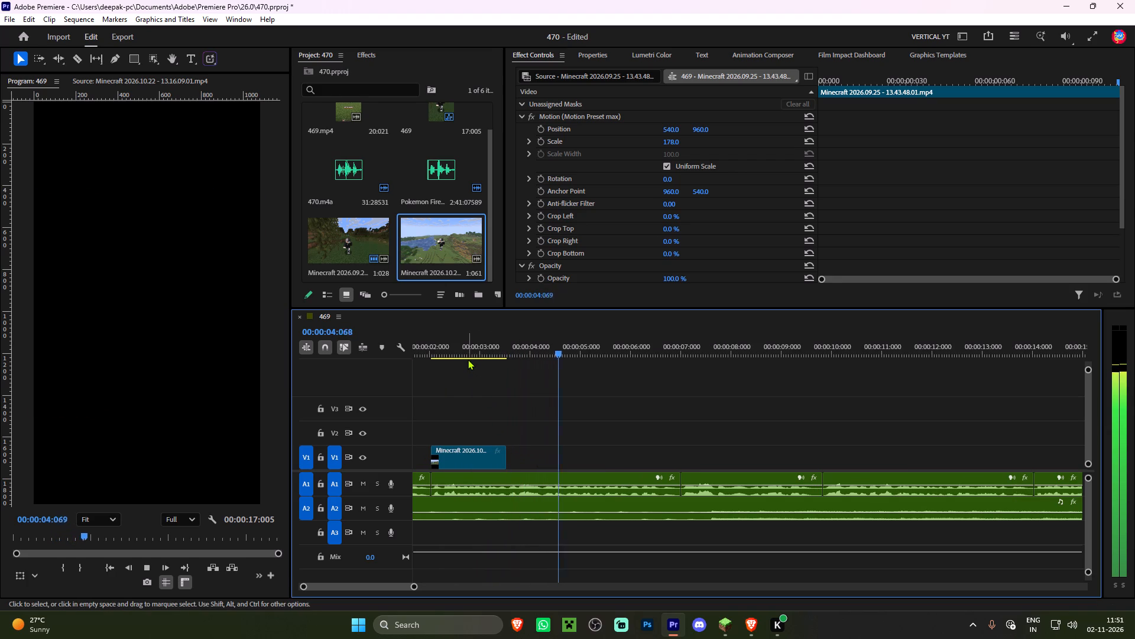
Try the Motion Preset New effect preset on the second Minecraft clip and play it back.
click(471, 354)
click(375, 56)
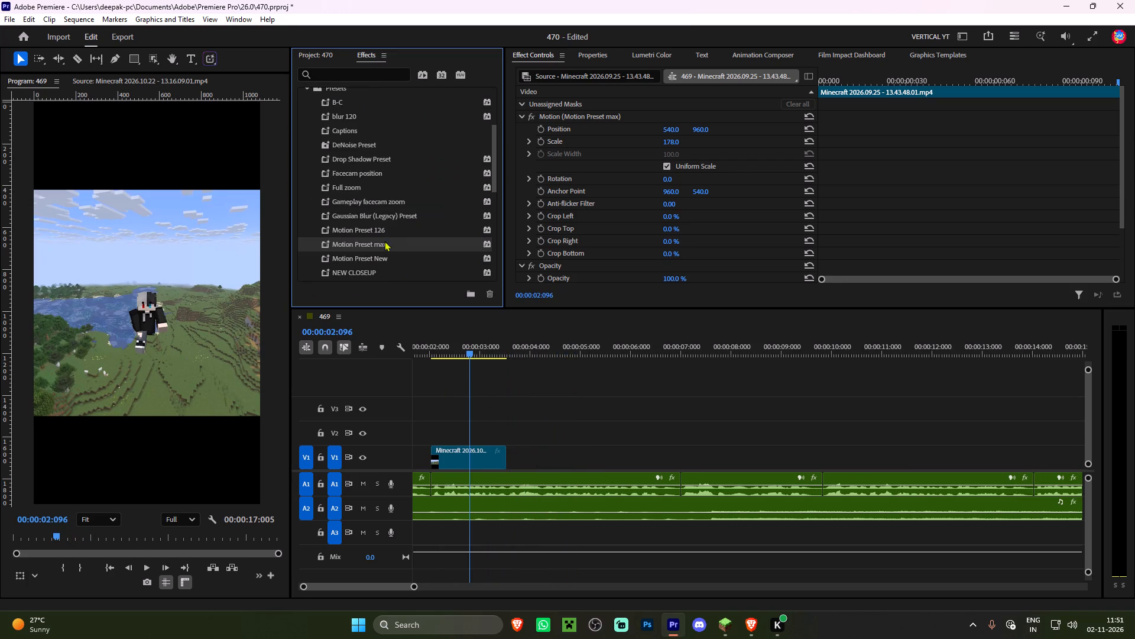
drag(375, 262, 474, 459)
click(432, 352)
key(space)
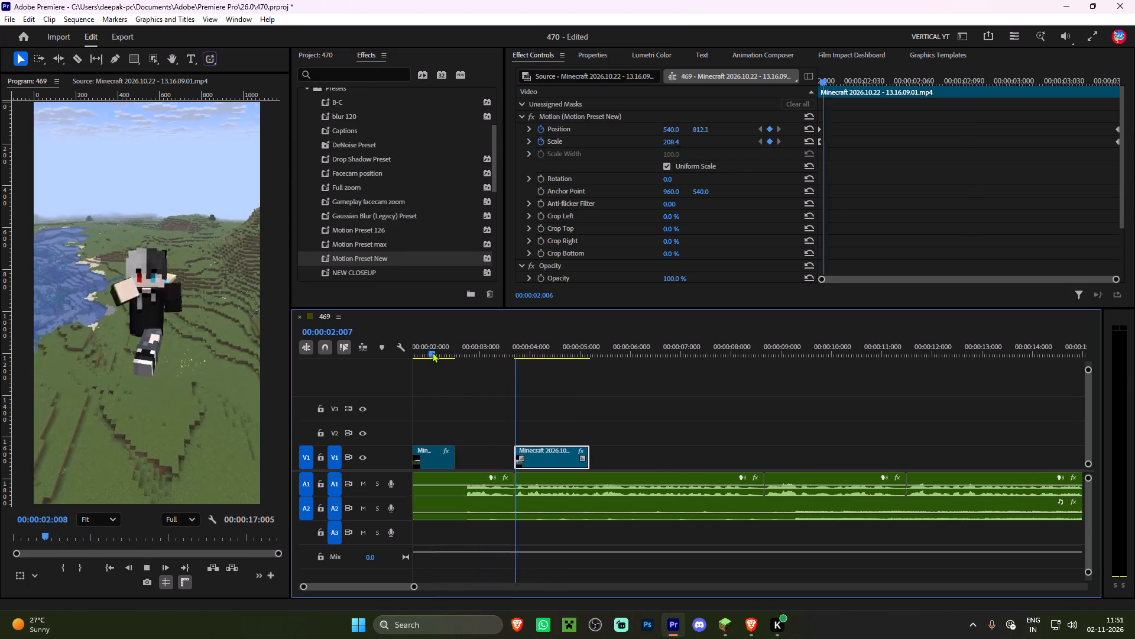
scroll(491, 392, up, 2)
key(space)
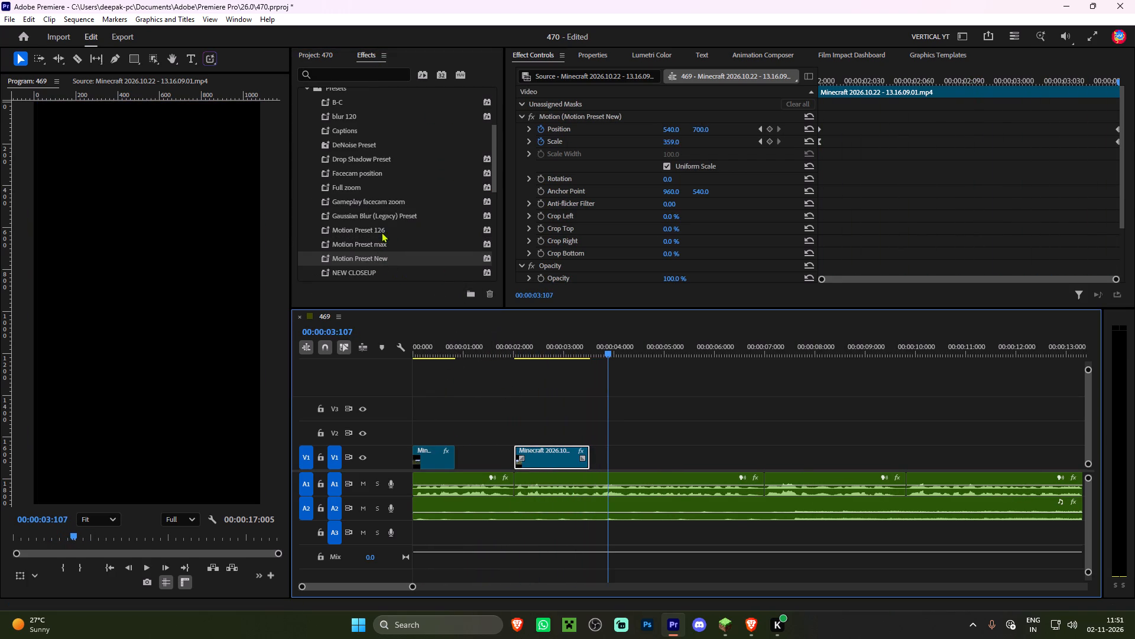
Apply the NEW CLOSEUP preset to the second Minecraft clip, move its second pair of keyframes earlier to about 00:00:02:020, and preview the zoom.
drag(368, 271, 531, 457)
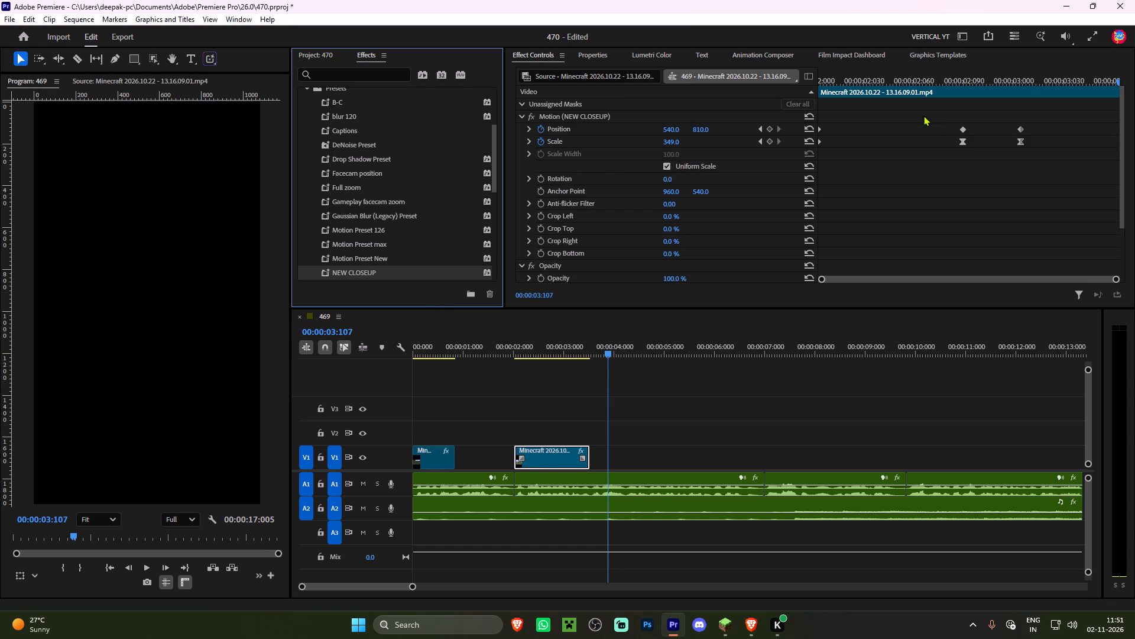
drag(938, 106, 994, 180)
drag(962, 129, 847, 131)
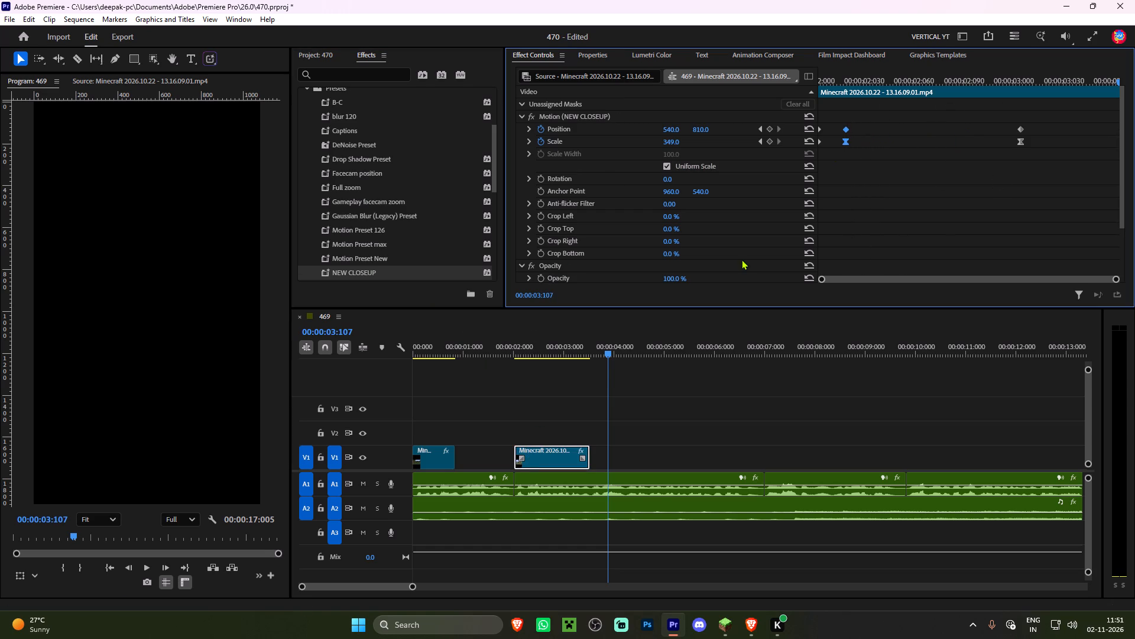
click(506, 350)
key(space)
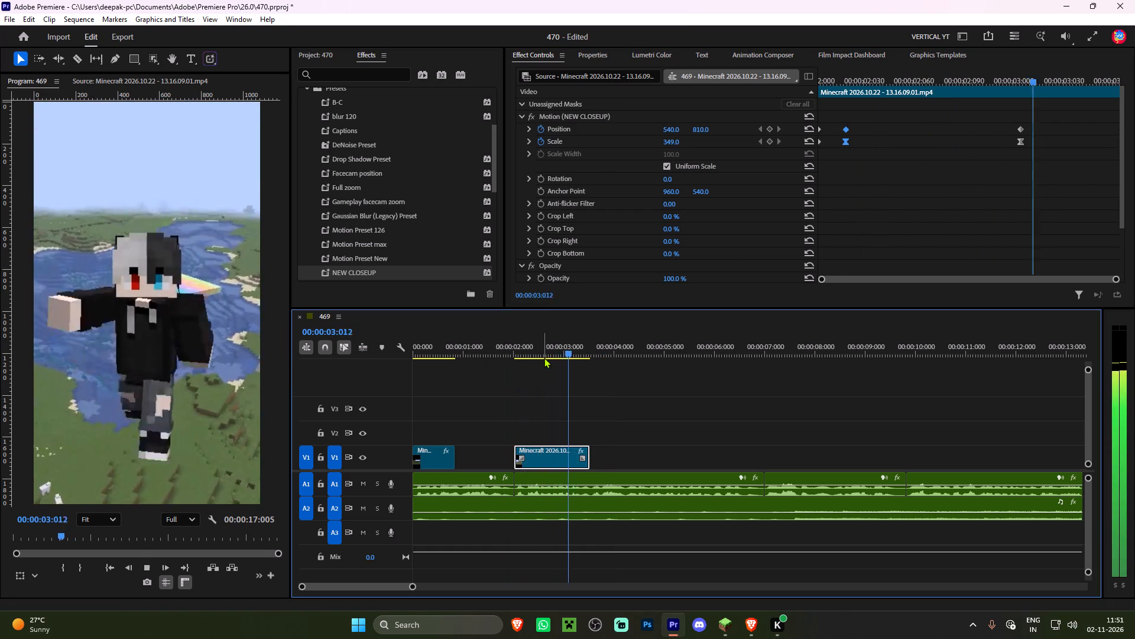
key(space)
Move the clip's last Position and Scale keyframes to about 00:00:03:047, near the clip's end, and replay the zoom.
drag(1016, 106, 1036, 175)
drag(1016, 127, 1087, 145)
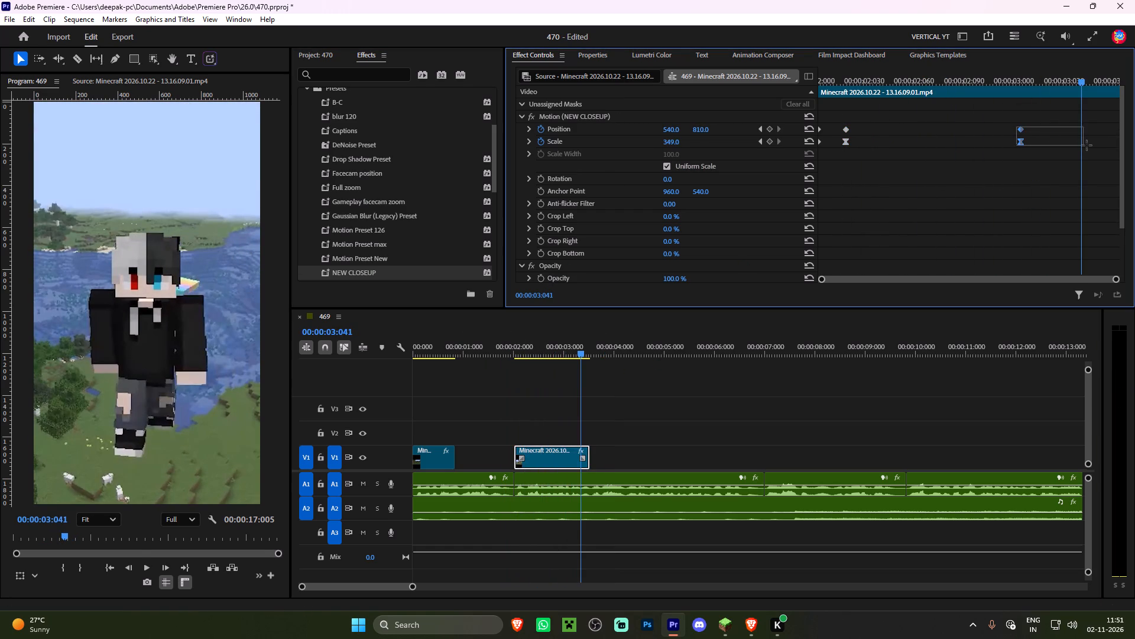
drag(1087, 145, 1091, 147)
drag(1023, 127, 1094, 146)
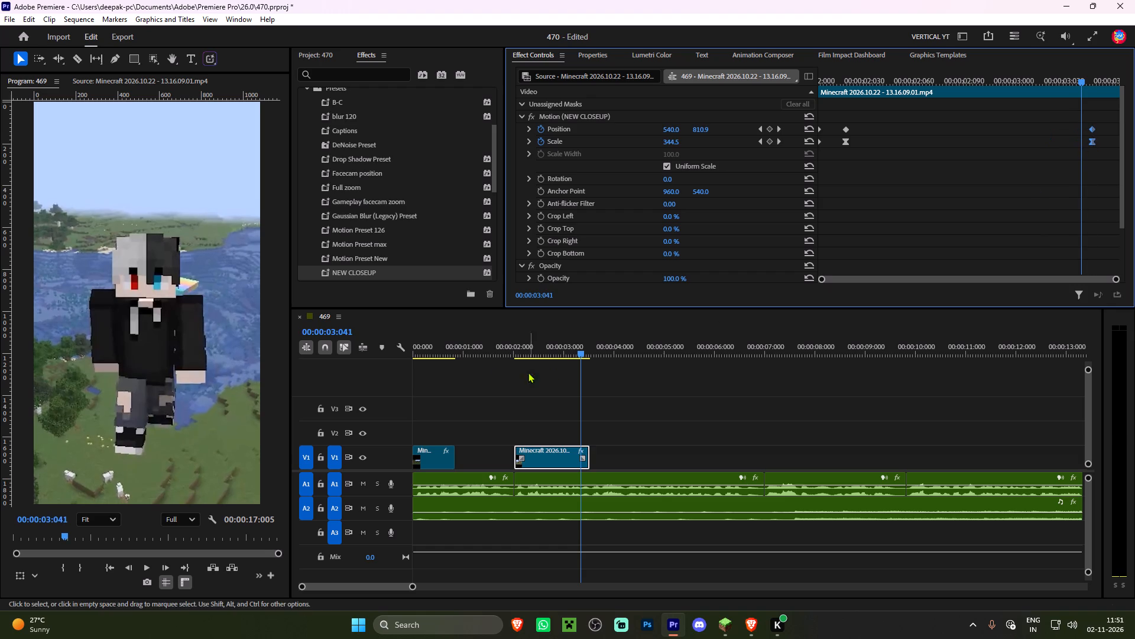
click(494, 350)
key(space)
click(533, 359)
alt+scroll(531, 365, down, 4)
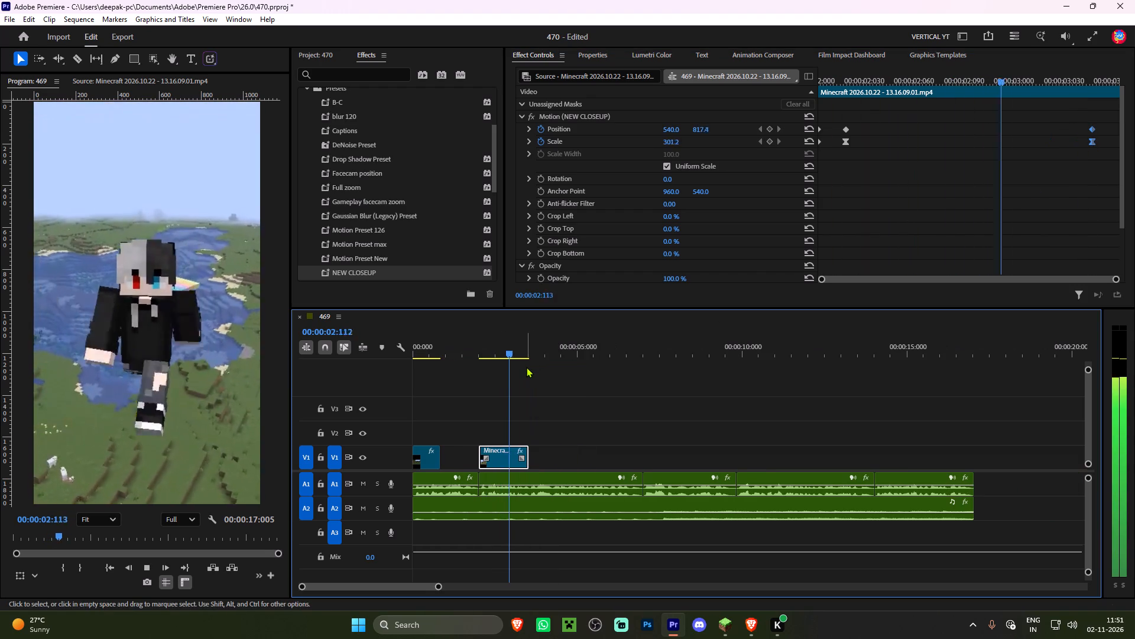
Listen to the voice-over beyond the second gameplay clip and replay its last segments to decide where the next footage belongs.
click(625, 379)
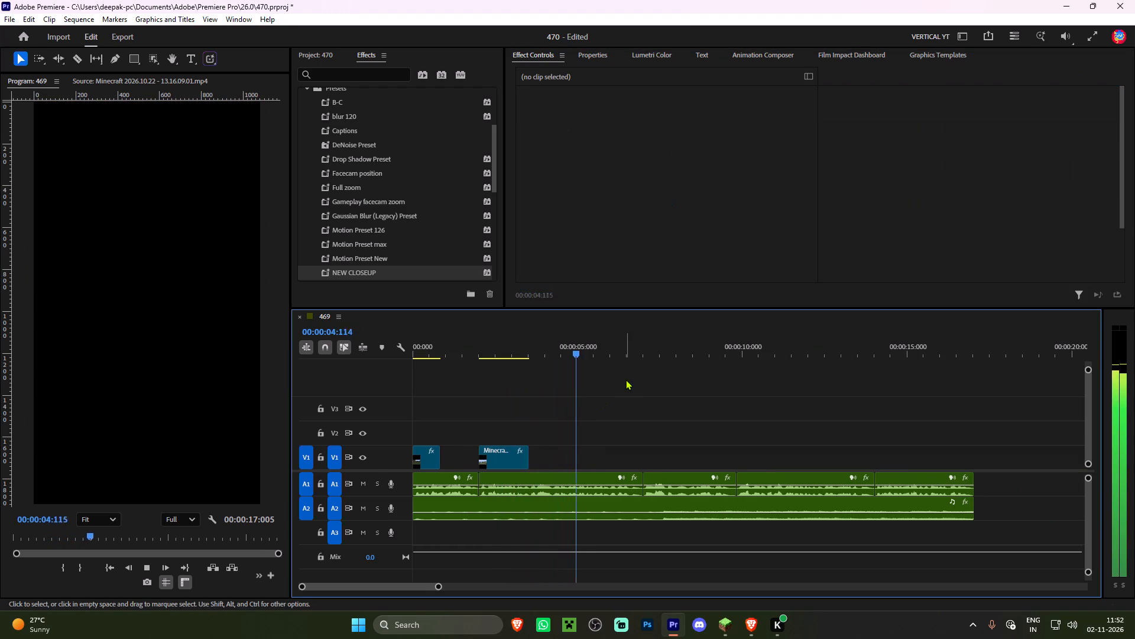
scroll(619, 386, down, 3)
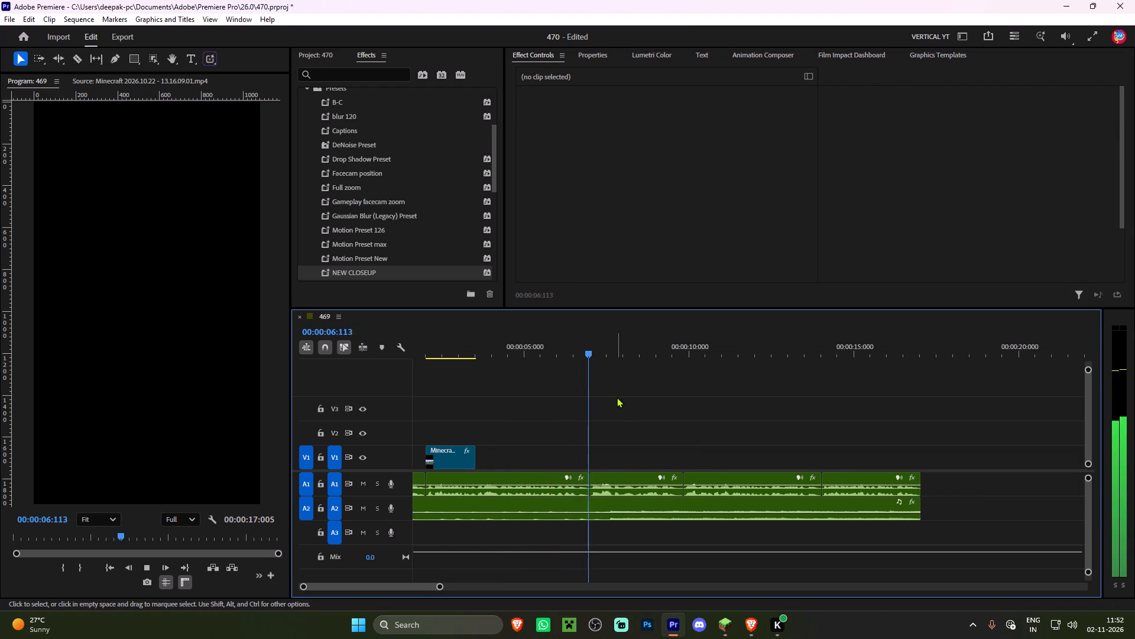
scroll(627, 396, down, 5)
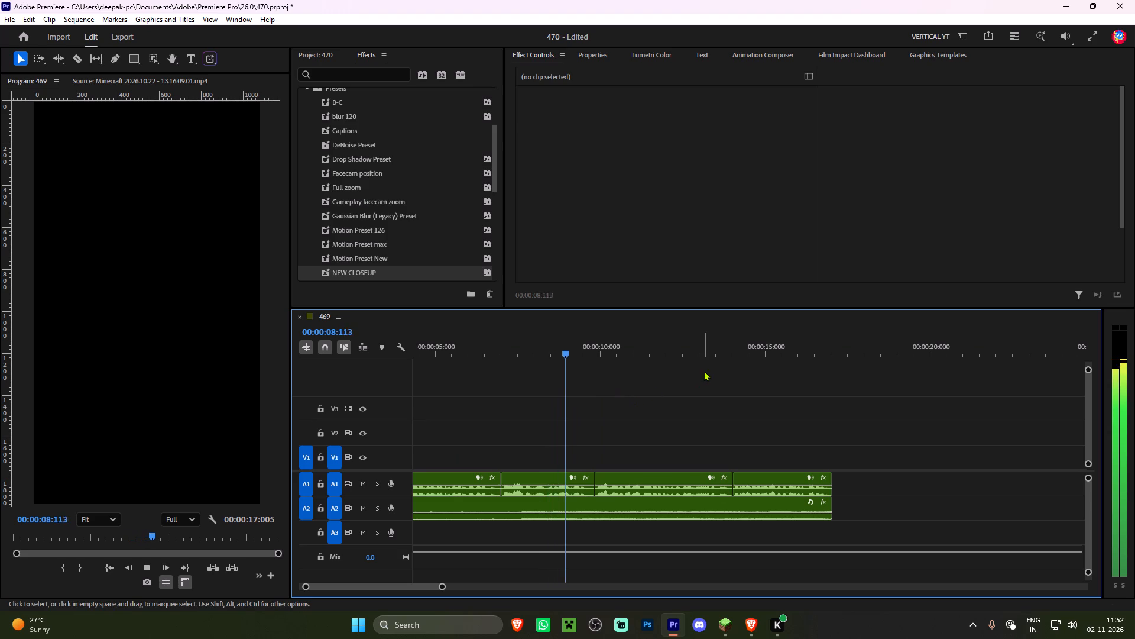
alt+scroll(672, 393, down, 2)
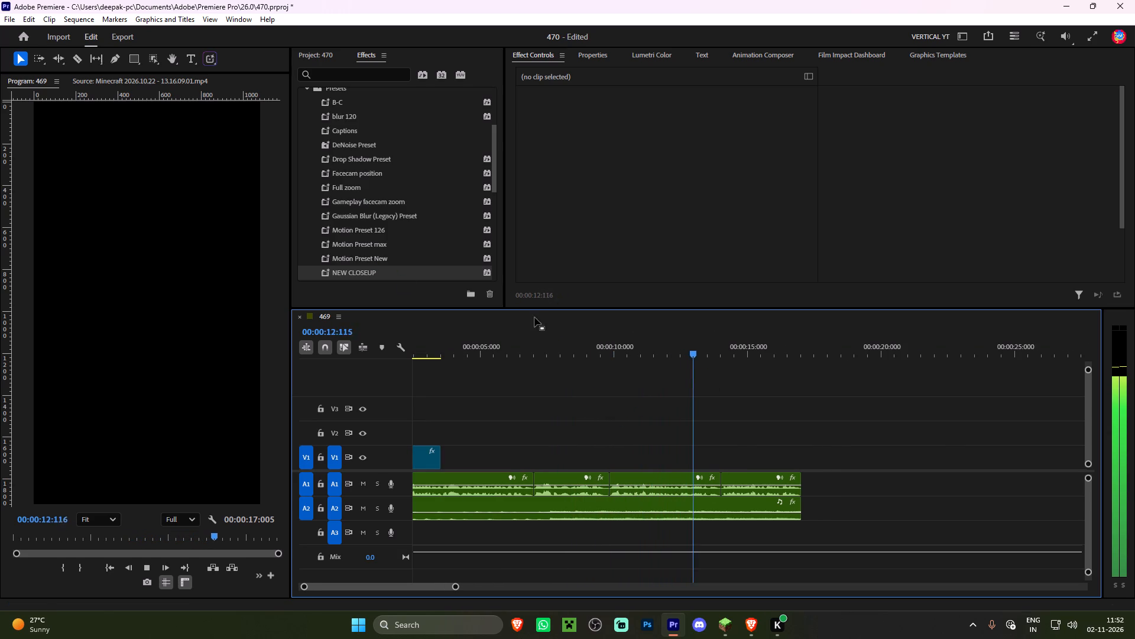
key(space)
click(686, 506)
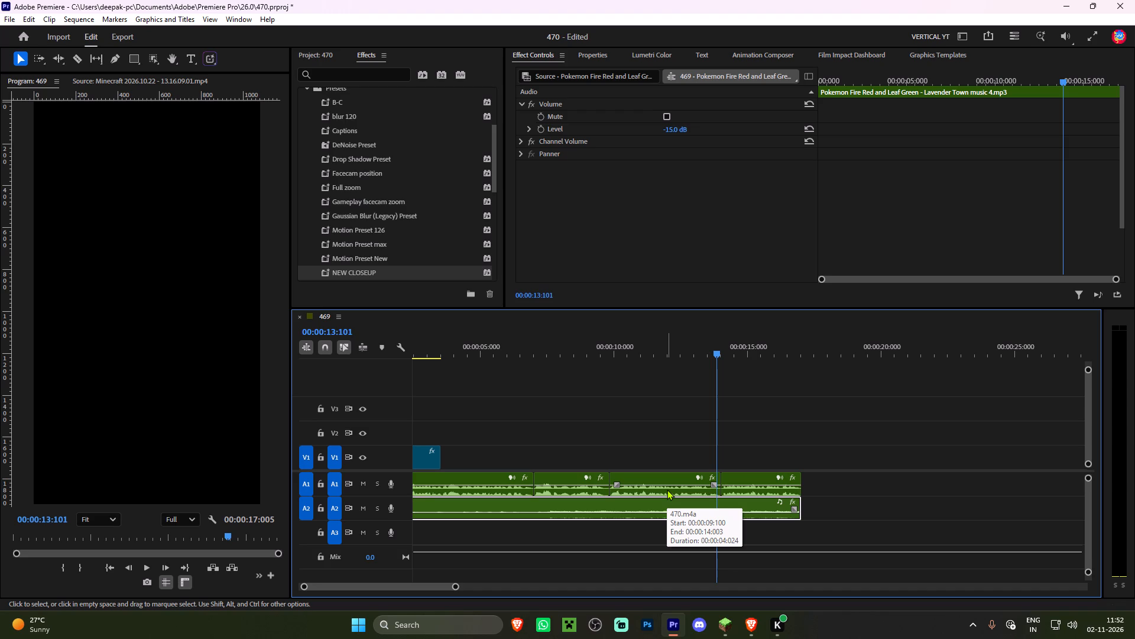
key(space)
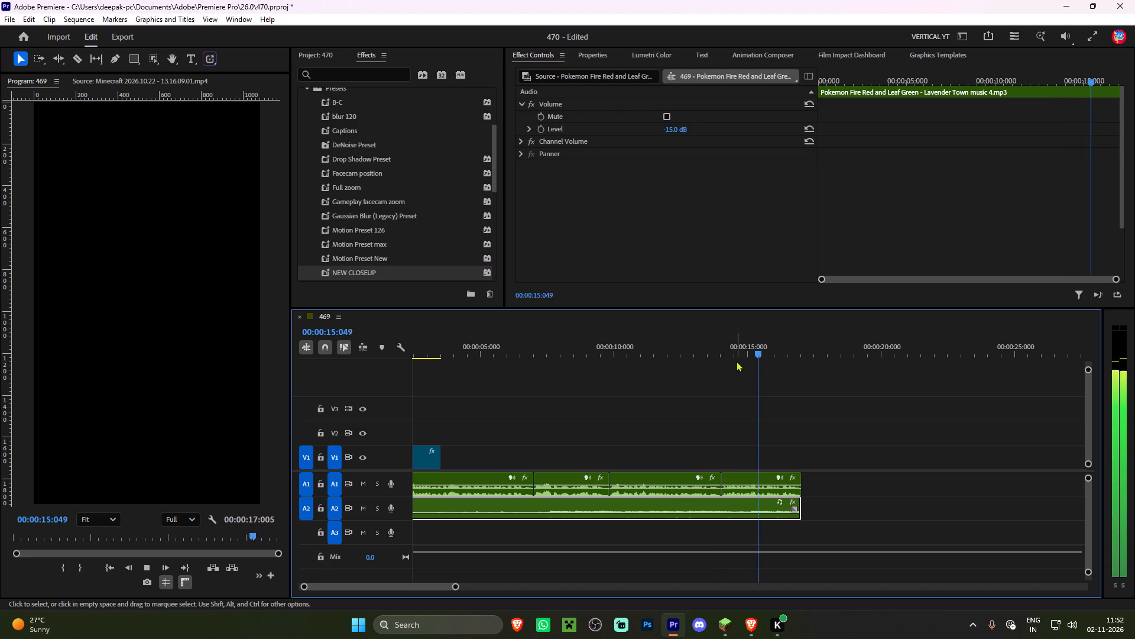
click(677, 351)
key(space)
drag(1102, 367, 1097, 367)
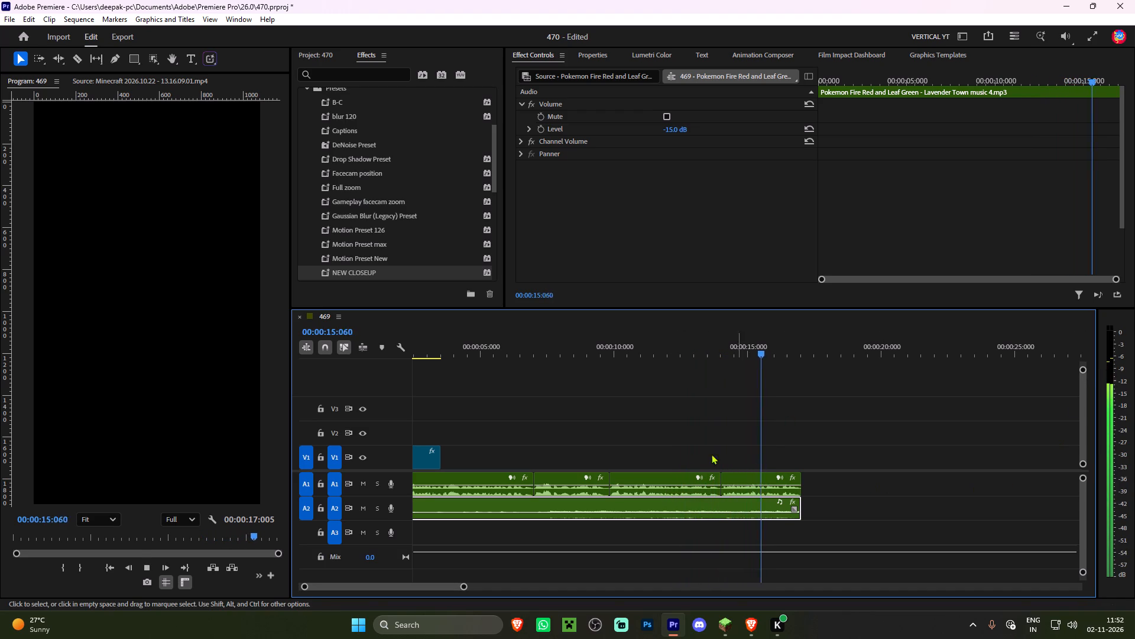
drag(517, 348, 758, 360)
key(space)
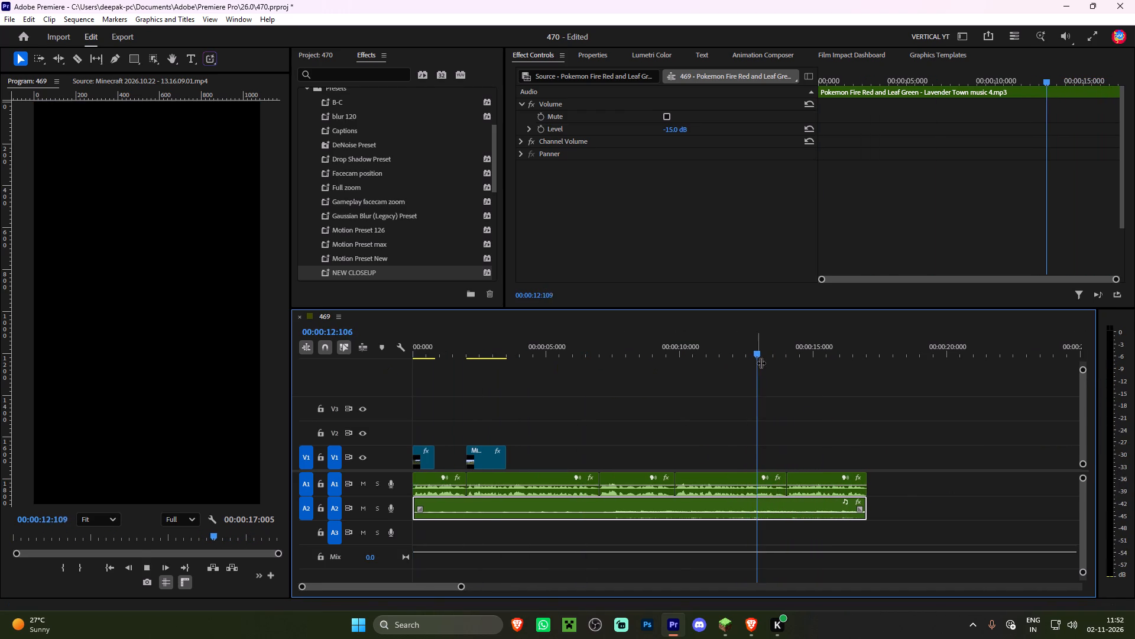
Park the playhead at 00:00:14:004, where the last voice-over segment starts.
click(819, 408)
alt+scroll(831, 419, up, 3)
shift+drag(778, 351, 769, 351)
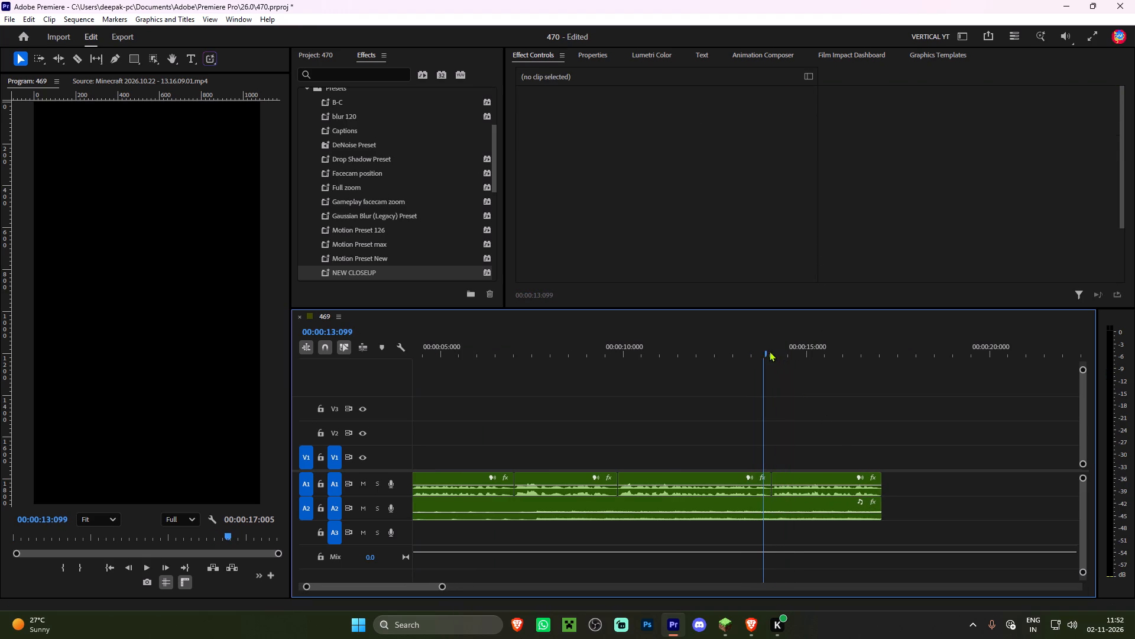
shift+drag(769, 351, 771, 351)
shift+drag(764, 351, 769, 348)
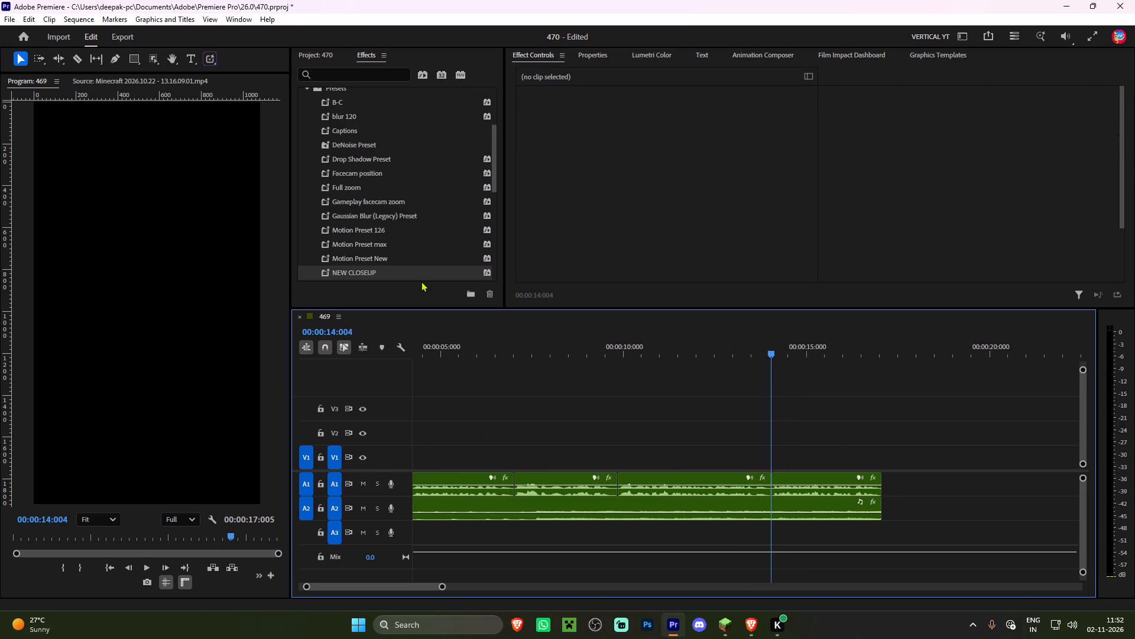
Import Minecraft 2026.10.05 - 22.52.44.02.mp4 from the Game Captures Minecraft folder.
click(327, 51)
scroll(372, 176, down, 6)
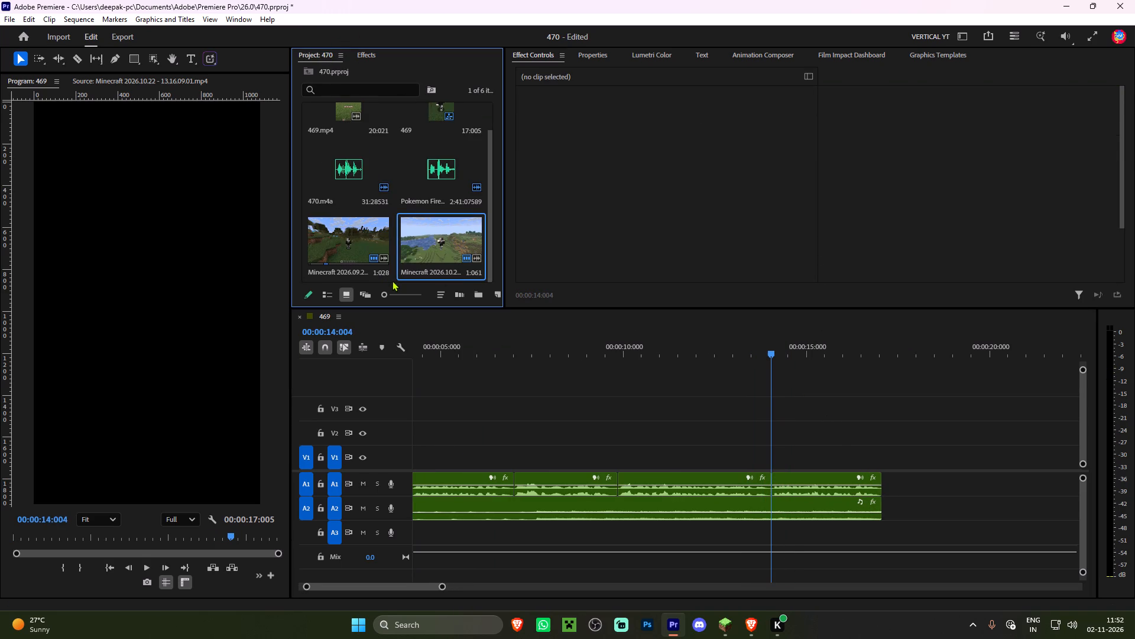
double_click(393, 279)
scroll(388, 193, down, 1)
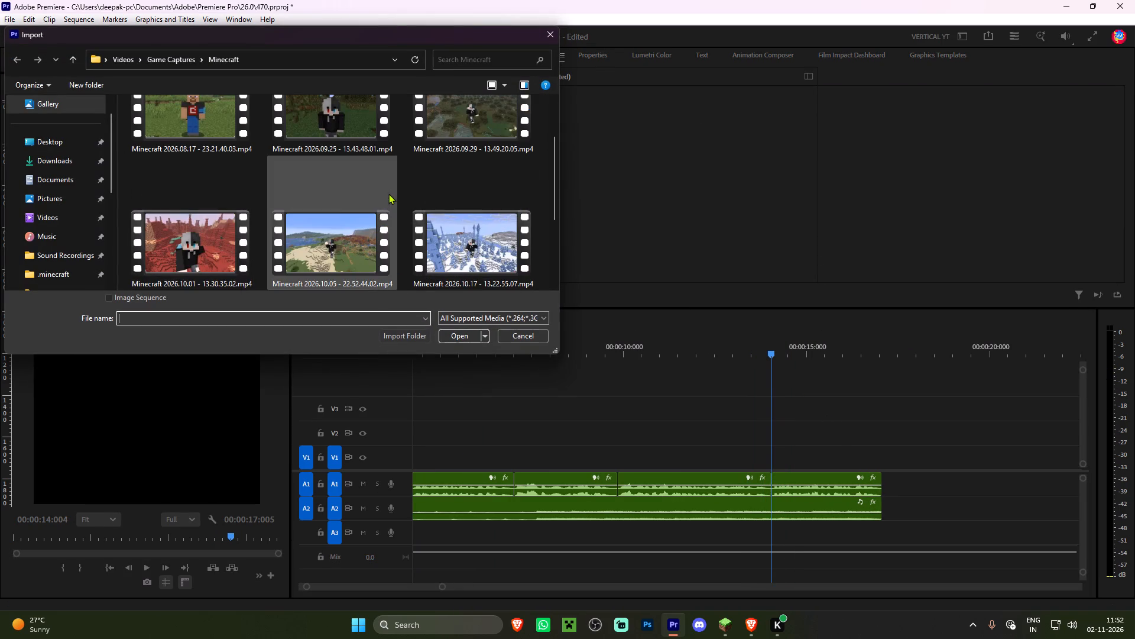
double_click(335, 243)
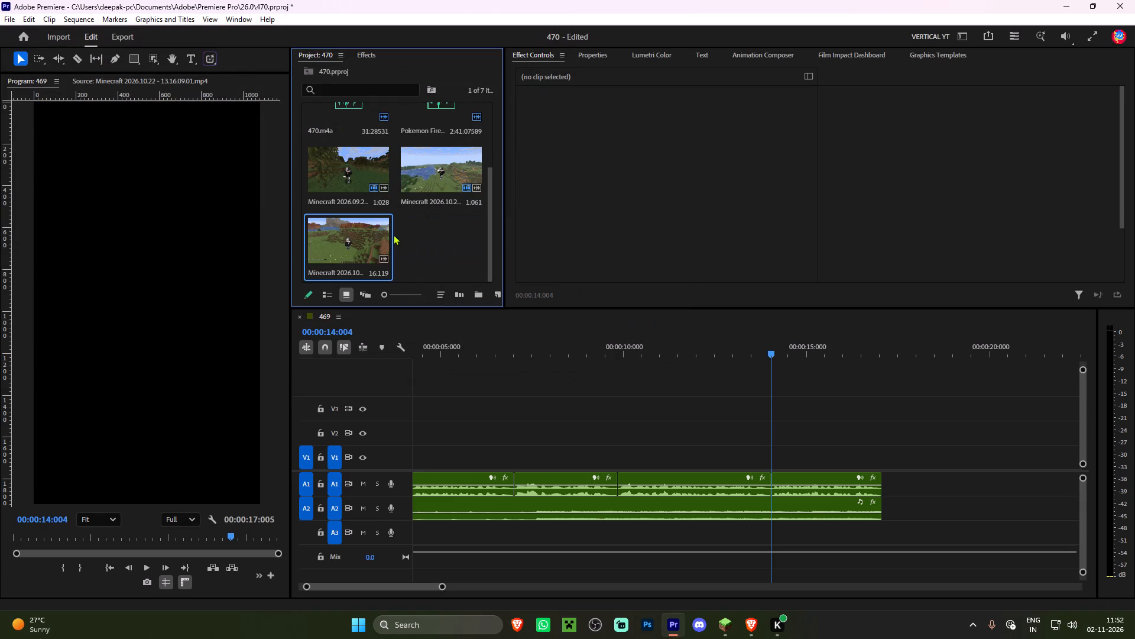
Preview the imported Minecraft 2026.10.05 recording and mark its range from about 00:00:11:020 to 00:00:14:054.
double_click(355, 234)
key(space)
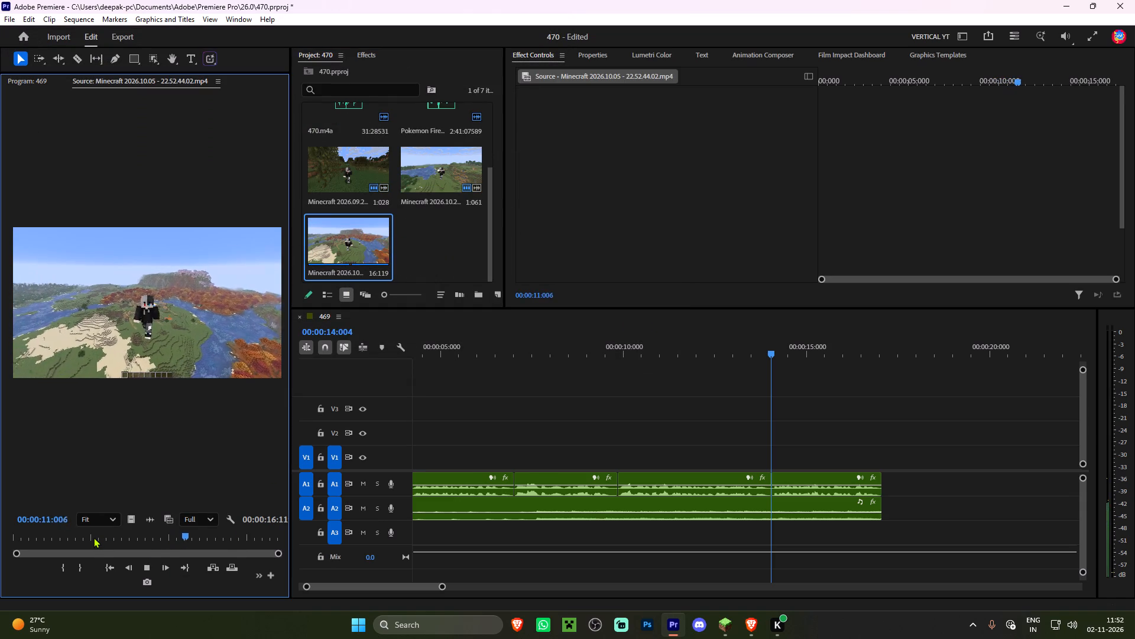
drag(92, 534, 44, 535)
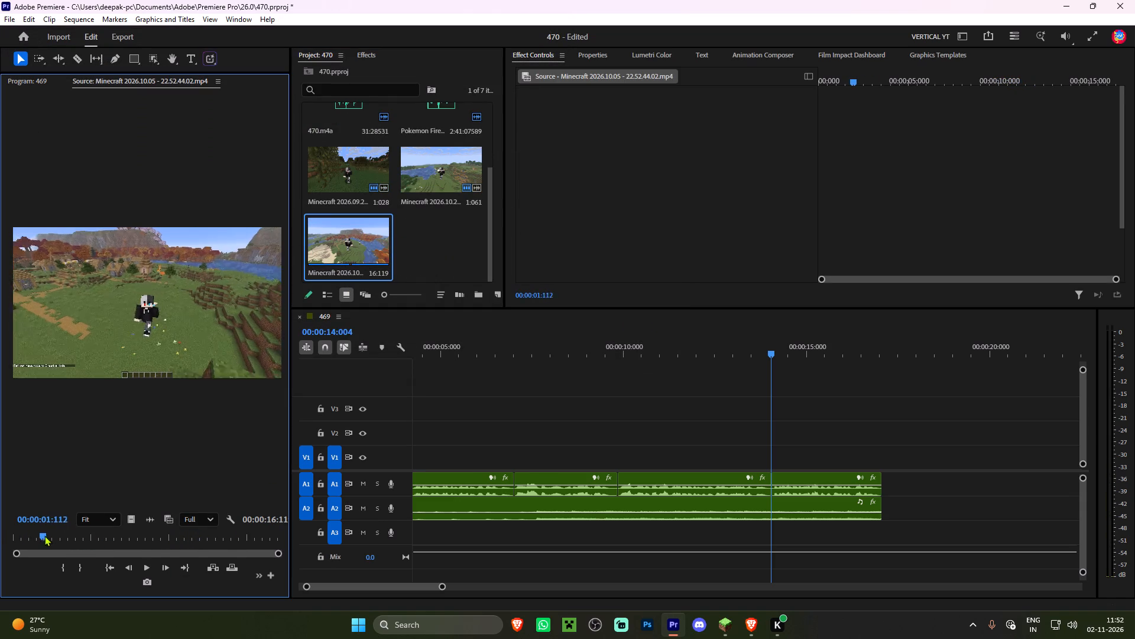
drag(44, 535, 61, 537)
key(i)
key(space)
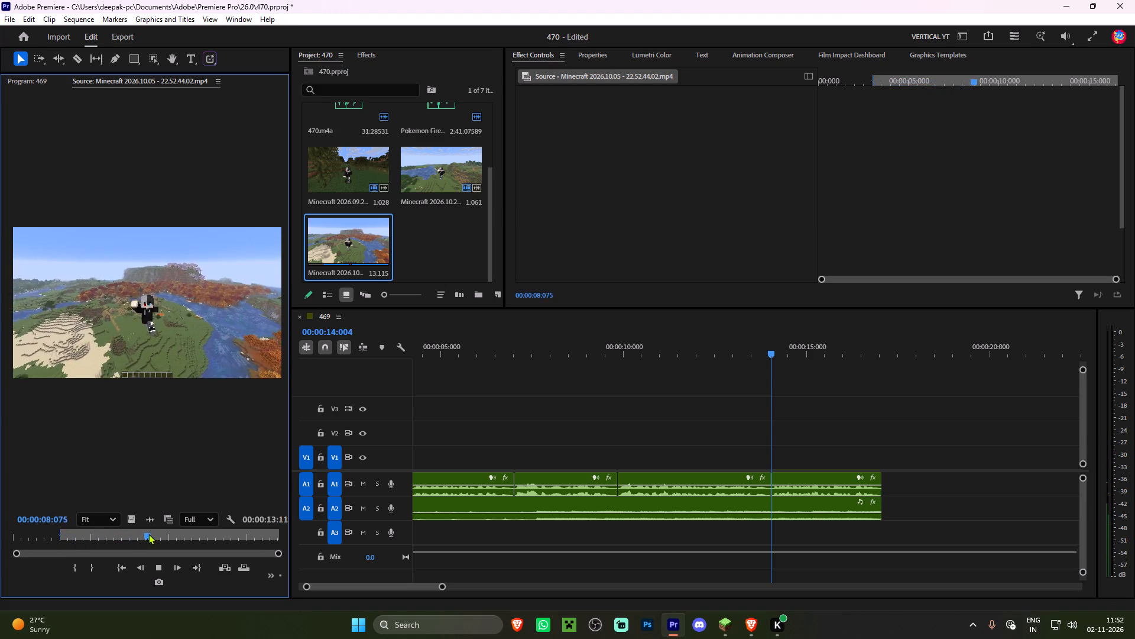
drag(153, 533, 202, 537)
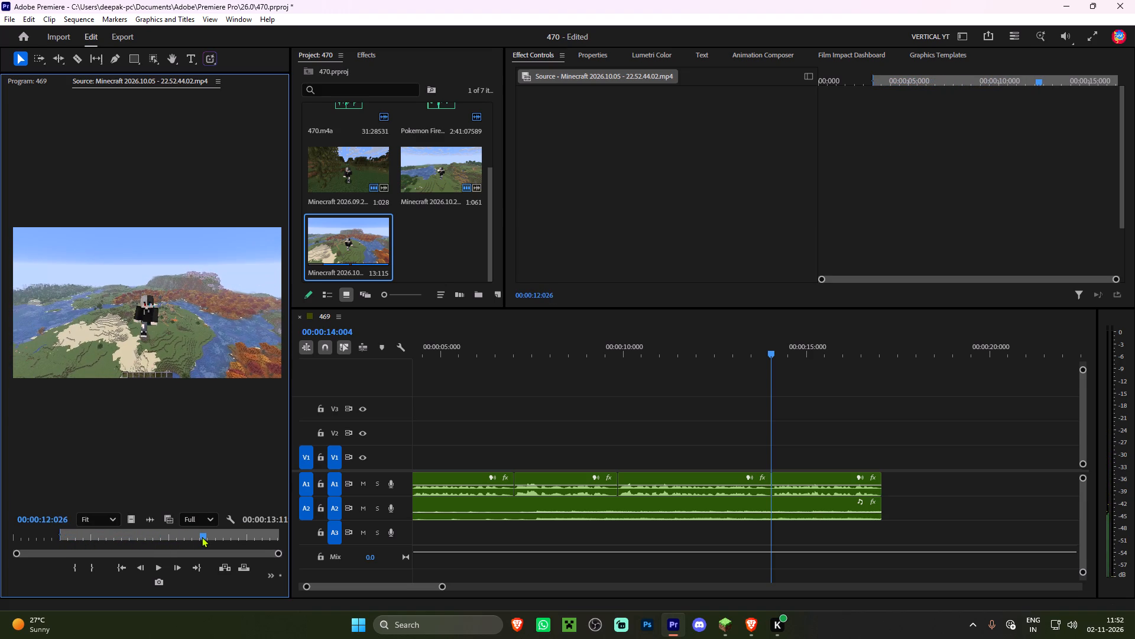
drag(202, 537, 186, 534)
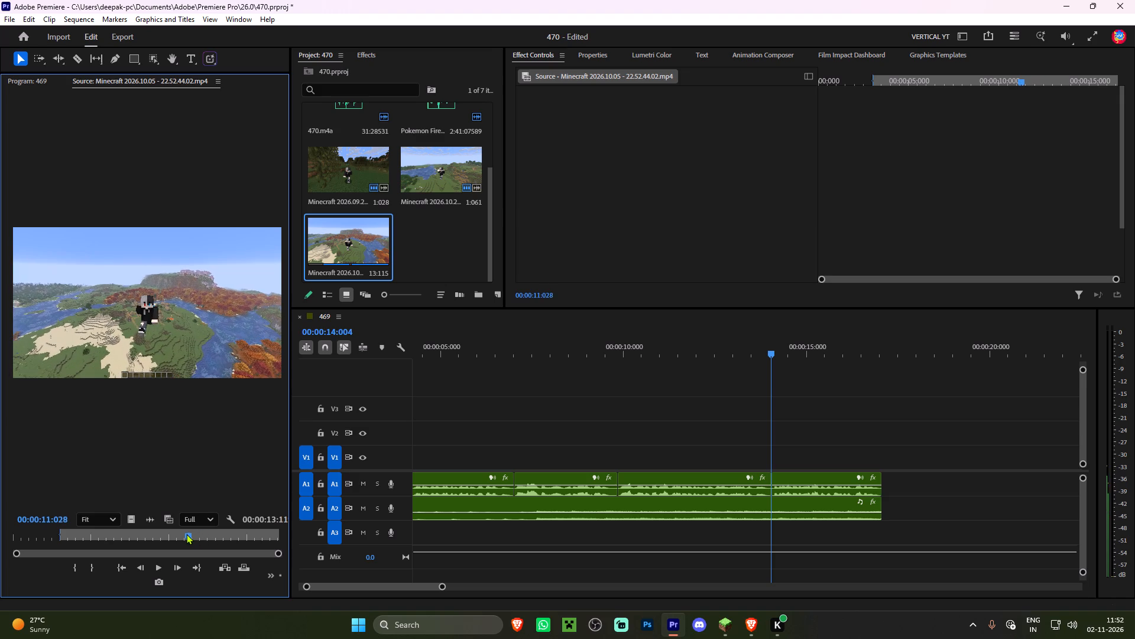
drag(186, 534, 185, 534)
key(i)
key(space)
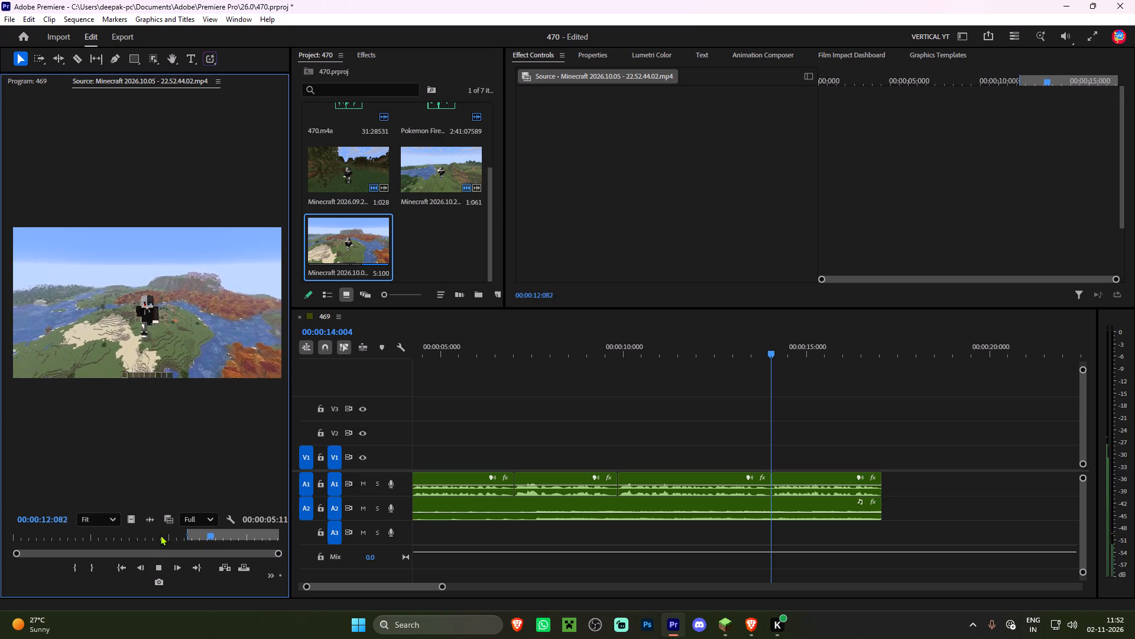
key(space)
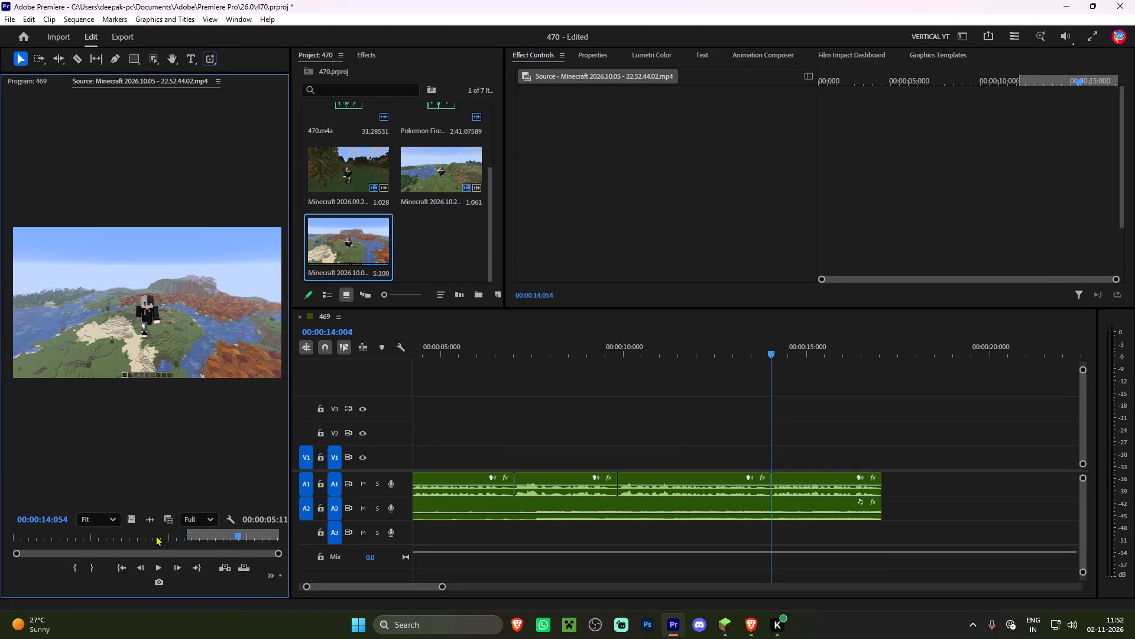
key(o)
Place only the video of the marked range on V1 at 00:00:14:004 and trim its end to the end of the audio.
drag(130, 515, 772, 457)
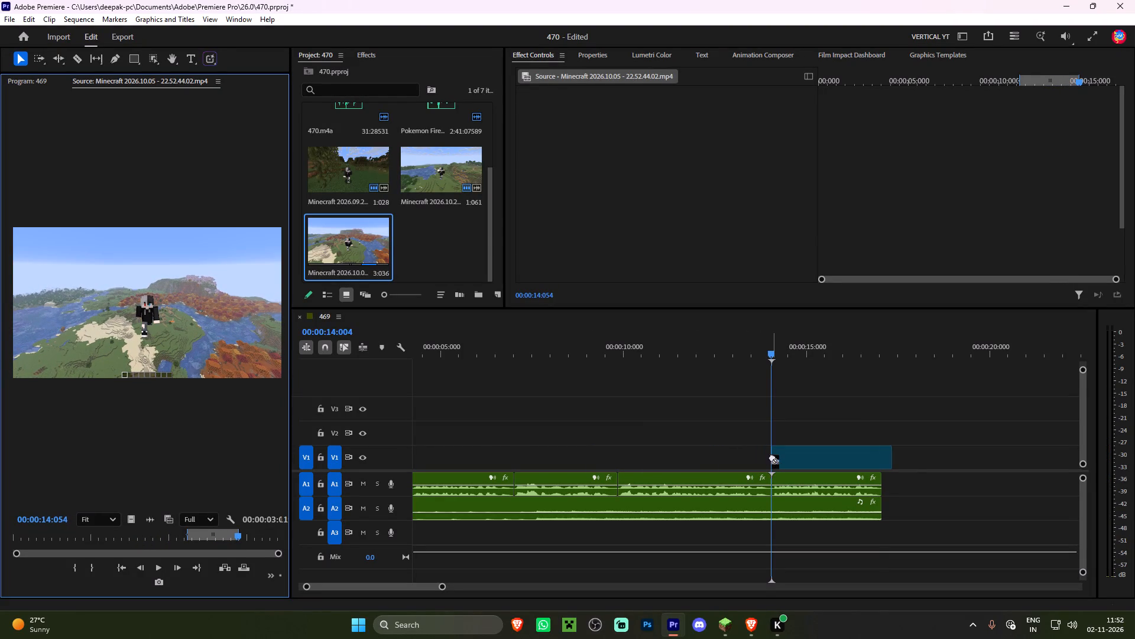
drag(898, 456, 890, 456)
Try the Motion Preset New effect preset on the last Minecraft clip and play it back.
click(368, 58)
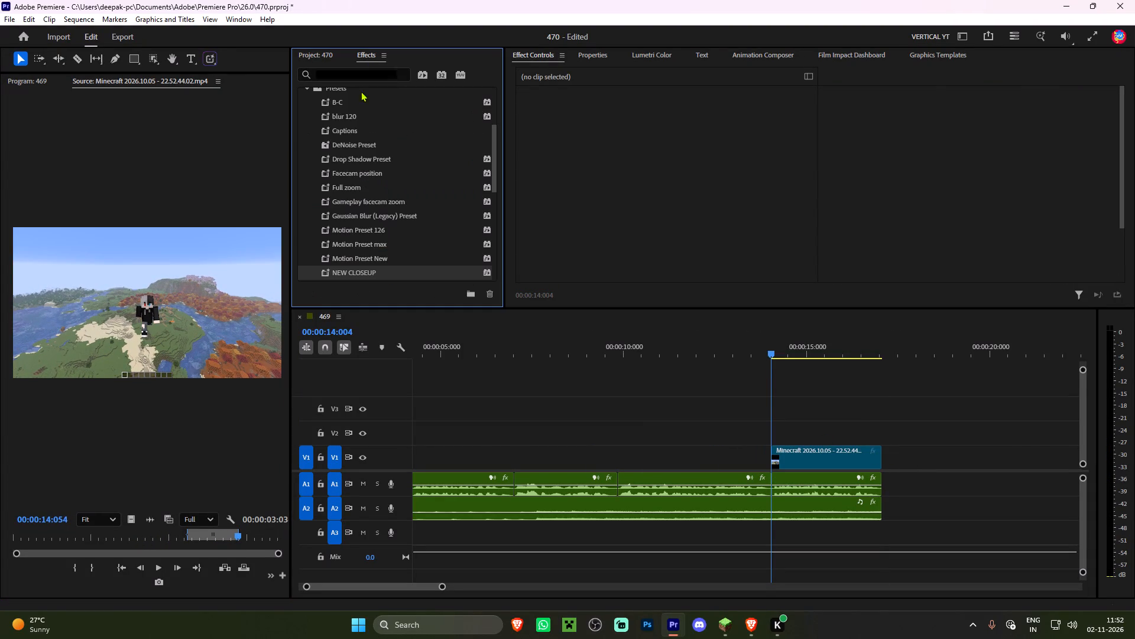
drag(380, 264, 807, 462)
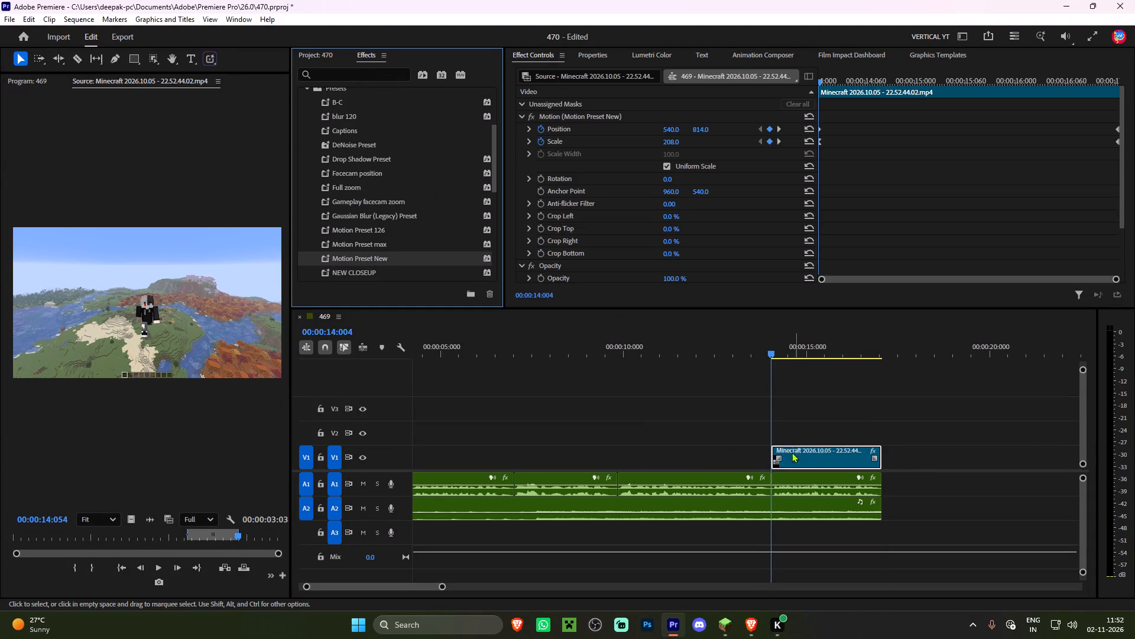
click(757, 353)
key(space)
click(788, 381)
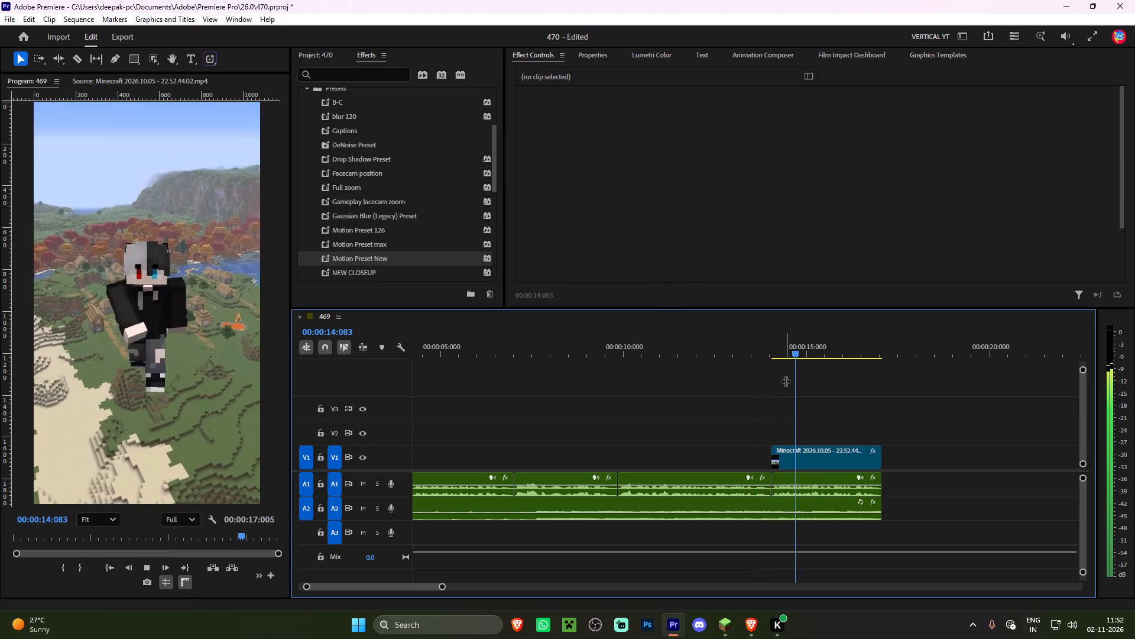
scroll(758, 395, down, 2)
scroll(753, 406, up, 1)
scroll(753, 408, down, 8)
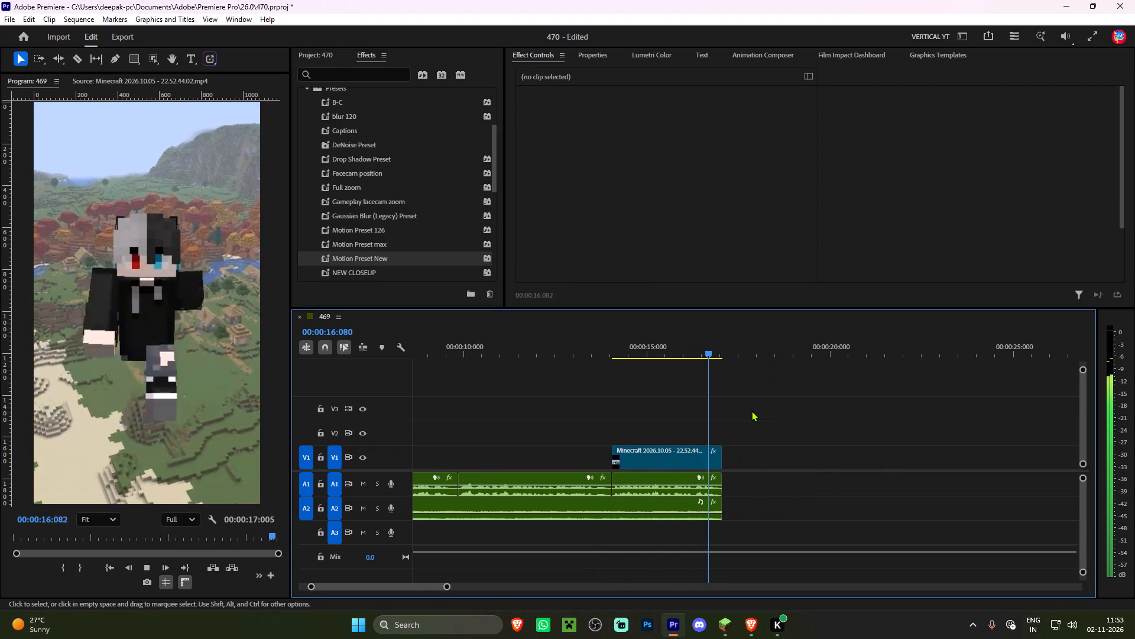
Apply the NEW CLOSEUP preset to the last Minecraft clip and move its second pair of keyframes earlier to about 00:00:14:020.
drag(375, 271, 679, 454)
drag(917, 101, 978, 150)
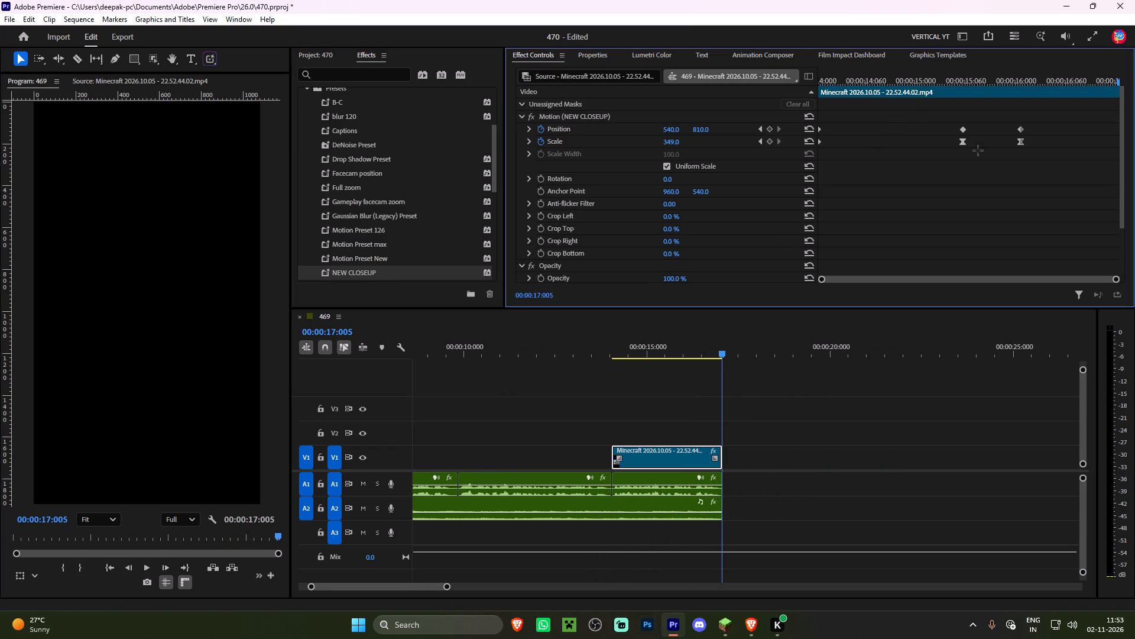
drag(978, 150, 994, 179)
drag(966, 129, 832, 124)
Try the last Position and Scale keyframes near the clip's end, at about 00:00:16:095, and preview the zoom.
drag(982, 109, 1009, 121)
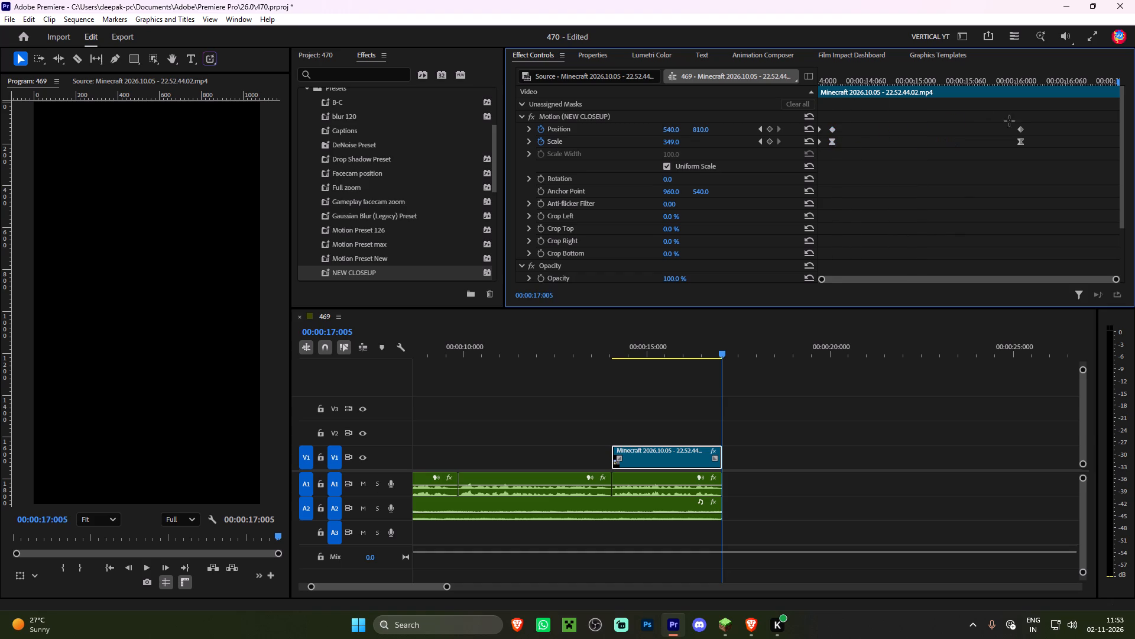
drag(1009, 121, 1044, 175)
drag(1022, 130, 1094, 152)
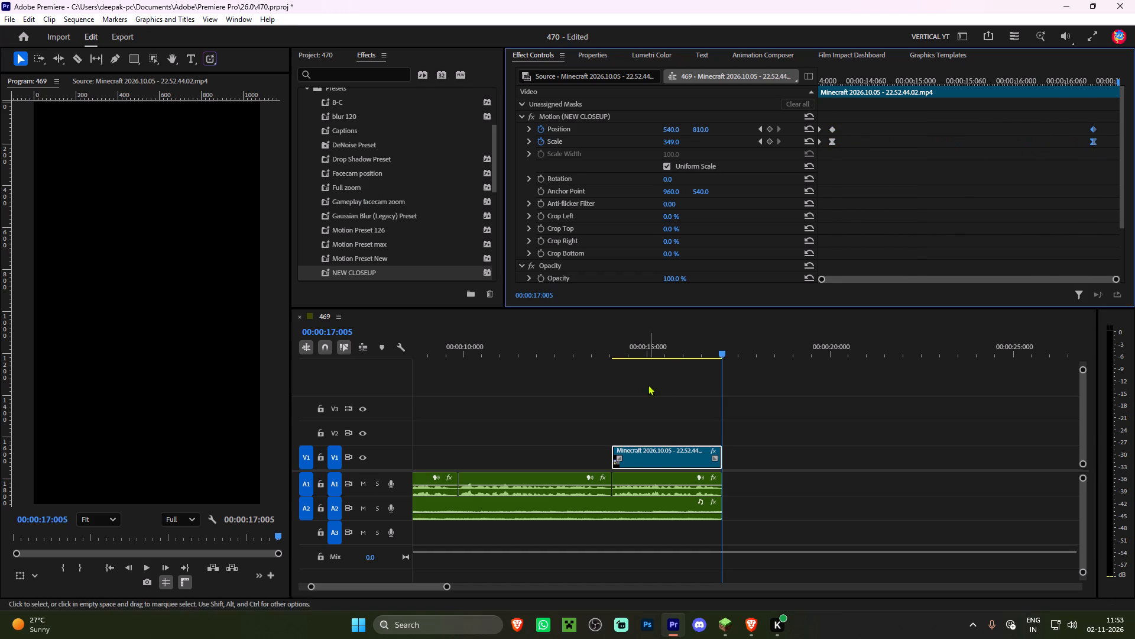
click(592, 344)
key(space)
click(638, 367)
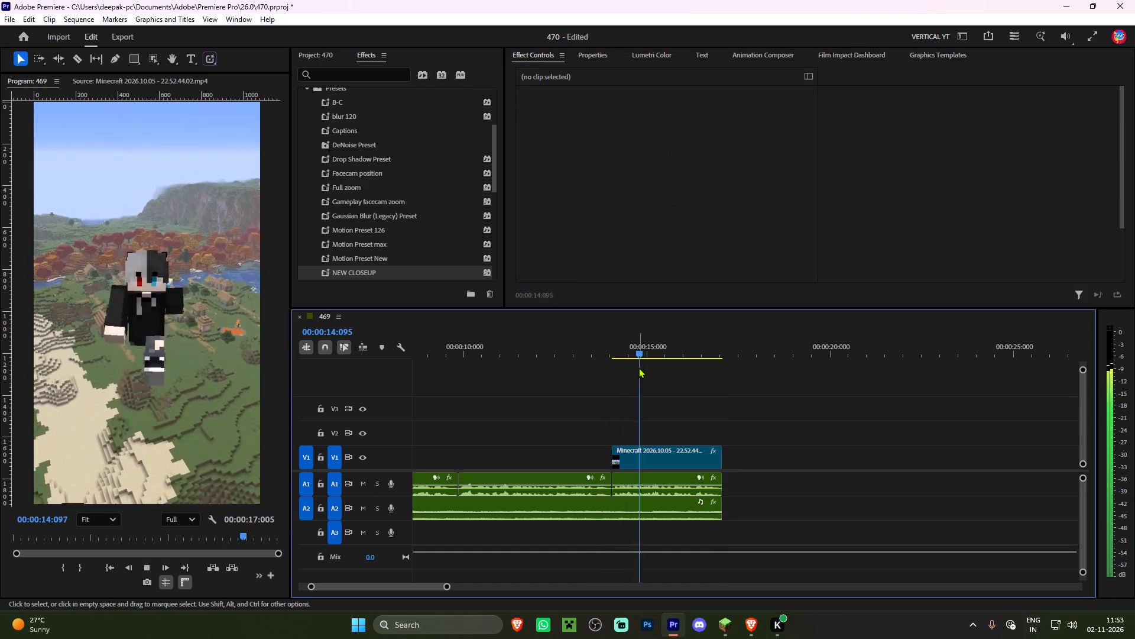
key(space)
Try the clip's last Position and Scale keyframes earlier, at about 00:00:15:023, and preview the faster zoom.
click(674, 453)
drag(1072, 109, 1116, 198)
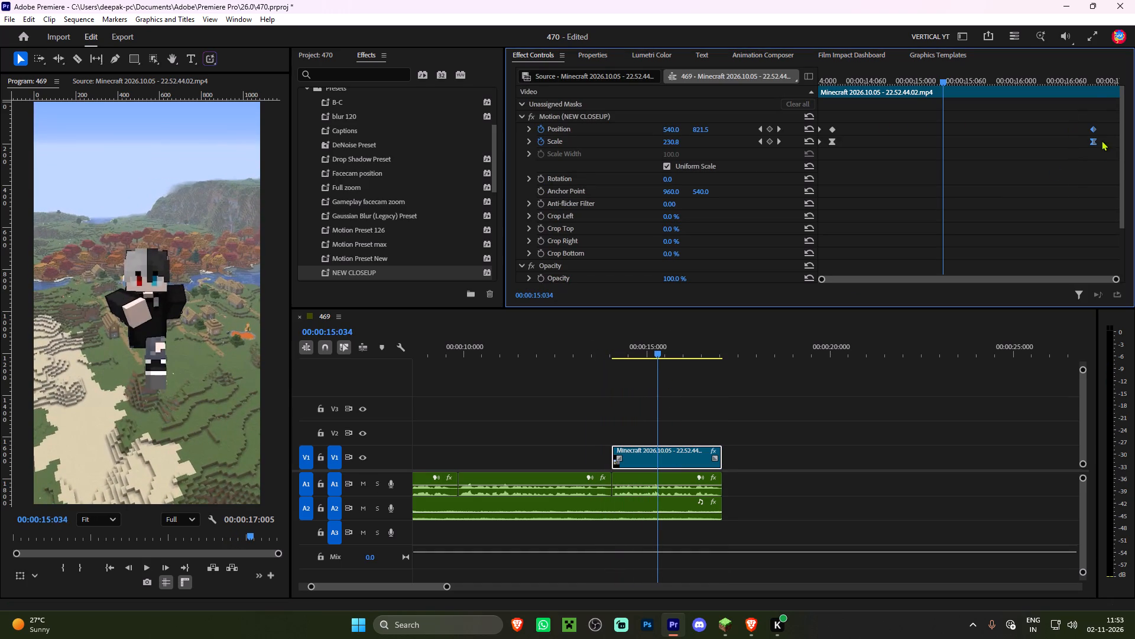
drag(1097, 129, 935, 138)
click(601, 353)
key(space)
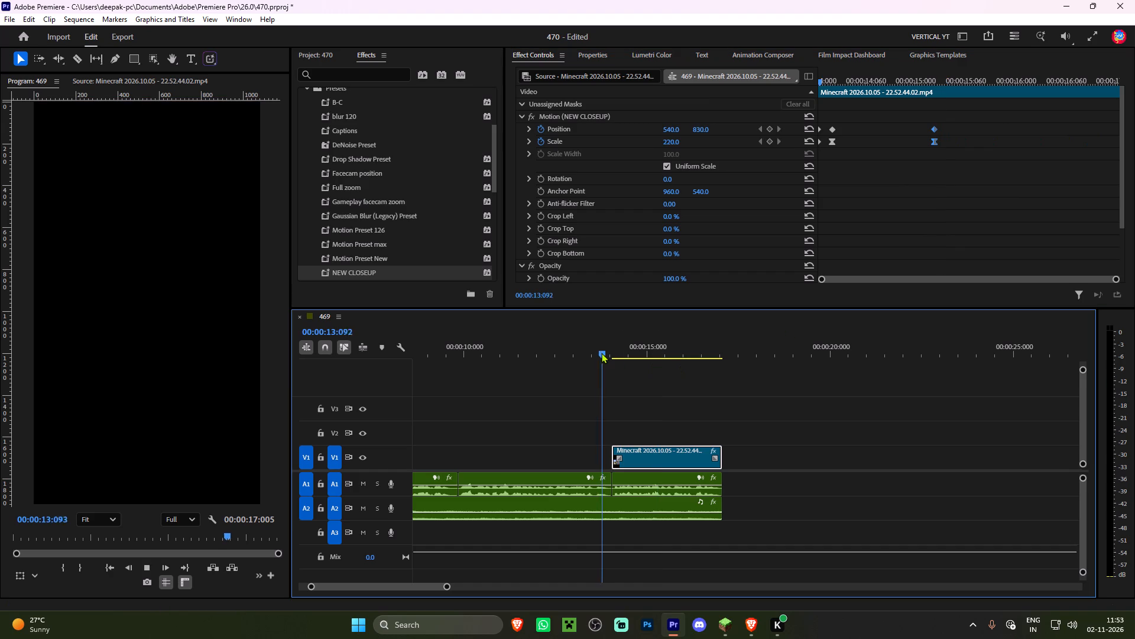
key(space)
Move the clip's last Position and Scale keyframes to about 00:00:15:100 and replay the zoom through to the end.
drag(925, 102, 963, 208)
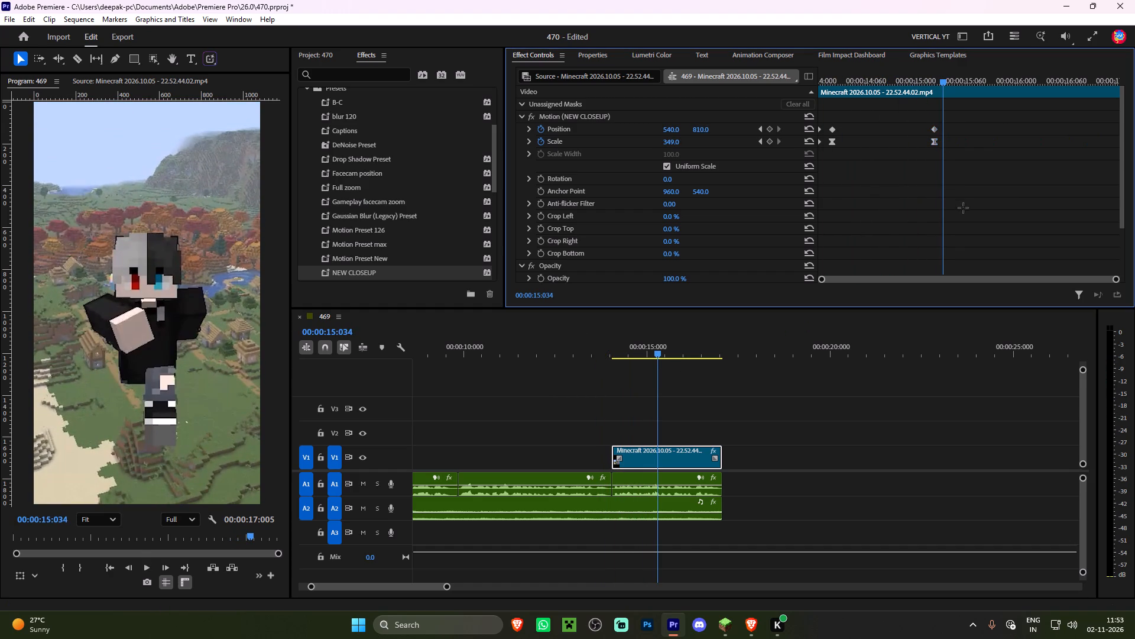
drag(963, 208, 961, 200)
drag(933, 131, 1000, 150)
click(598, 348)
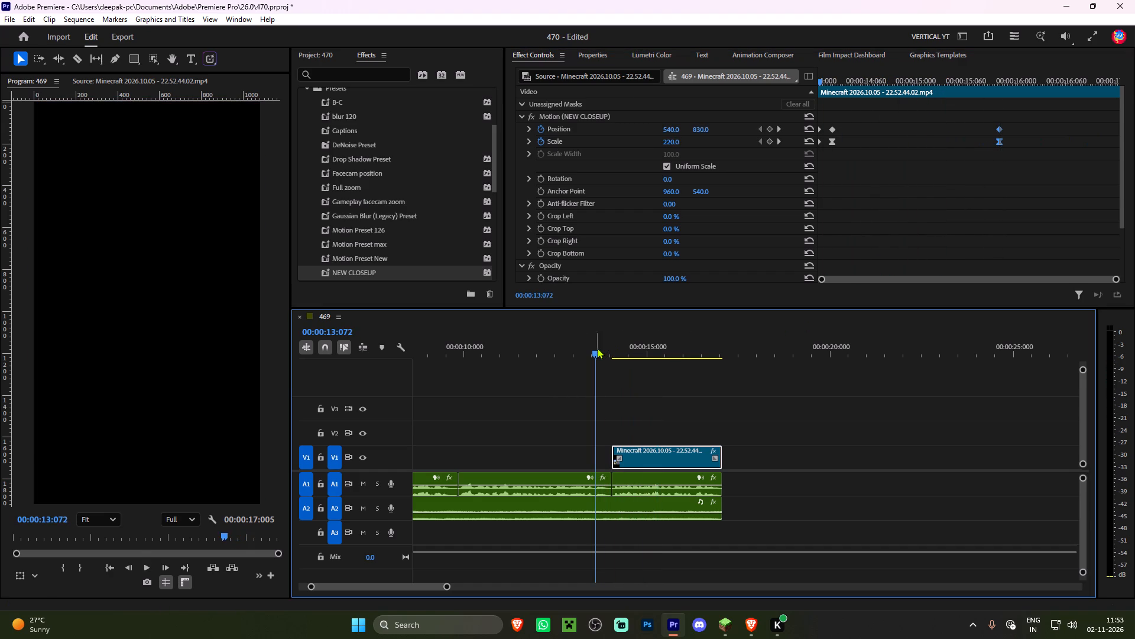
key(space)
click(643, 361)
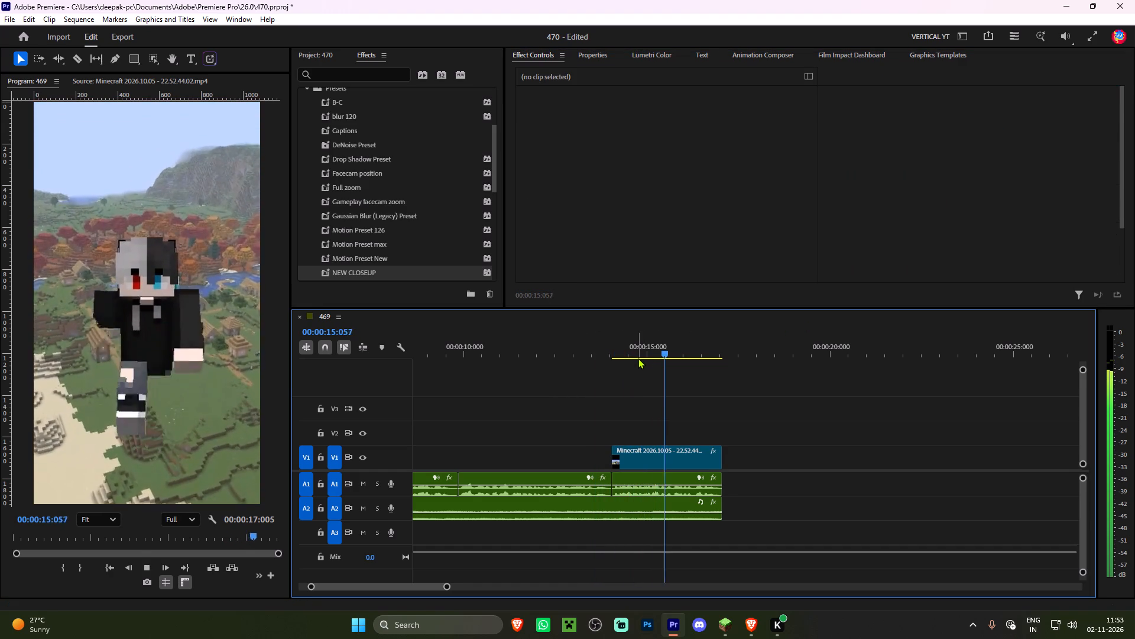
scroll(631, 358, down, 3)
alt+scroll(582, 396, down, 3)
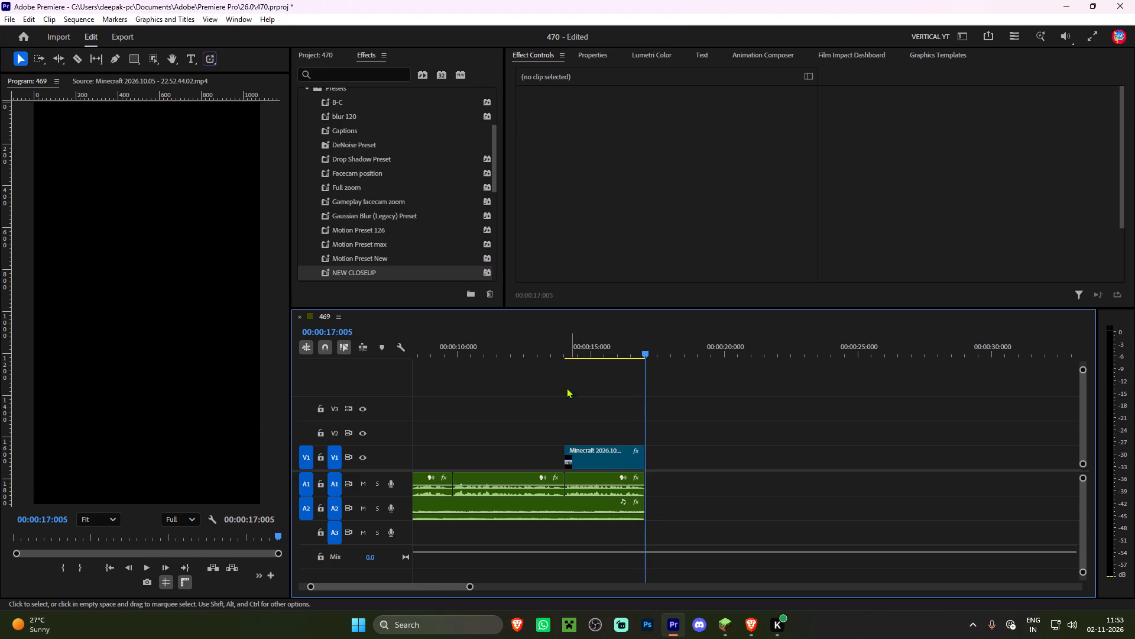
Replay the sequence from its start through the first clip to the empty gap at about 00:00:01:002.
drag(551, 349, 307, 354)
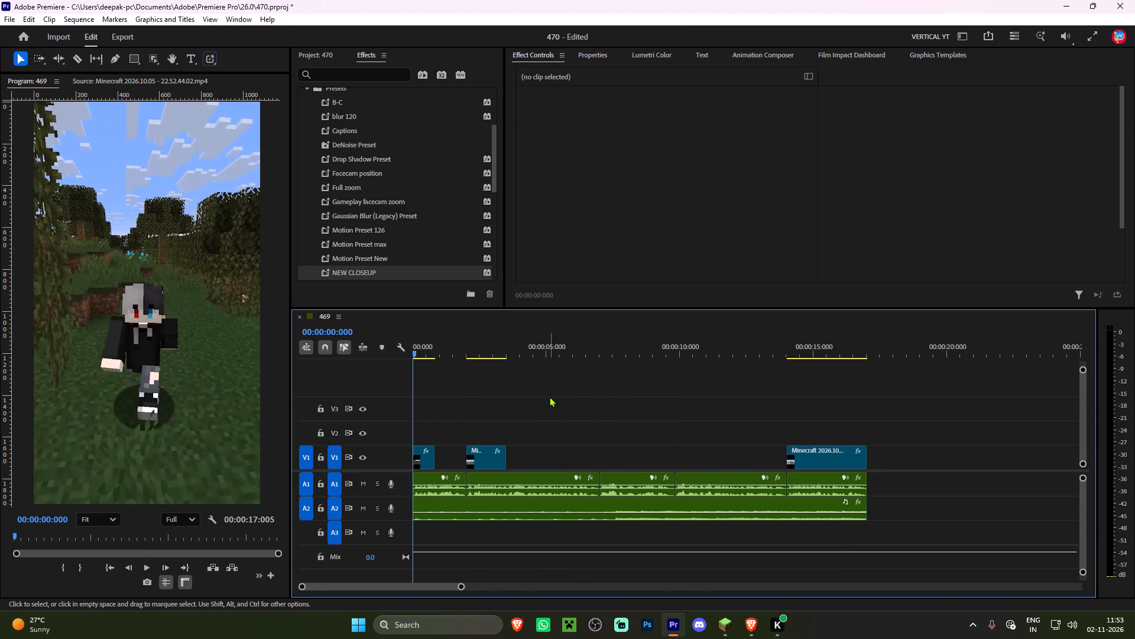
key(space)
alt+scroll(451, 395, up, 5)
key(space)
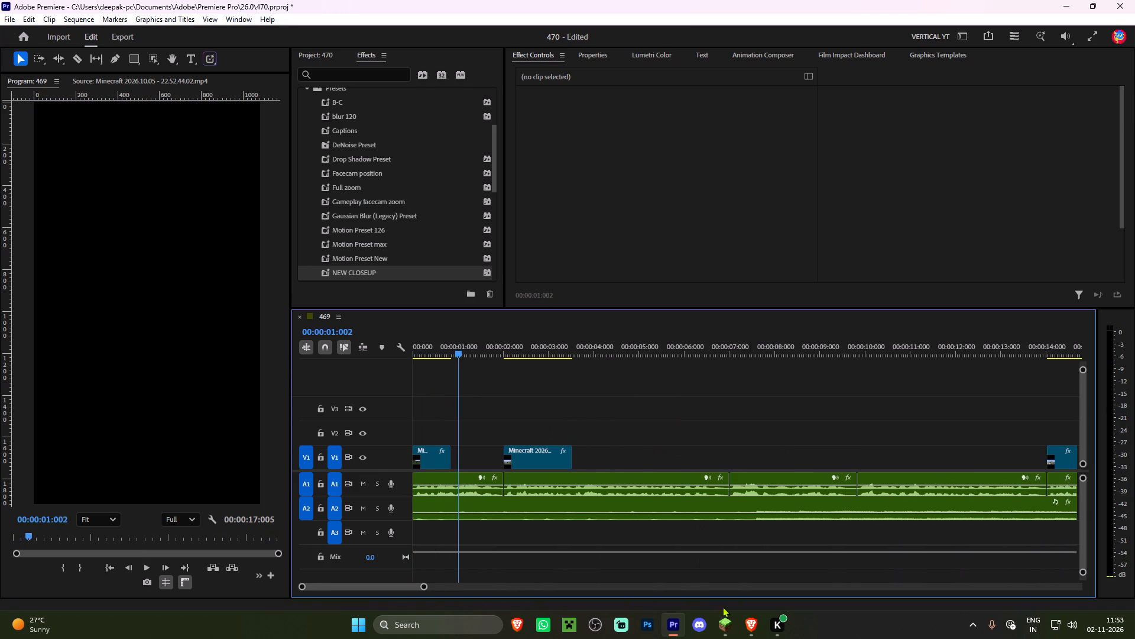
Switch to Minecraft and clear the old item out of the first hotbar slot in the creative inventory.
click(728, 625)
drag(586, 182, 567, 319)
key(w)
key(d)
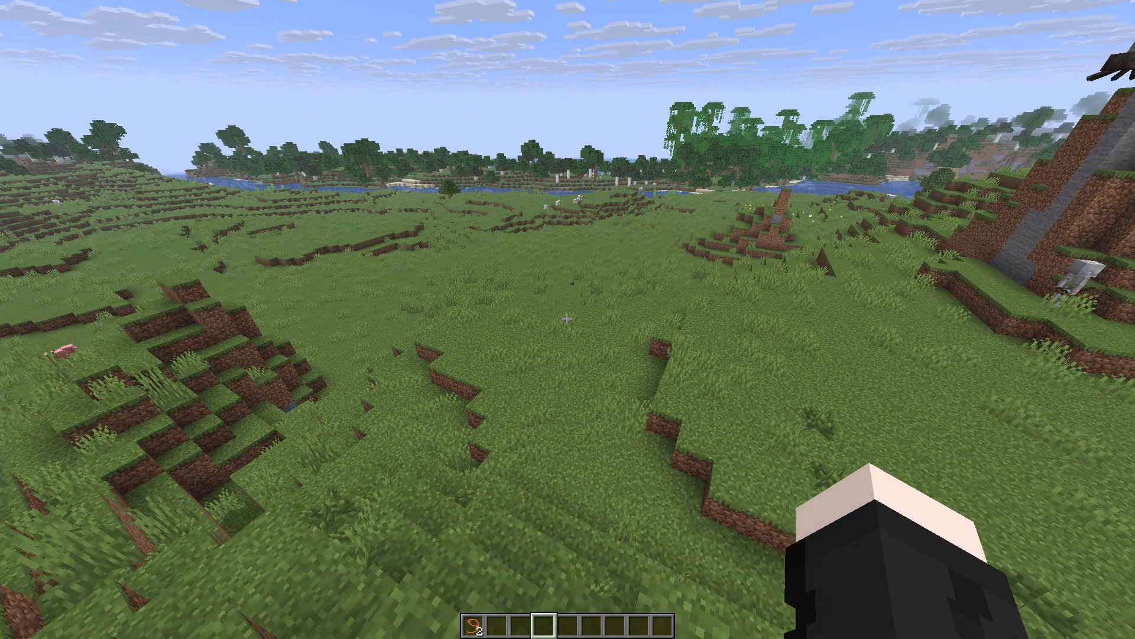
key(d)
key(shift+space)
key(shift+e)
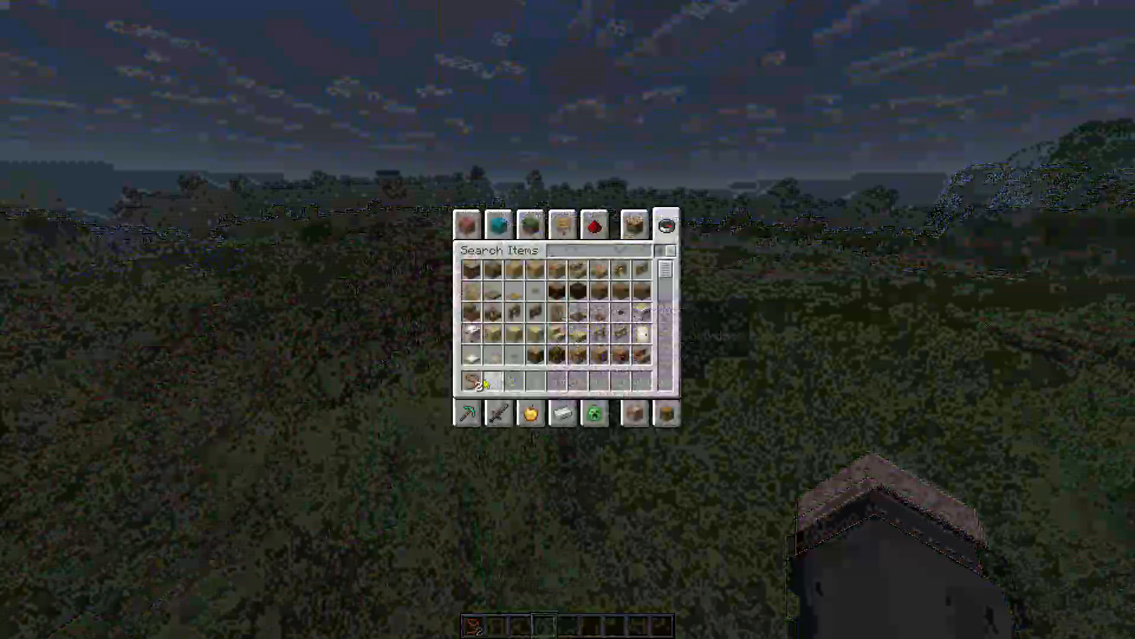
shift+click(474, 378)
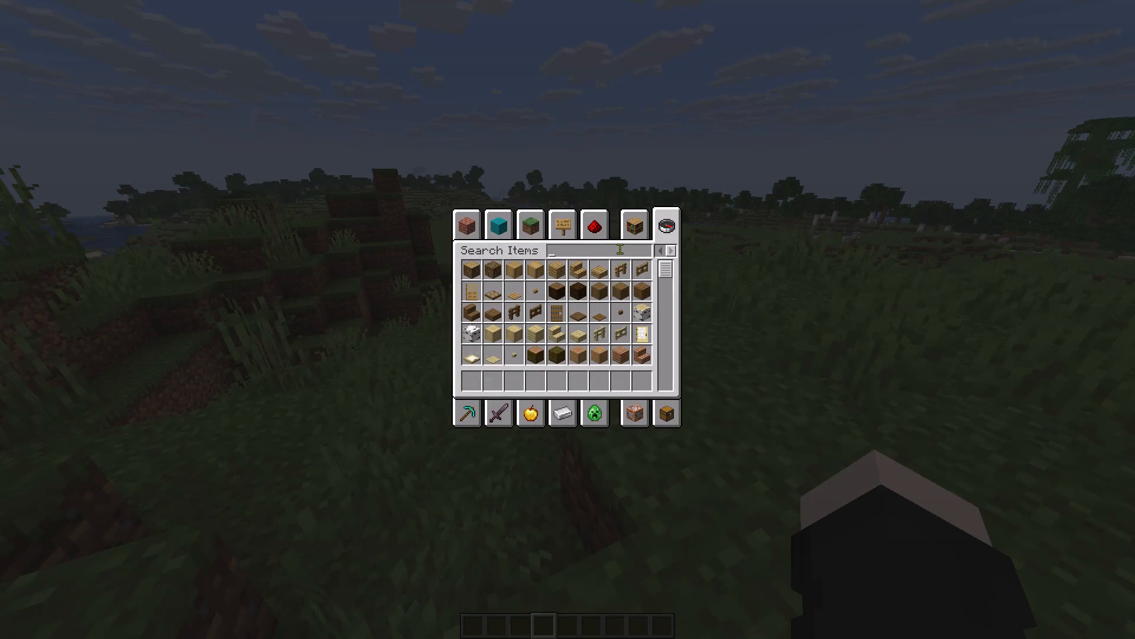
Search the creative inventory for "shee" and put the Sheep Spawn Egg in the first hotbar slot.
text(shee)
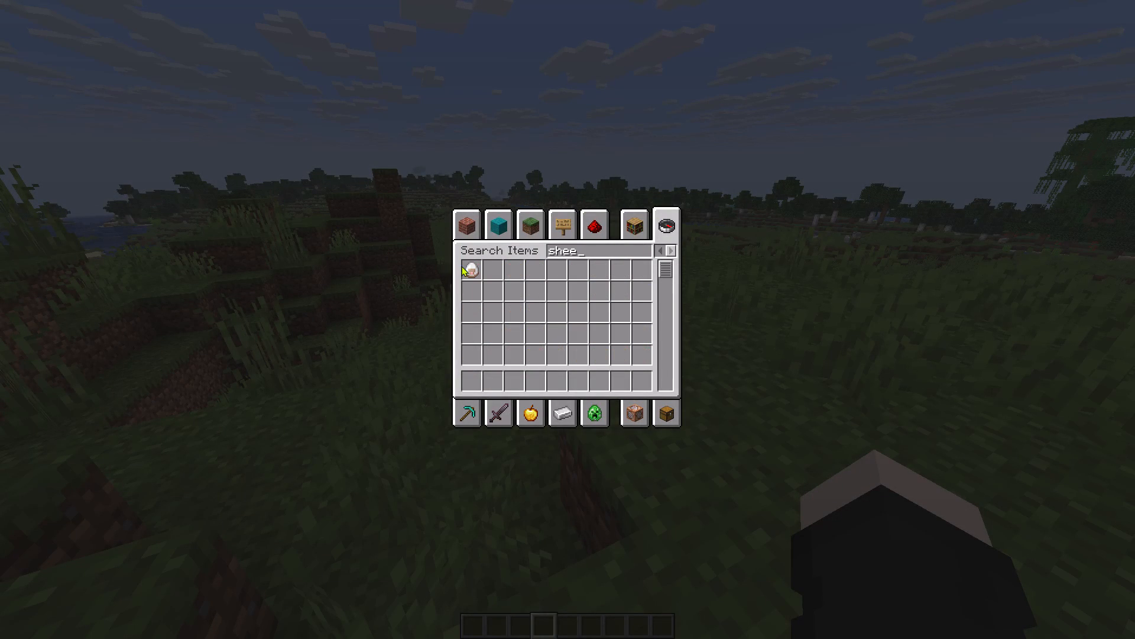
click(465, 266)
click(471, 380)
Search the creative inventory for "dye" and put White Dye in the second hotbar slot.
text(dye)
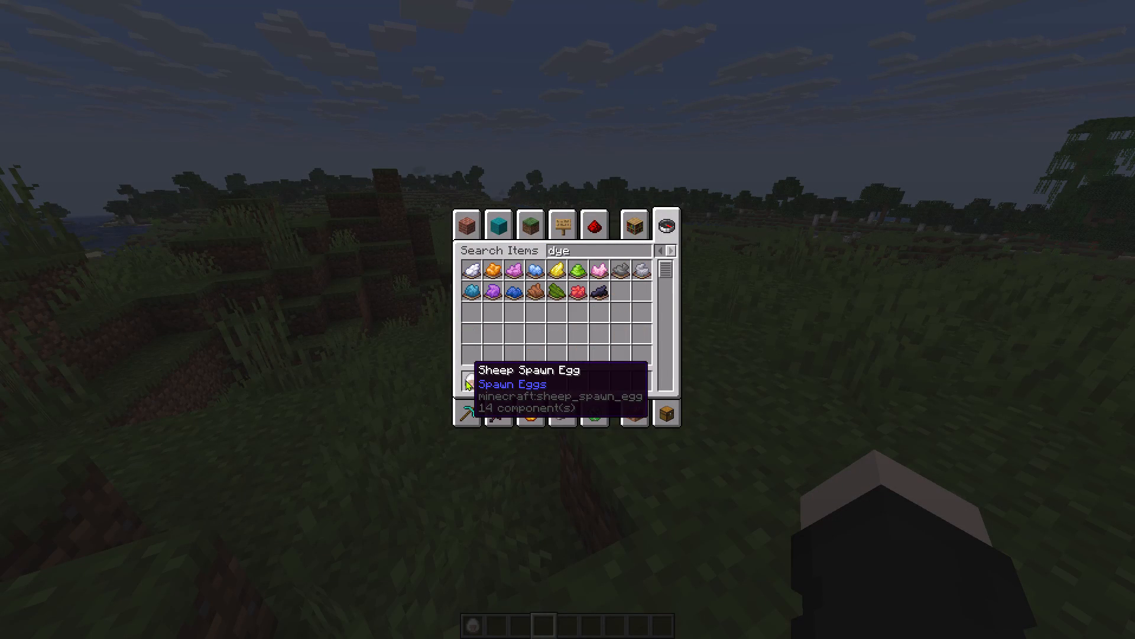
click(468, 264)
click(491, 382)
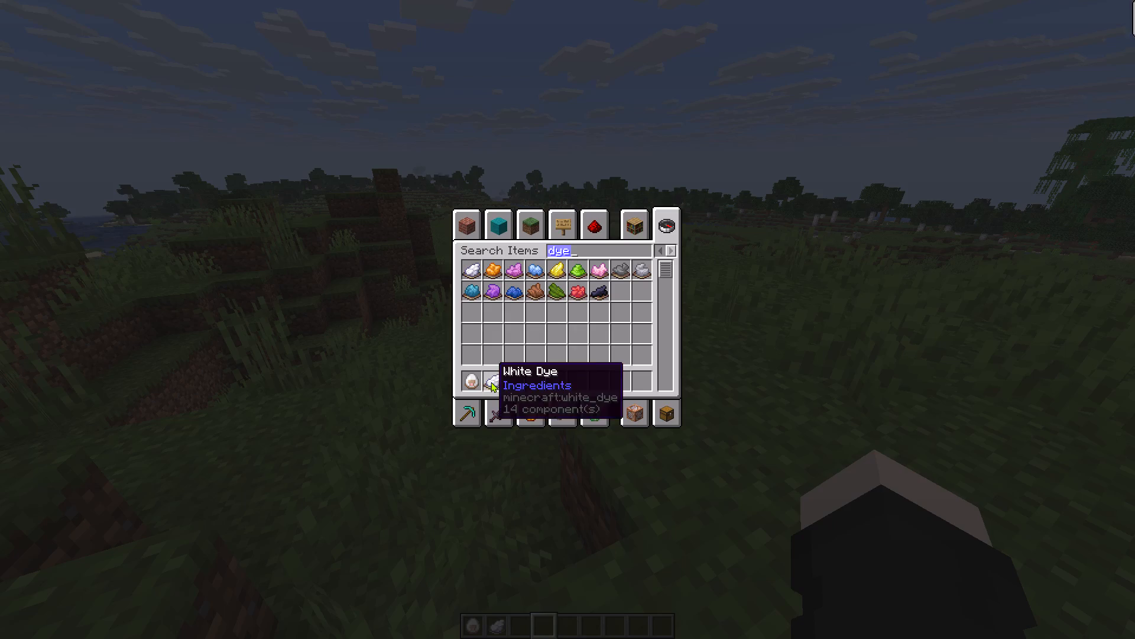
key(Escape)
Select the Sheep Spawn Egg and travel across the hills to land in an open, fairly flat grassy area.
scroll(567, 319, up, 3)
key(w)
key(shift+space)
key(shift+space)
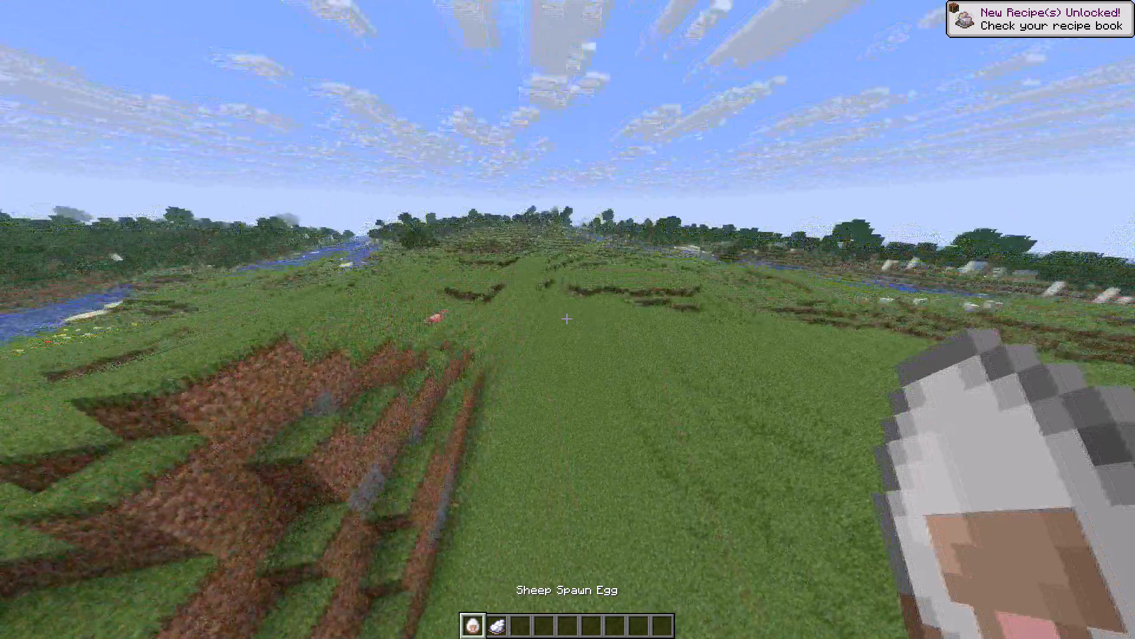
key(shift+a)
key(shift+space)
key(shift+space)
key(shift+space)
key(shift+space)
key(shift+space)
key(shift+space)
key(shift+space)
key(shift+space)
key(shift+space)
key(shift+space)
key(shift+space)
key(shift+space)
key(shift+space)
key(shift+space)
key(shift+space)
key(shift+space)
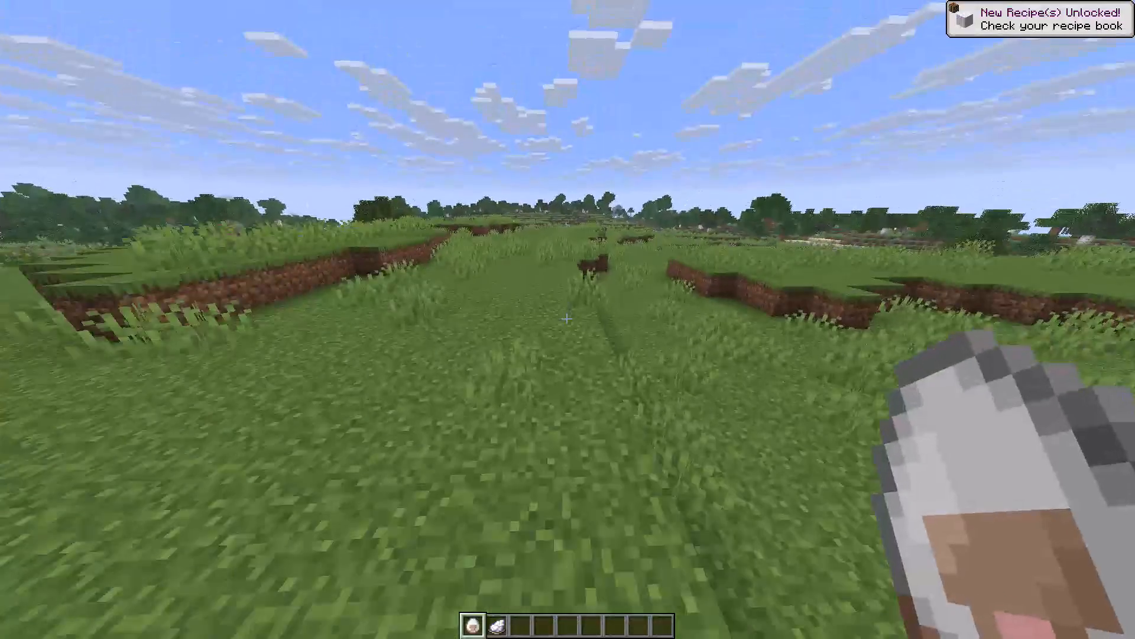
Clear the tall grass around the filming spot and pick a Grass Block to patch the broken ground.
shift+click(567, 319)
key(shift+a)
key(shift+a)
click(567, 319)
key(s)
click(567, 319)
scroll(567, 319, up, 1)
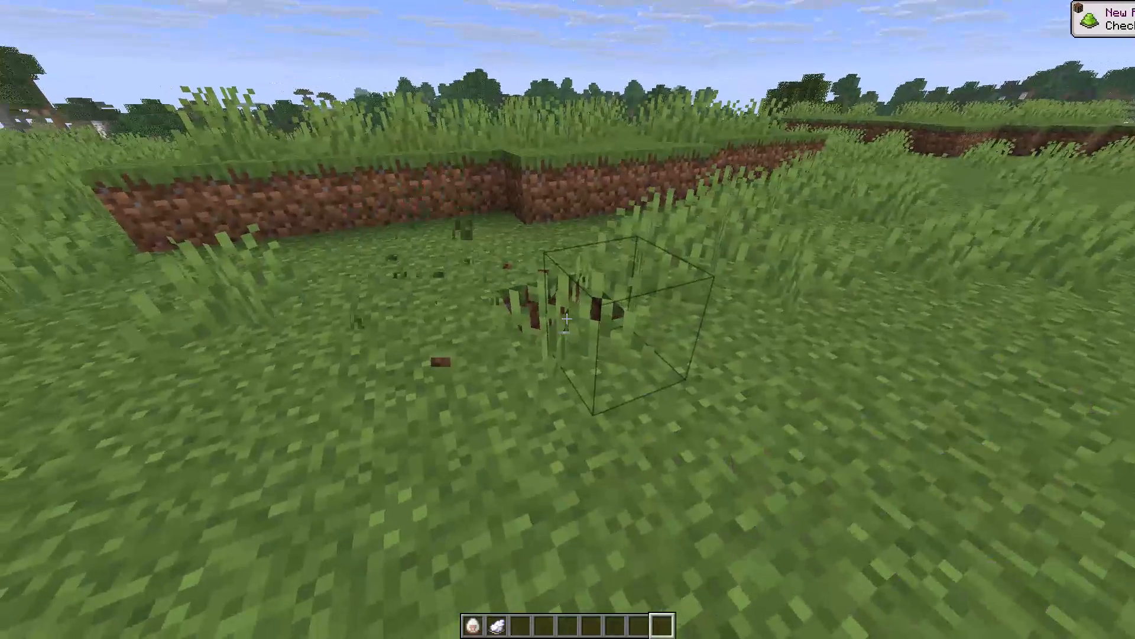
click(567, 319)
key(d)
key(w)
middle_click(567, 319)
right_click(567, 319)
key(a)
key(w)
double_click(567, 319)
key(w)
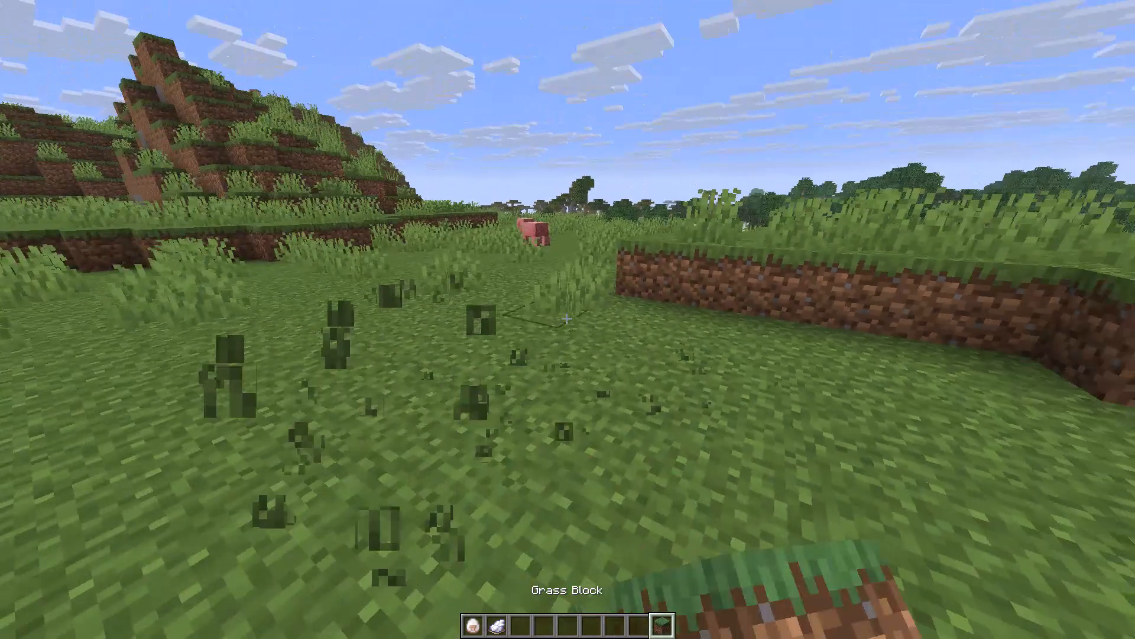
click(567, 319)
Remove the Grass Block from the last hotbar slot.
key(e)
shift+click(643, 375)
key(Escape)
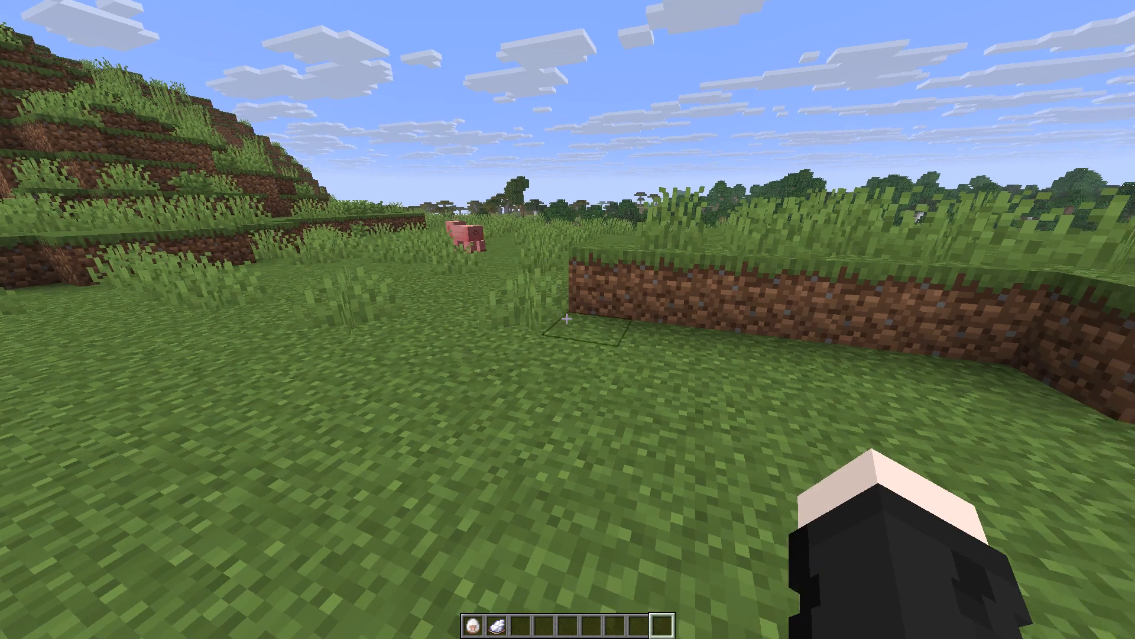
Search the creative inventory for "dye" and replace the White Dye in the second hotbar slot with Pink Dye.
key(e)
text(dye)
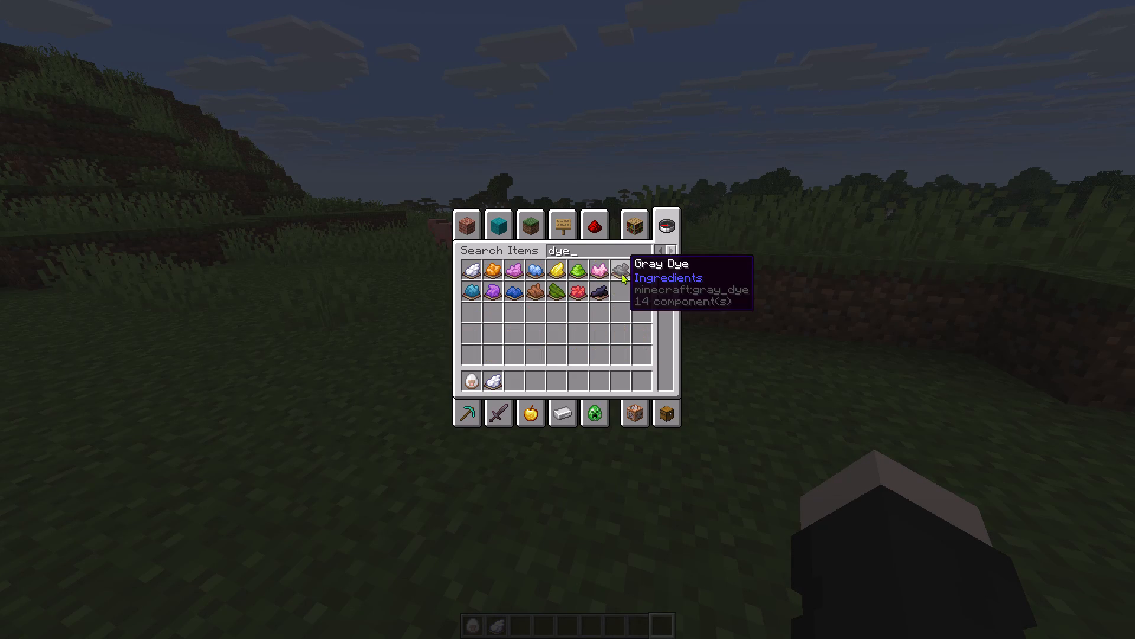
click(520, 267)
click(495, 373)
click(491, 357)
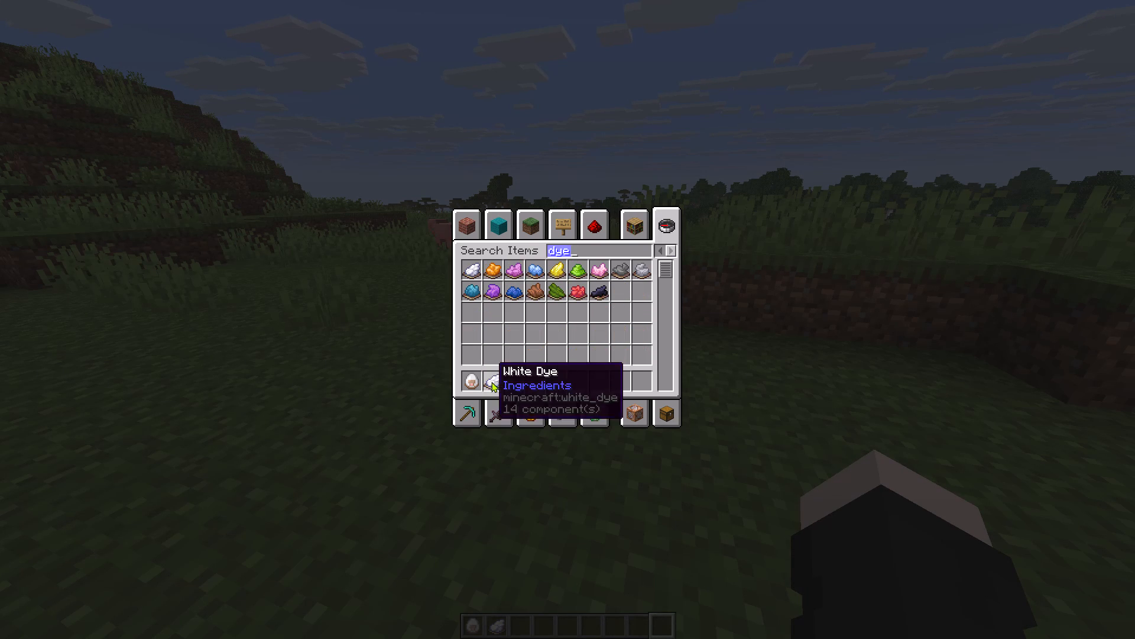
drag(491, 382, 494, 376)
click(495, 357)
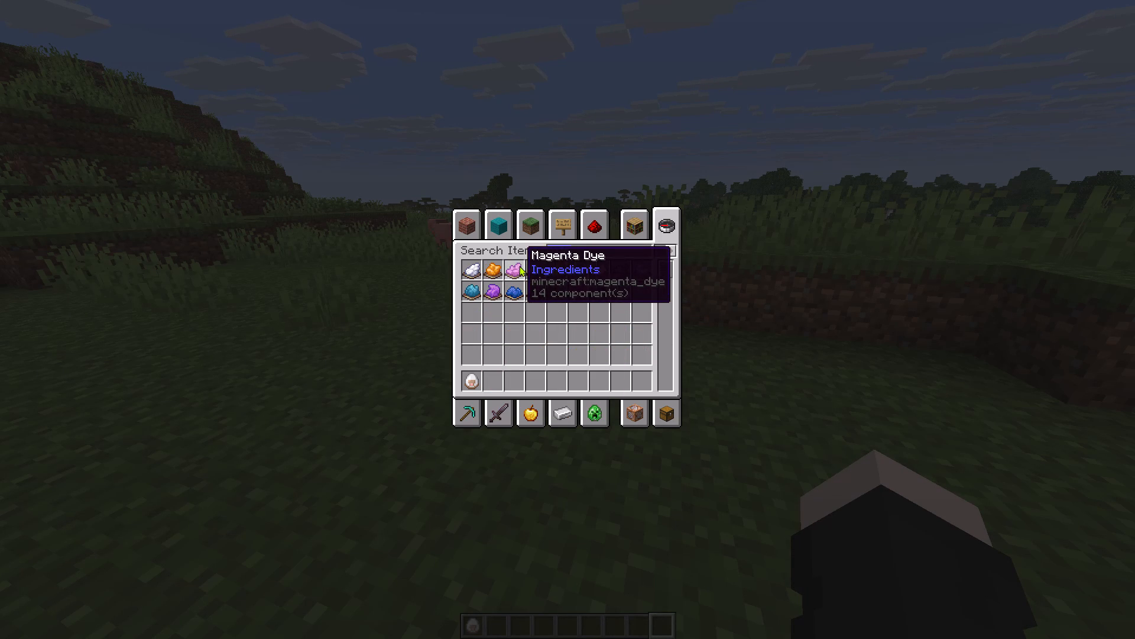
drag(596, 270, 591, 273)
click(490, 380)
key(Escape)
Spawn one sheep on the cleared grass and ready the Pink Dye in hand.
scroll(567, 319, up, 3)
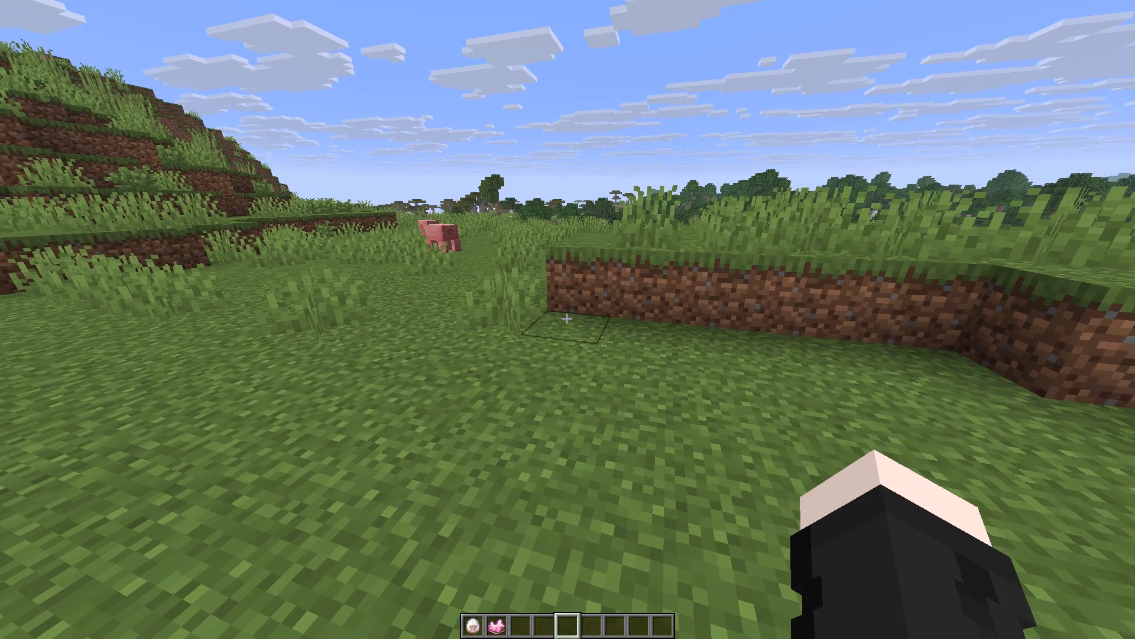
scroll(567, 319, up, 5)
key(a)
key(d)
right_click(567, 319)
key(s)
scroll(567, 319, down, 1)
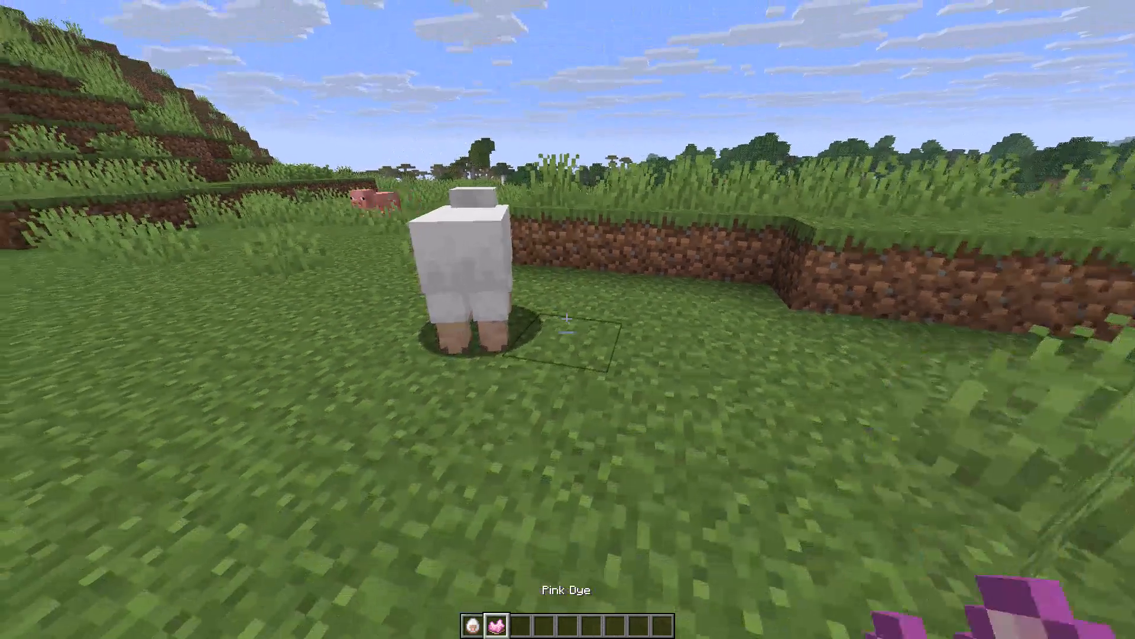
Start the gameplay recording, walk up to the white sheep and dye it pink.
key(alt+x)
key(w)
key(d)
key(w)
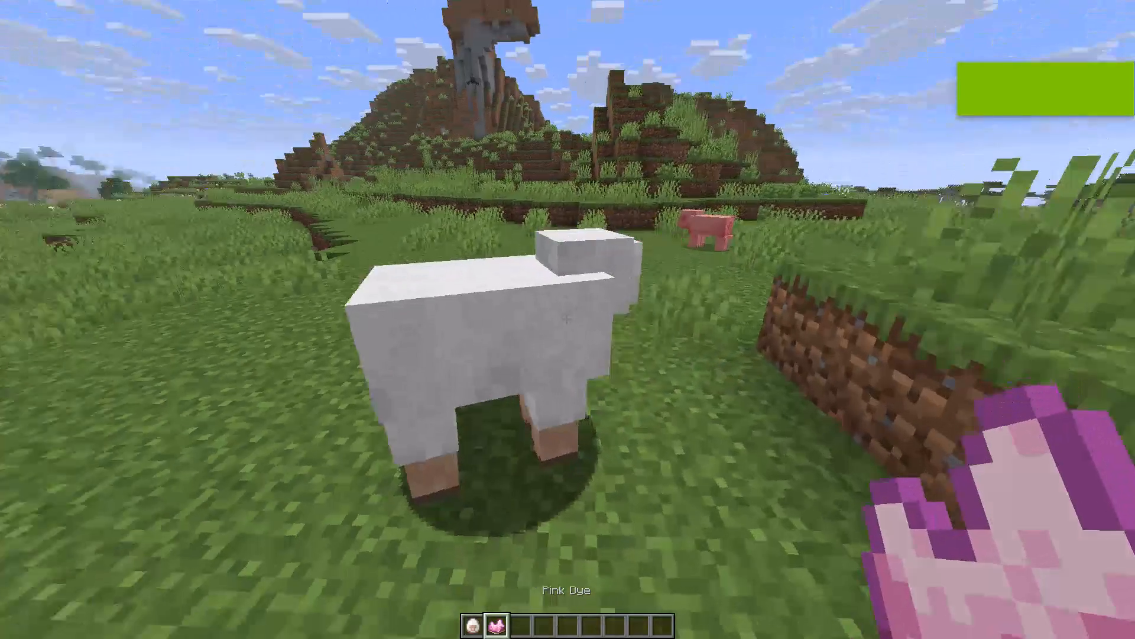
key(d)
key(w)
key(w)
key(w)
key(w)
key(w)
key(w)
key(w)
right_click(567, 319)
key(s)
key(a)
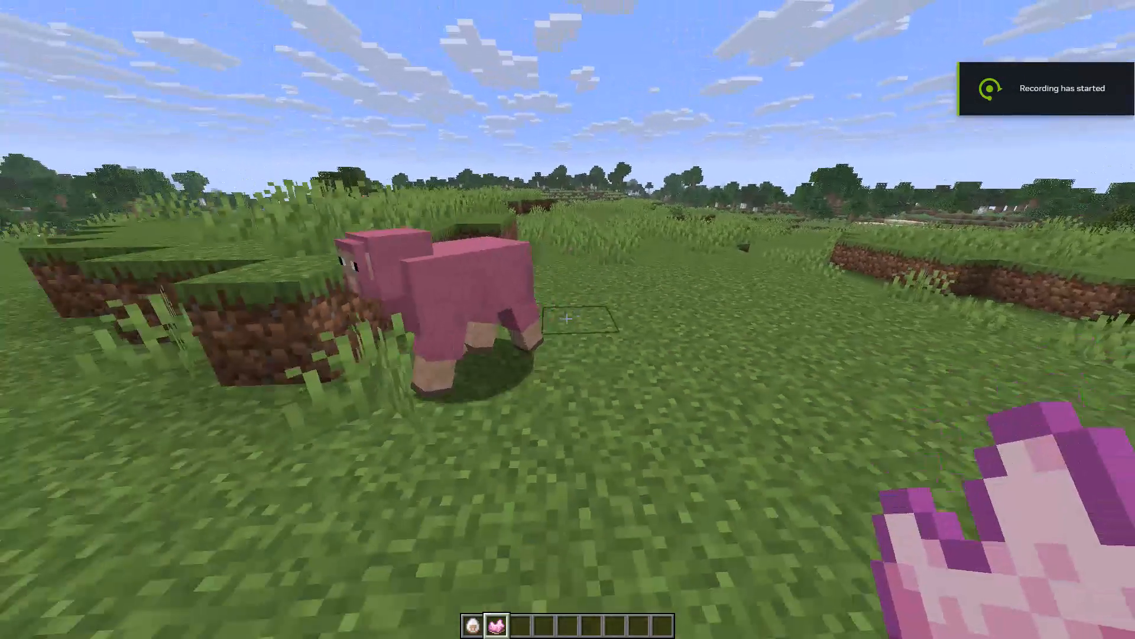
Switch to an empty hotbar slot and move around the pink sheep to film it from the front.
scroll(567, 319, down, 1)
key(w)
key(s)
key(d)
key(d)
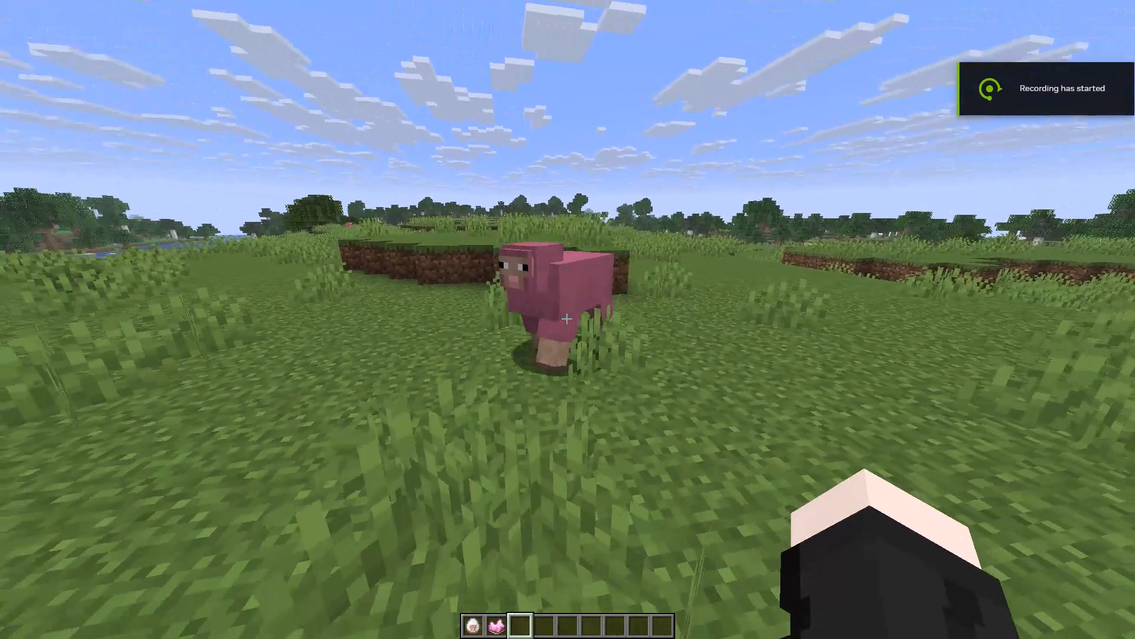
key(a)
key(s)
key(a)
key(w)
key(w)
key(w)
key(w)
key(w)
key(w)
key(w)
key(w)
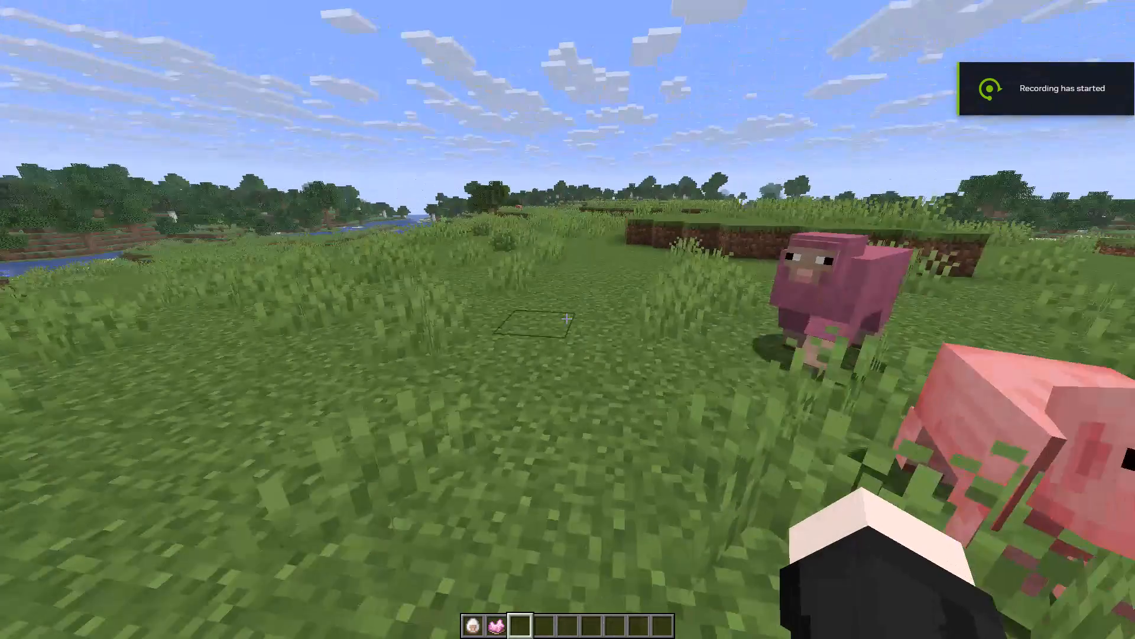
Follow the pink sheep past the pig while filming, breaking the tall grass that blocks the shot.
key(s)
key(s)
key(d)
key(w)
double_click(567, 319)
key(d)
key(w)
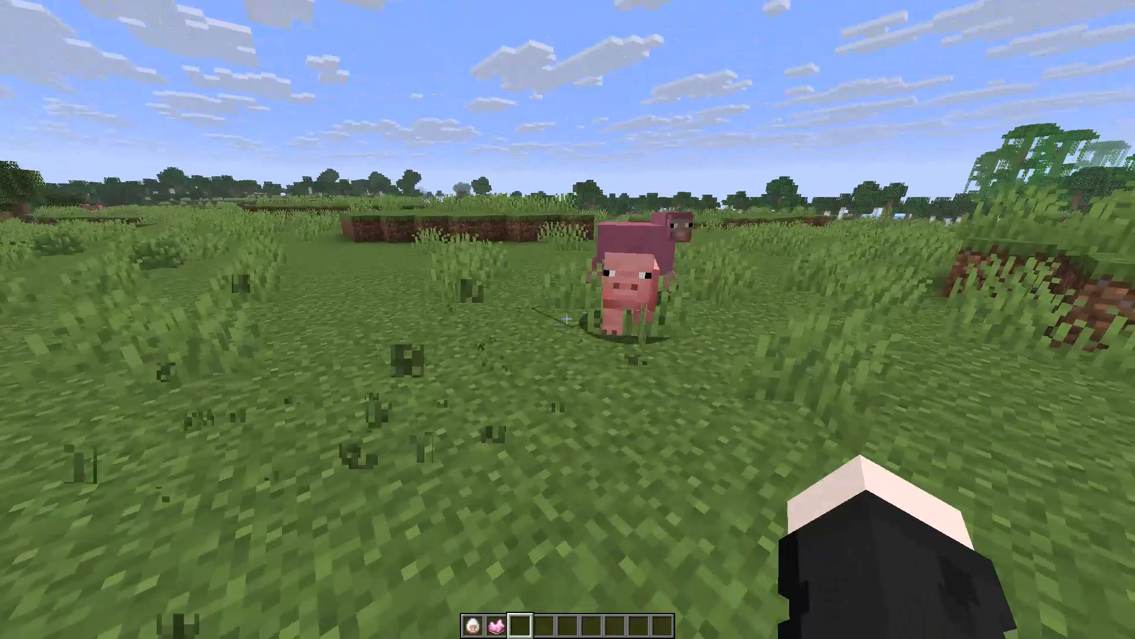
click(567, 319)
double_click(567, 319)
key(d)
key(w)
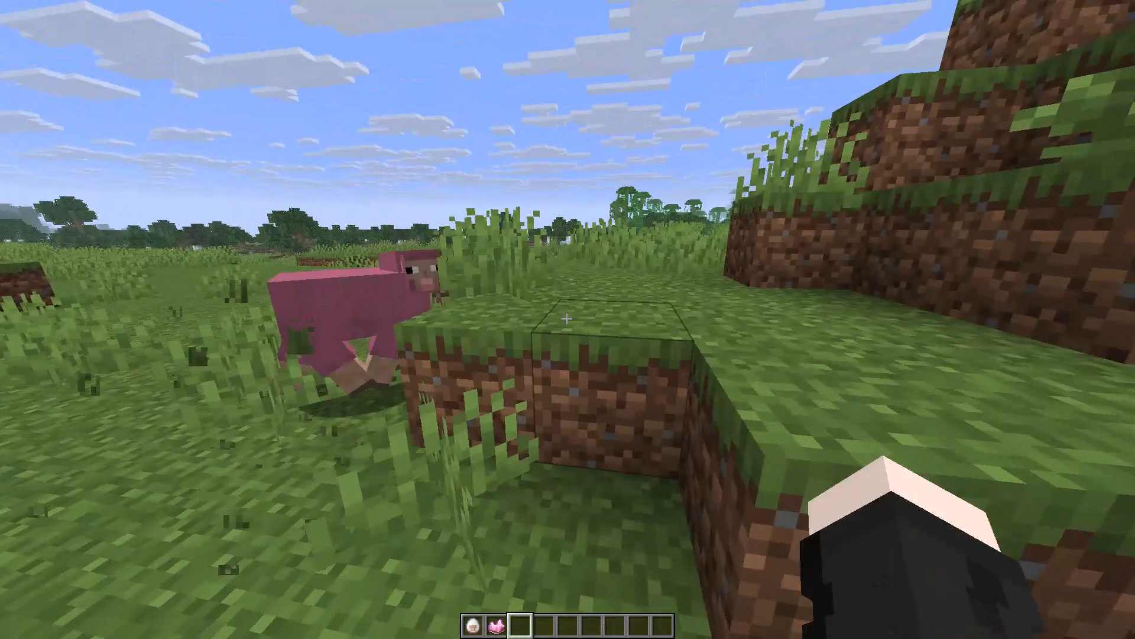
Go around the pink sheep by the dirt ledge, face it from the front and clear the grass before it.
key(shift+space)
shift+click(567, 319)
key(shift+space)
key(shift+d)
key(w)
key(d)
key(s)
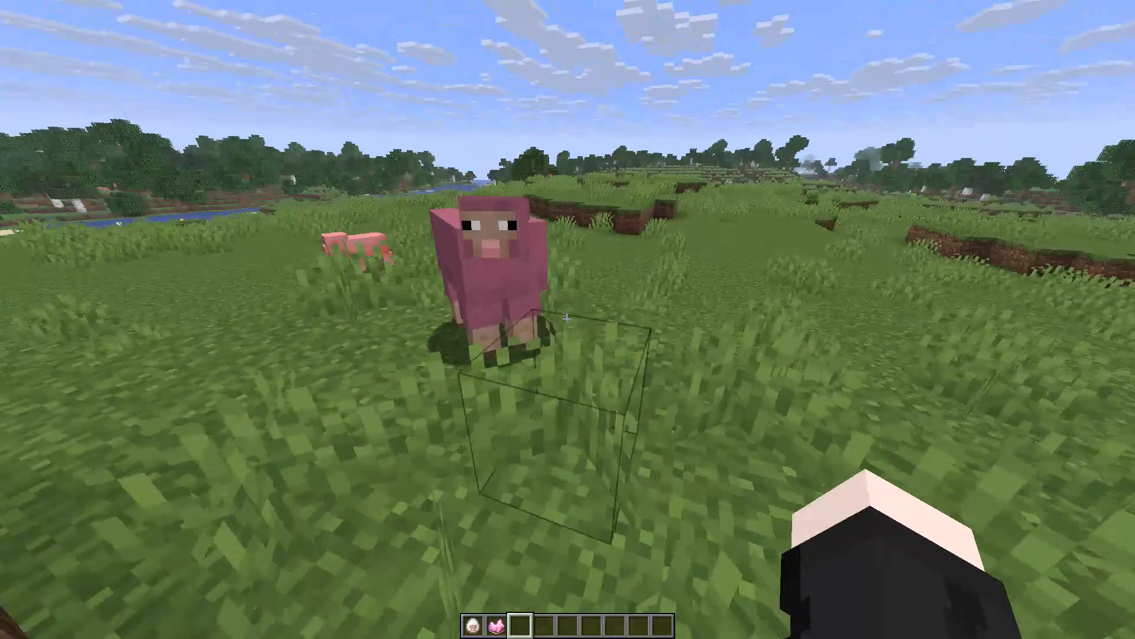
double_click(567, 319)
click(567, 319)
Strafe around the pink sheep to film it from the side, and move in past it towards the hillside.
key(s)
key(d)
key(d)
key(d)
key(d)
key(d)
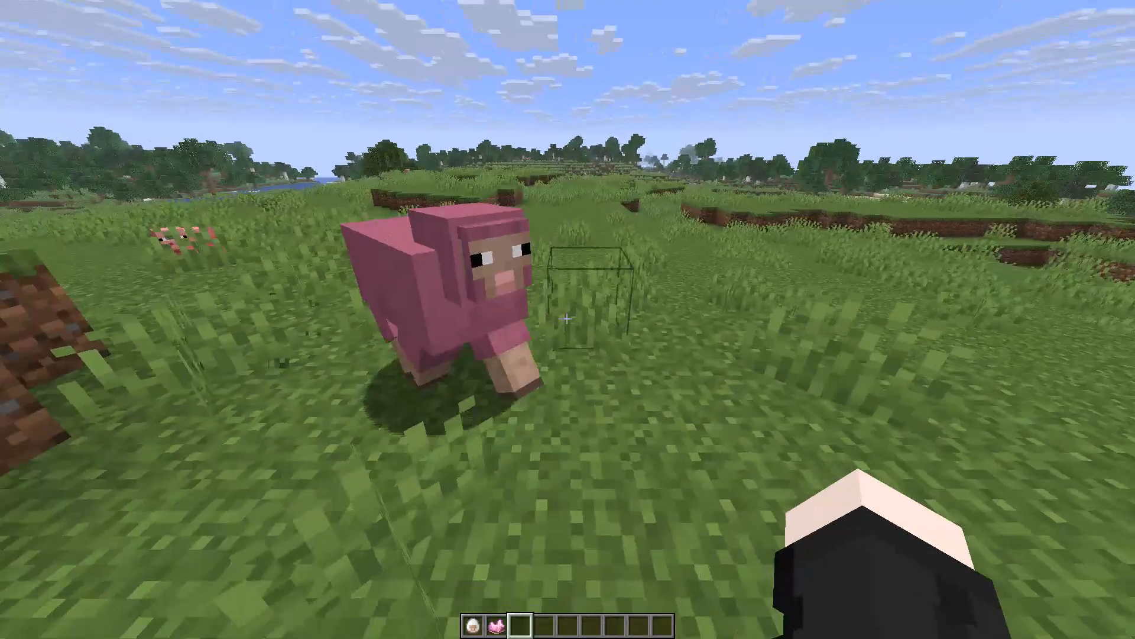
key(a)
key(w)
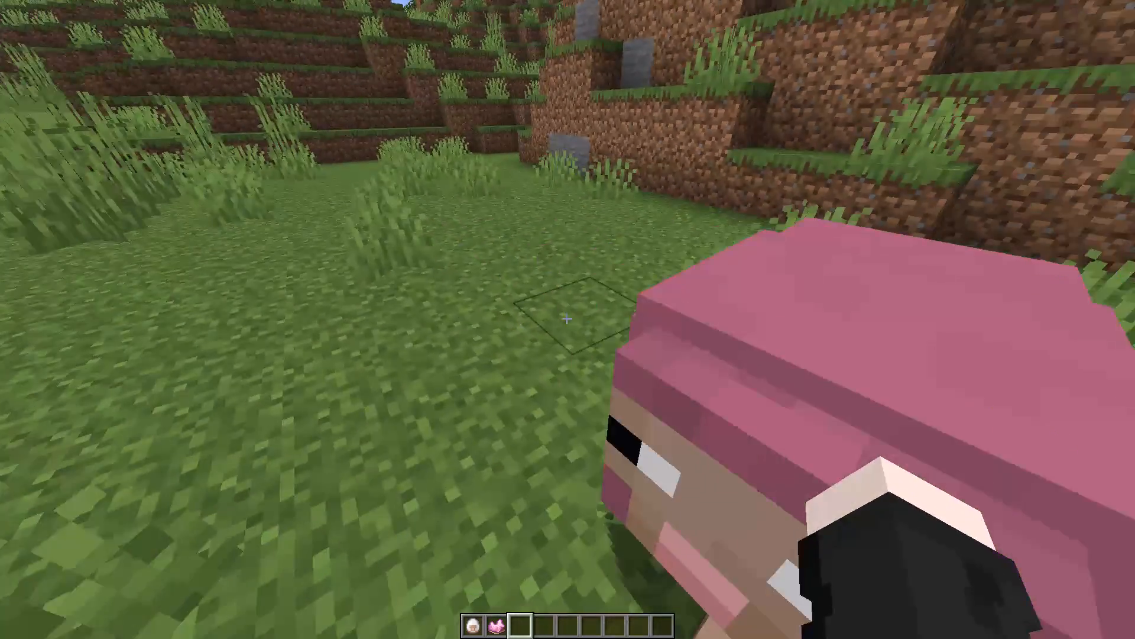
Back away from the pink sheep to film it in full, clearing the tall grass beside it.
key(s)
key(s)
key(s)
key(s)
key(s)
key(s)
key(s)
key(s)
key(s)
key(s)
key(s)
key(s)
key(s)
key(d)
key(a)
click(567, 319)
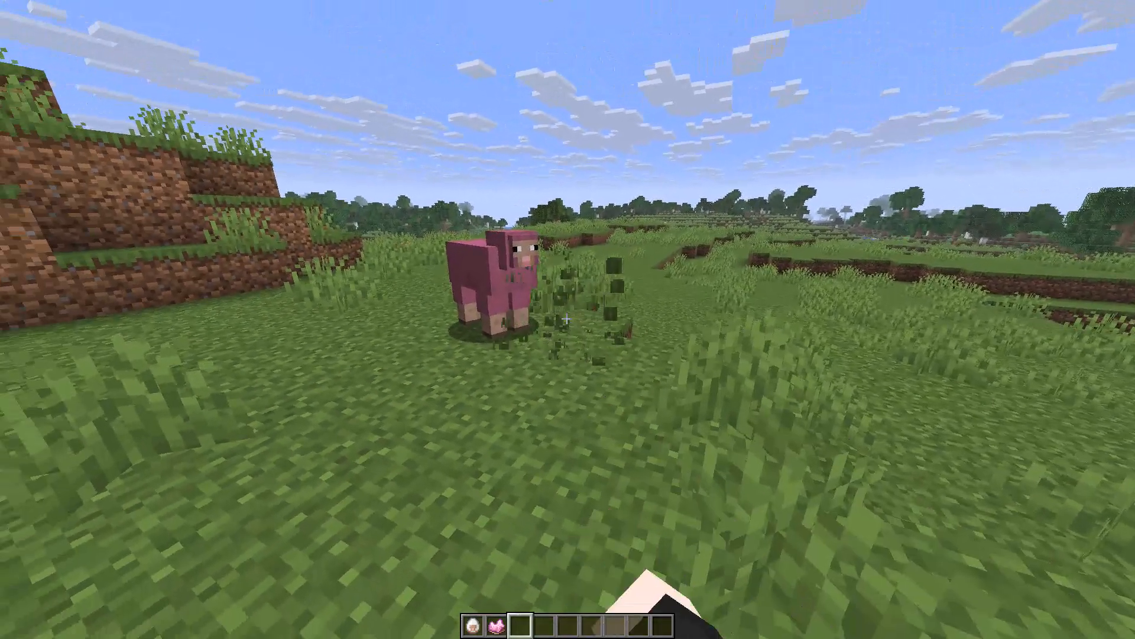
Circle around the pink sheep to film it close from the front, and end the gameplay recording.
key(w)
key(d)
key(d)
key(d)
key(d)
key(d)
key(d)
key(d)
key(d)
key(d)
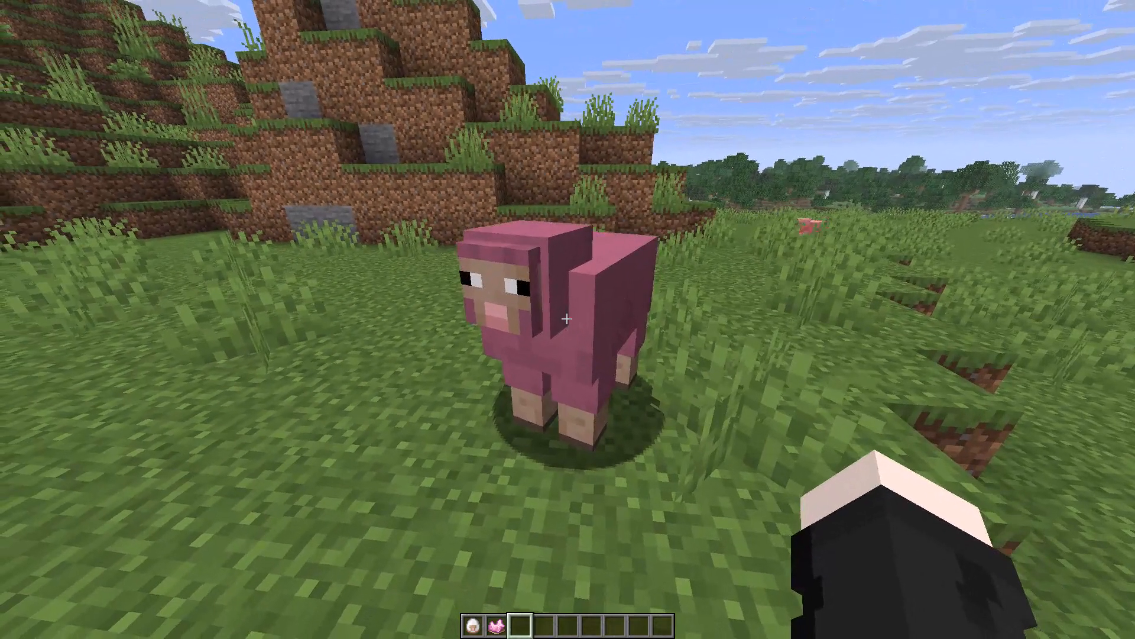
key(alt+x)
Switch to Premiere and import the new sheep recording into project 470.
key(alt+Tab)
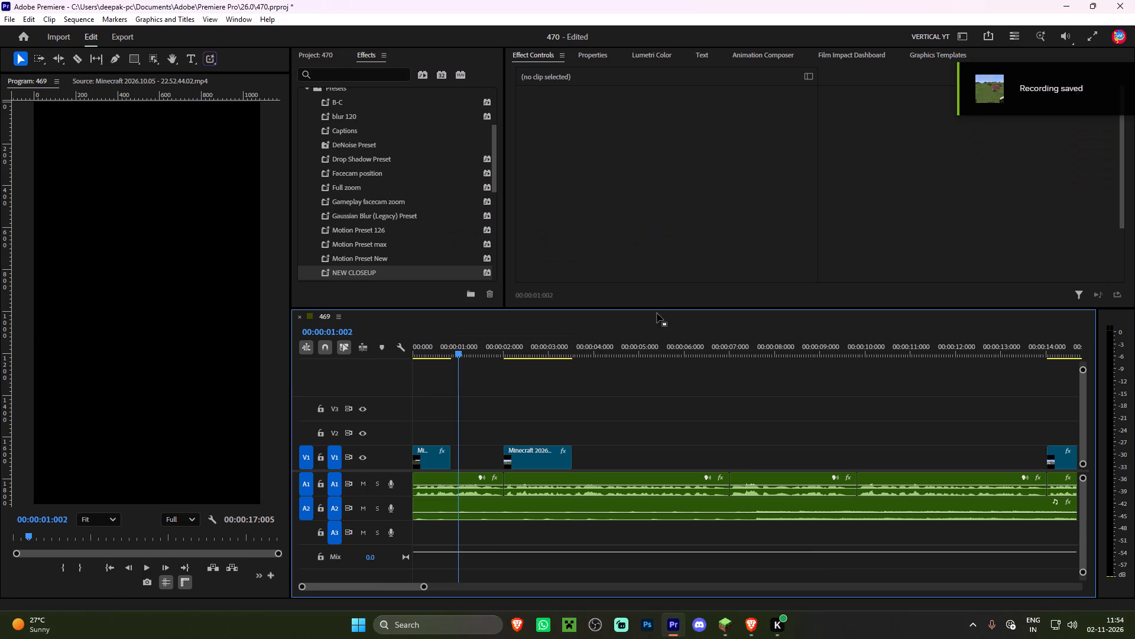
click(290, 62)
click(318, 58)
double_click(421, 235)
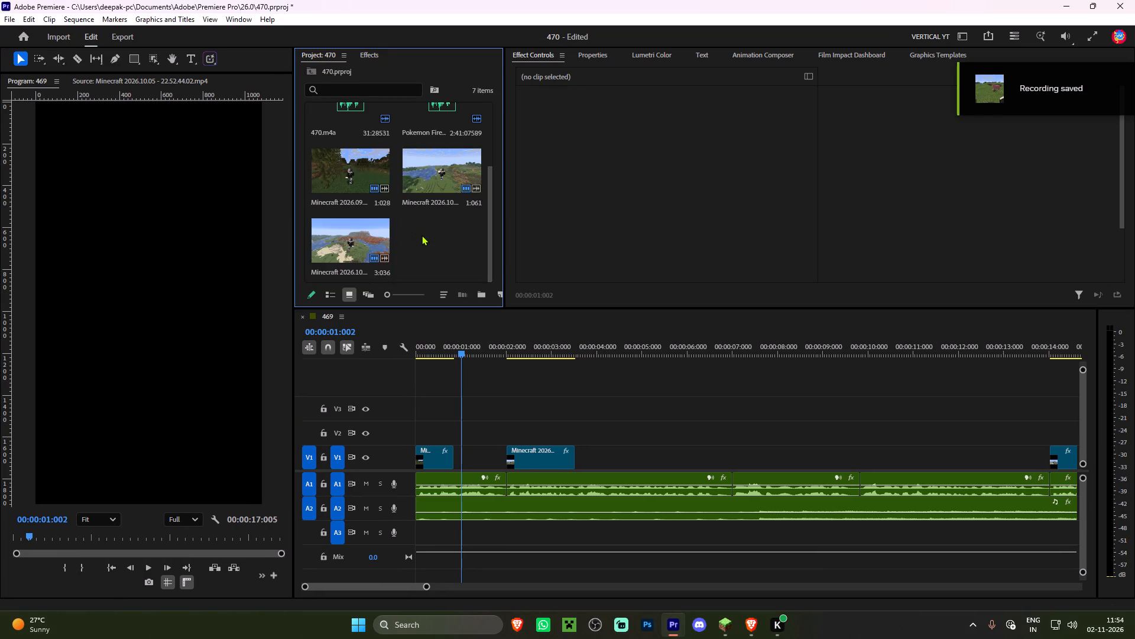
scroll(389, 228, down, 13)
double_click(465, 252)
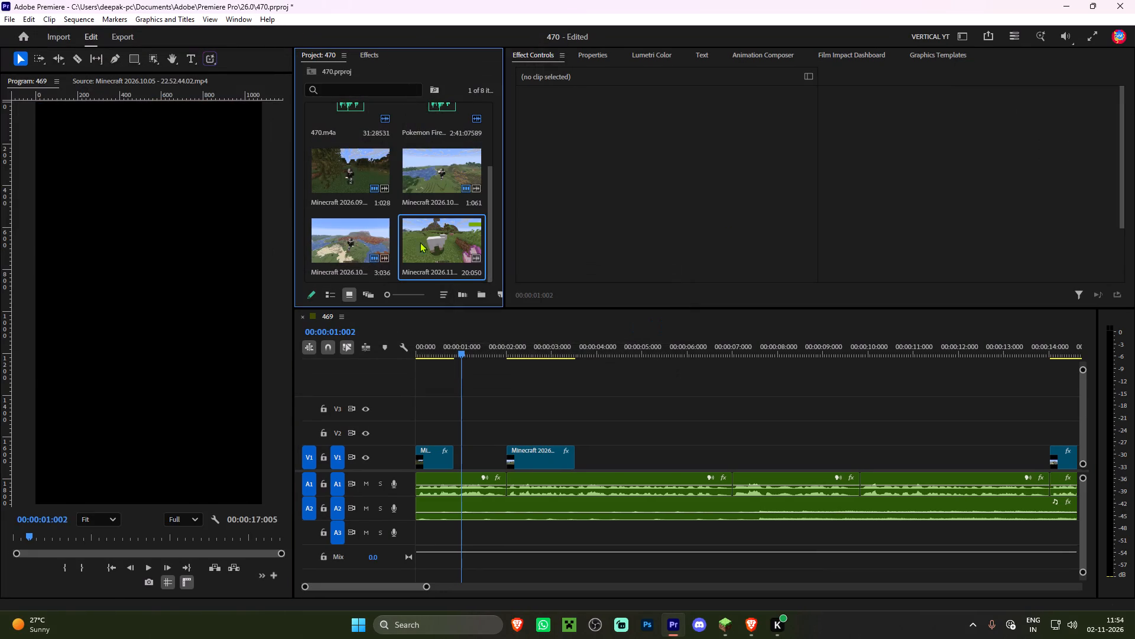
Mark the sheep recording from 00:00:18:101 to its end and place only its video on V2 directly after the first clip.
double_click(427, 248)
key(space)
drag(224, 537, 249, 537)
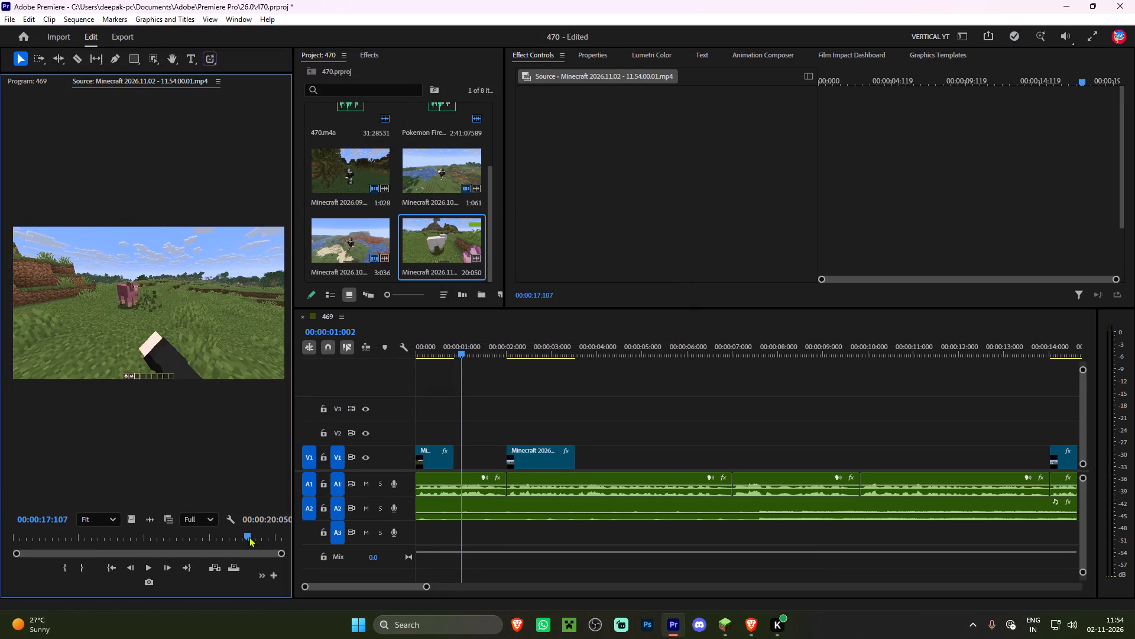
drag(249, 537, 261, 539)
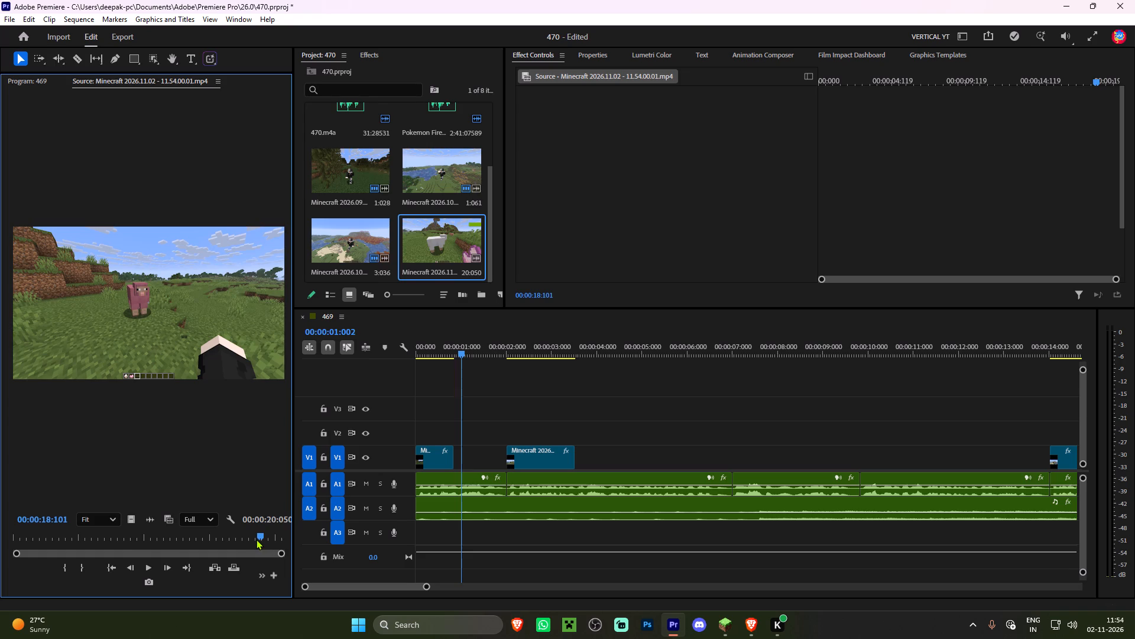
key(i)
key(space)
key(space)
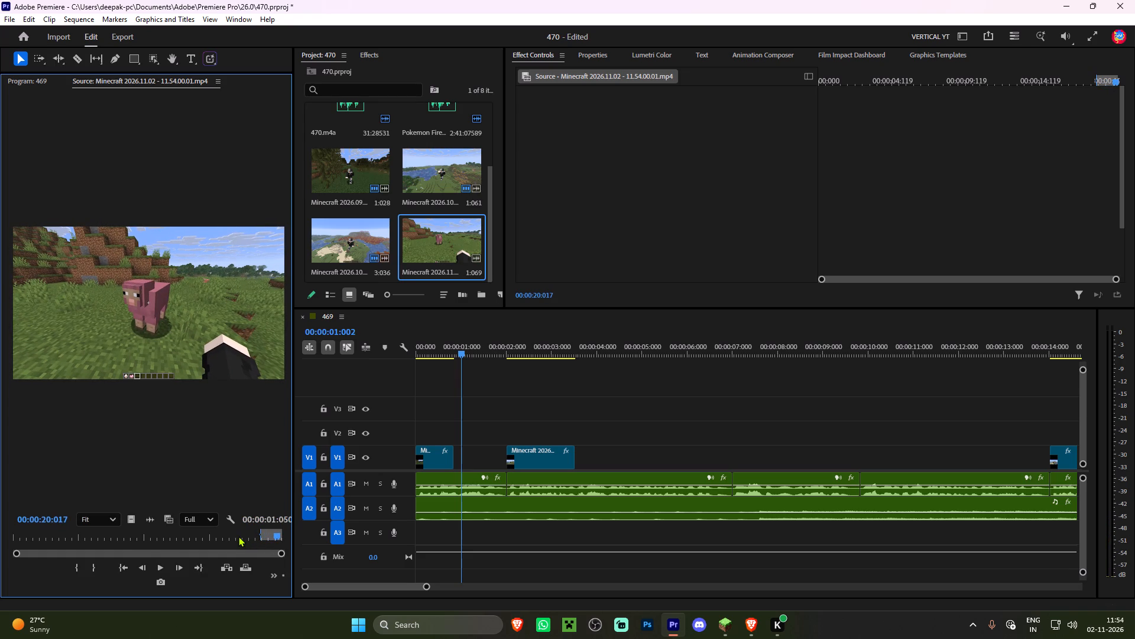
drag(134, 522, 456, 432)
Trim the end of the V2 sheep clip to the start of the flying-character clip at about 00:00:02:001.
click(447, 350)
key(space)
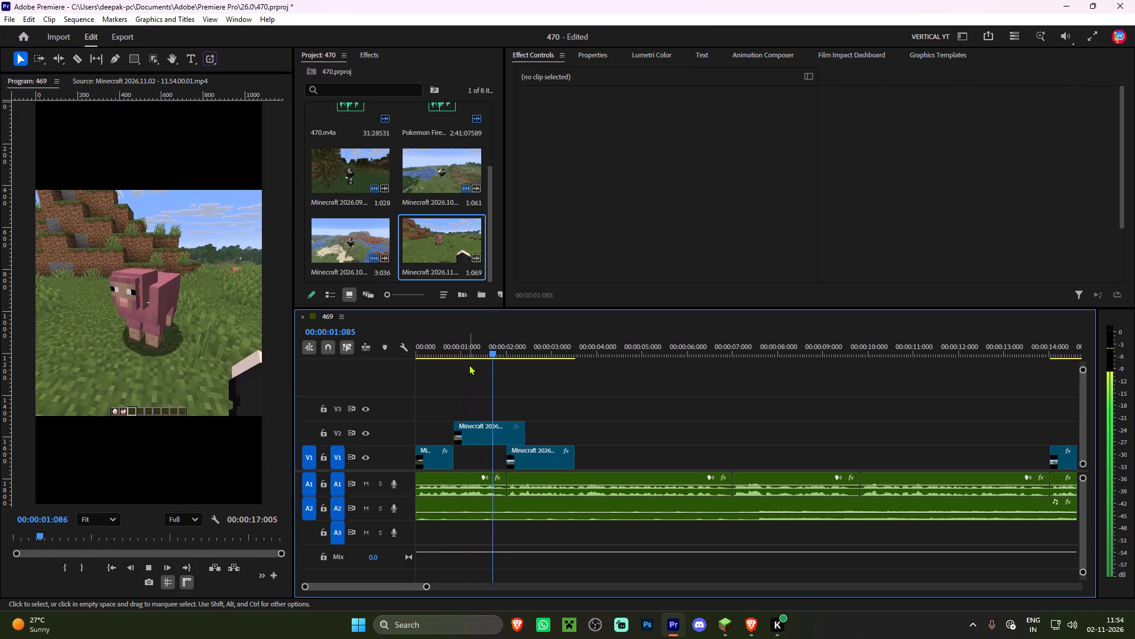
key(space)
drag(531, 428, 512, 425)
Duplicate the sheep clip onto V1 with Motion Preset max and Gaussian Blur (Legacy) Preset, apply Motion Preset 126 to the V2 clip, and play it back.
drag(475, 441, 475, 454)
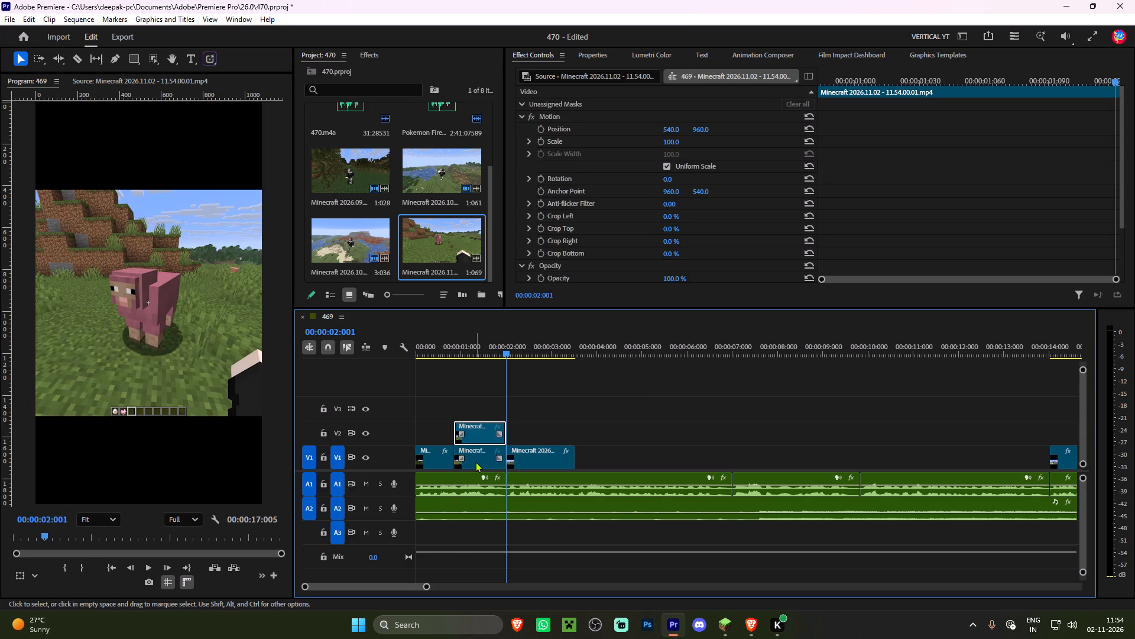
click(475, 461)
click(366, 49)
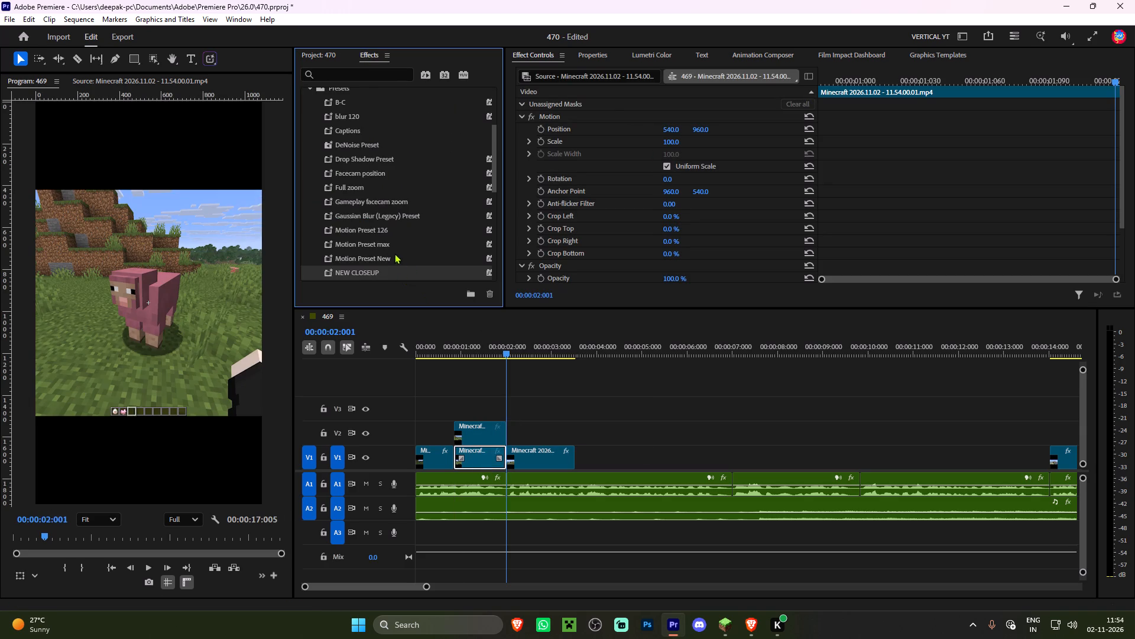
drag(384, 242, 476, 454)
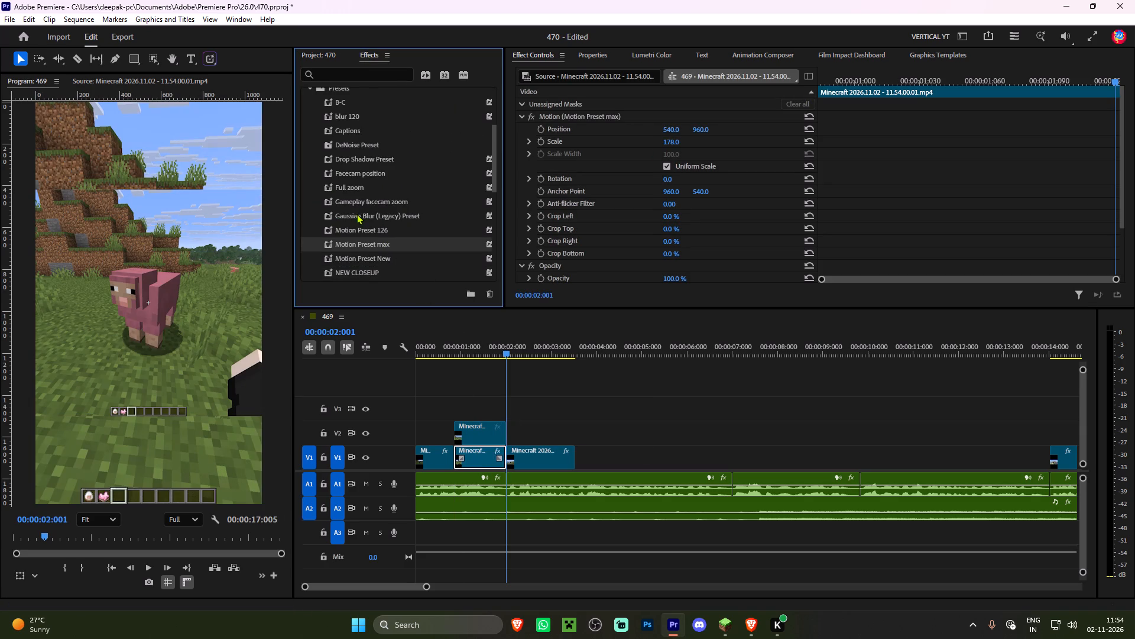
drag(356, 214, 471, 458)
drag(368, 229, 465, 428)
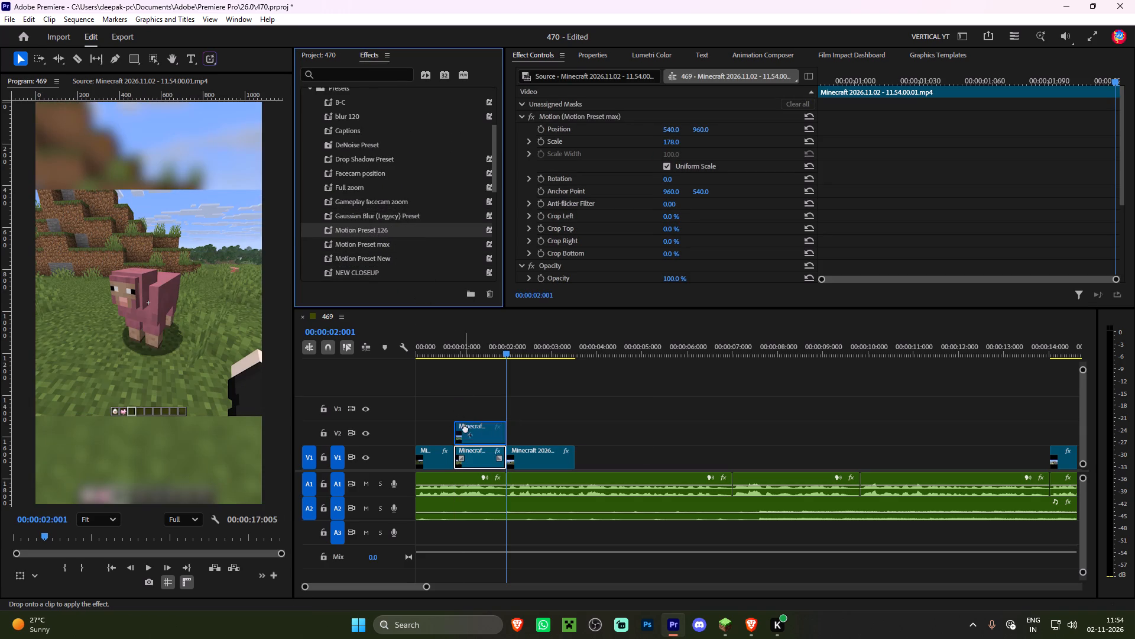
drag(465, 428, 468, 434)
key(space)
click(556, 398)
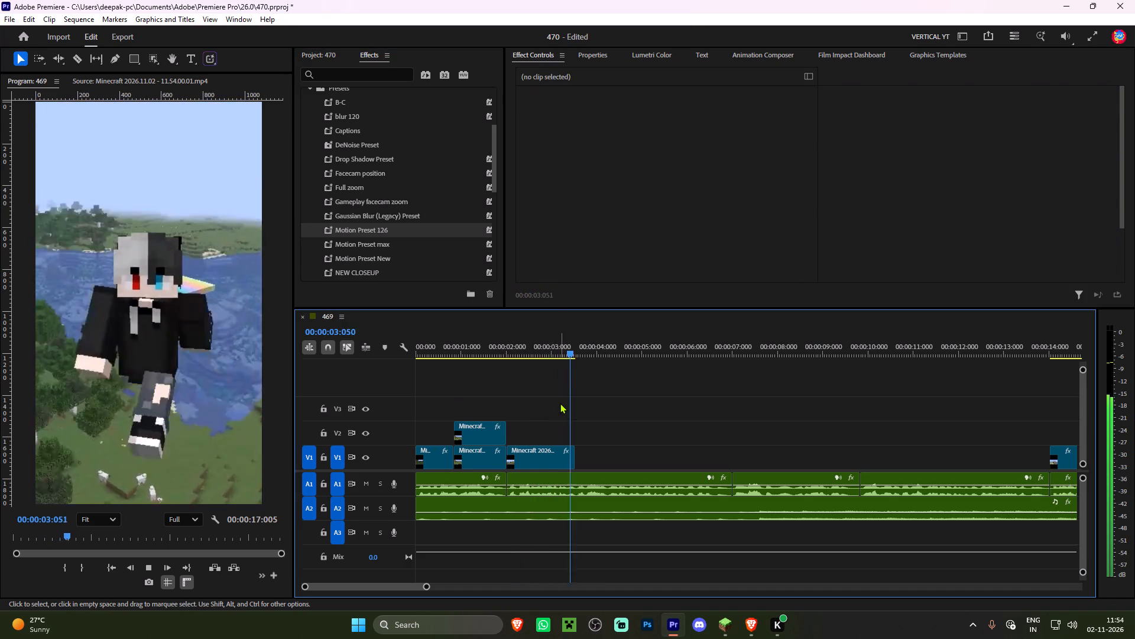
alt+scroll(560, 403, down, 1)
key(space)
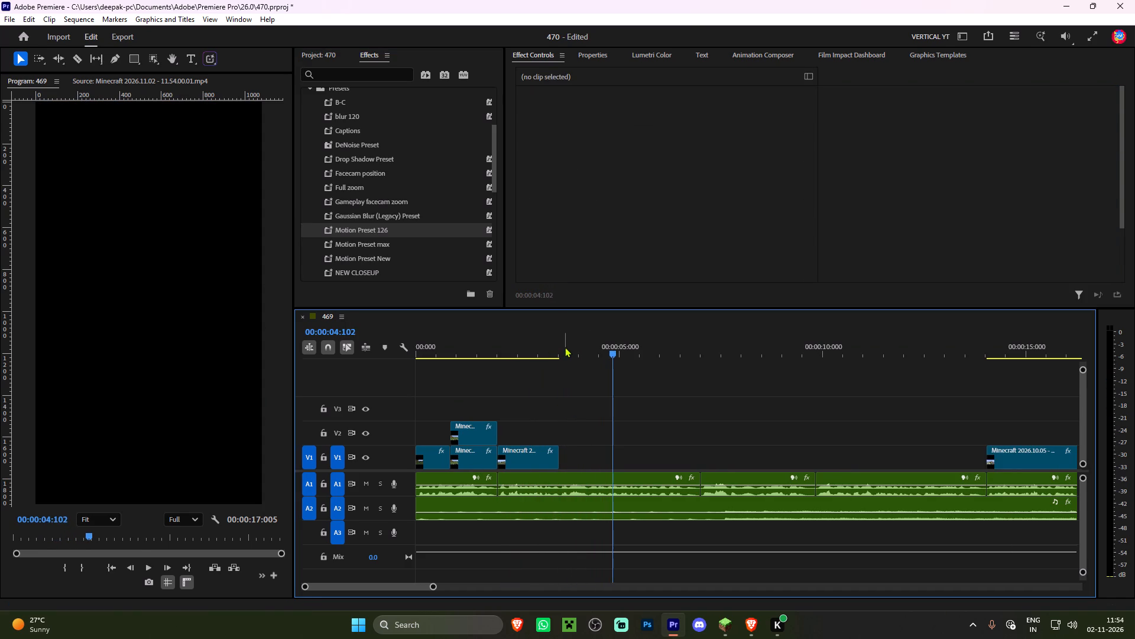
Mark a 1:016 range of the sheep recording ending at 00:00:03:105 and place its video on V1 right after the flying-character clip.
click(565, 347)
click(329, 56)
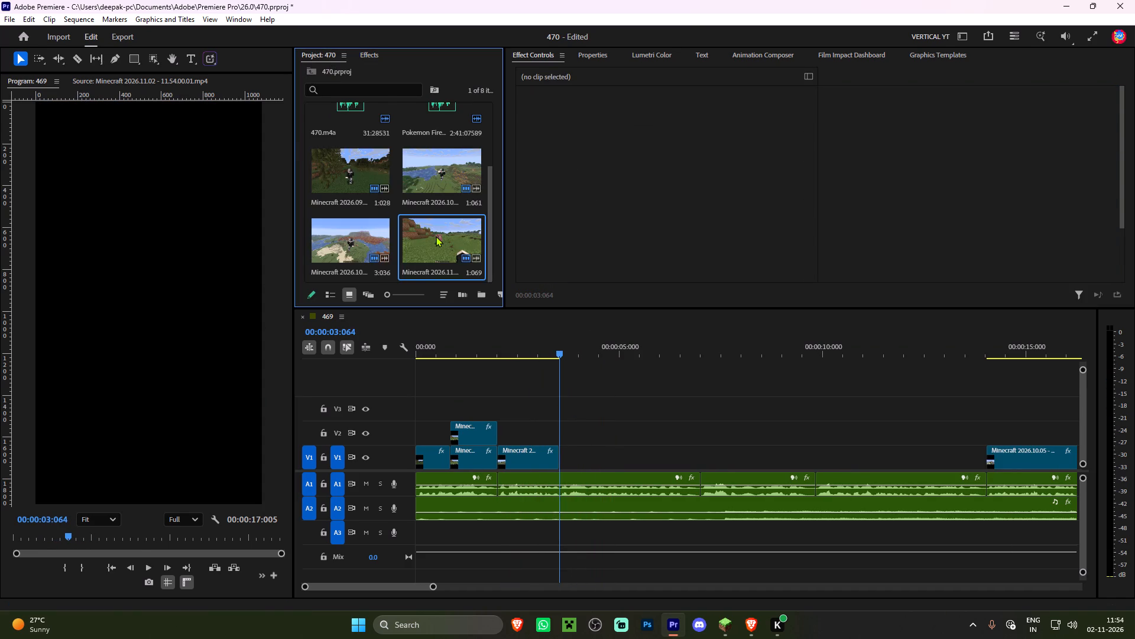
double_click(436, 236)
key(space)
drag(111, 534, 37, 542)
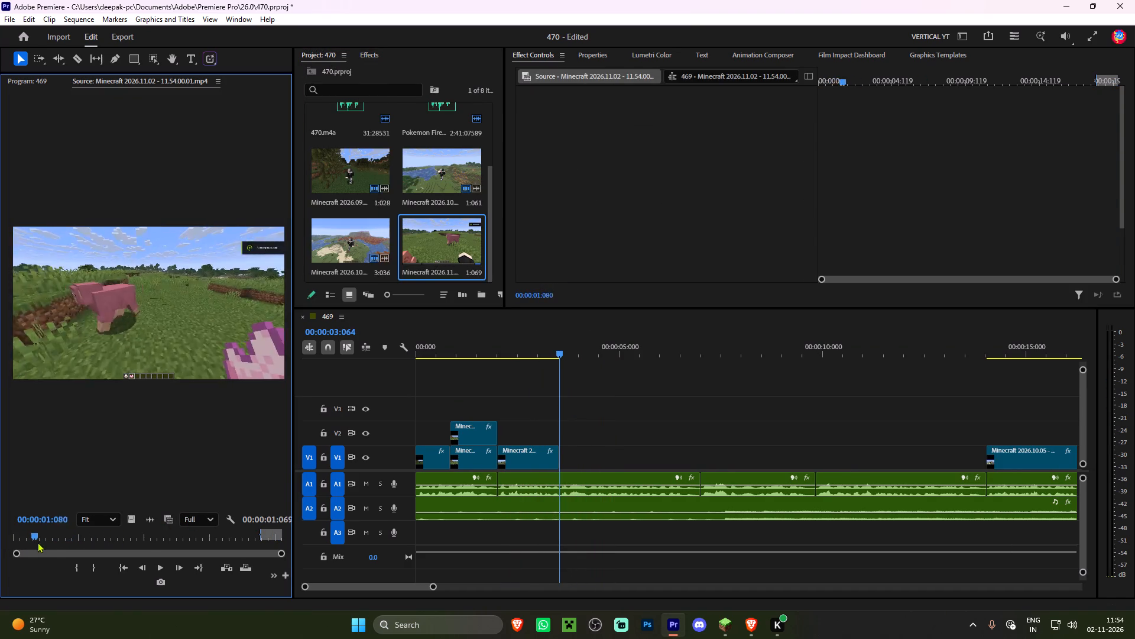
drag(37, 542, 48, 540)
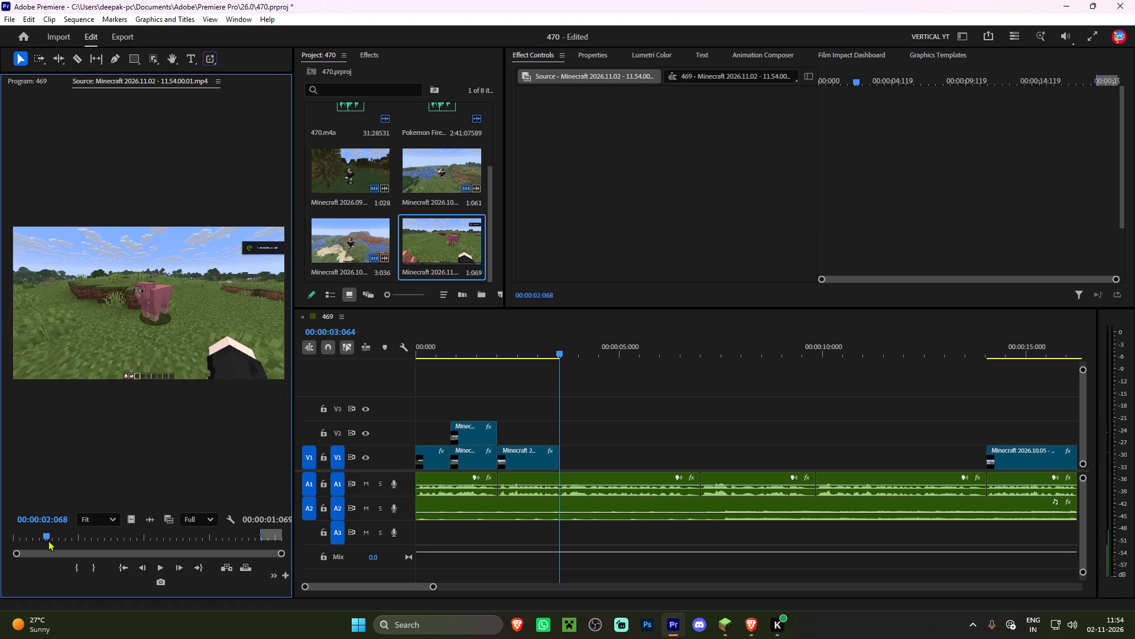
drag(48, 540, 50, 540)
text(i)
key(space)
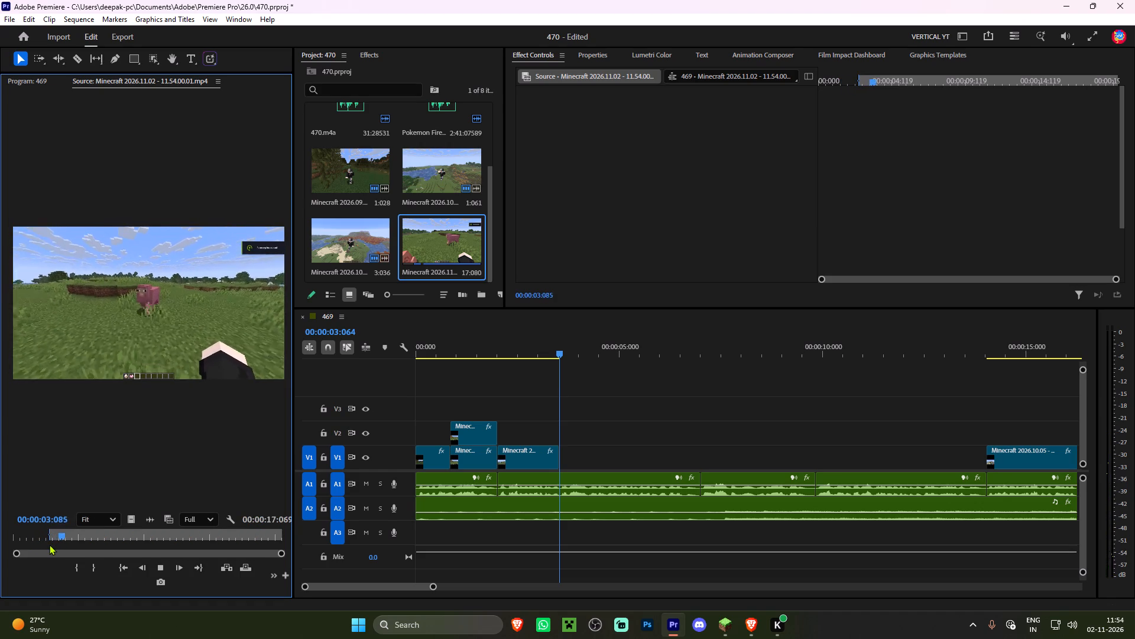
key(space)
key(o)
drag(131, 519, 558, 444)
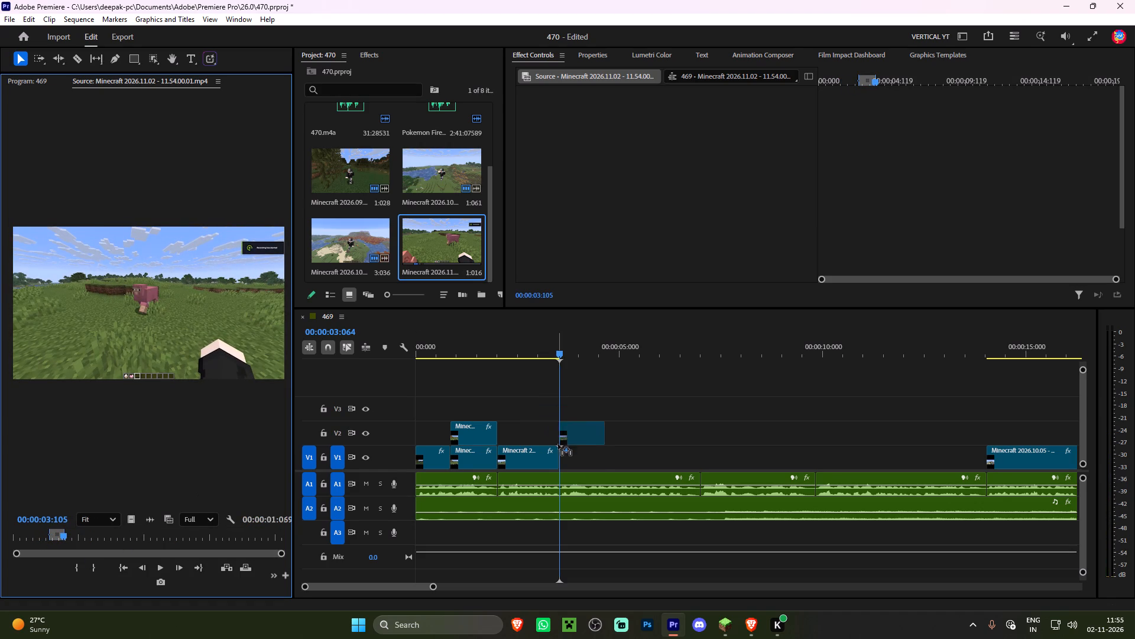
drag(558, 444, 559, 453)
Play back the join and move the new sheep clip earlier to about 00:00:03:030, over the end of the flying-character clip.
click(536, 358)
key(space)
click(537, 356)
key(space)
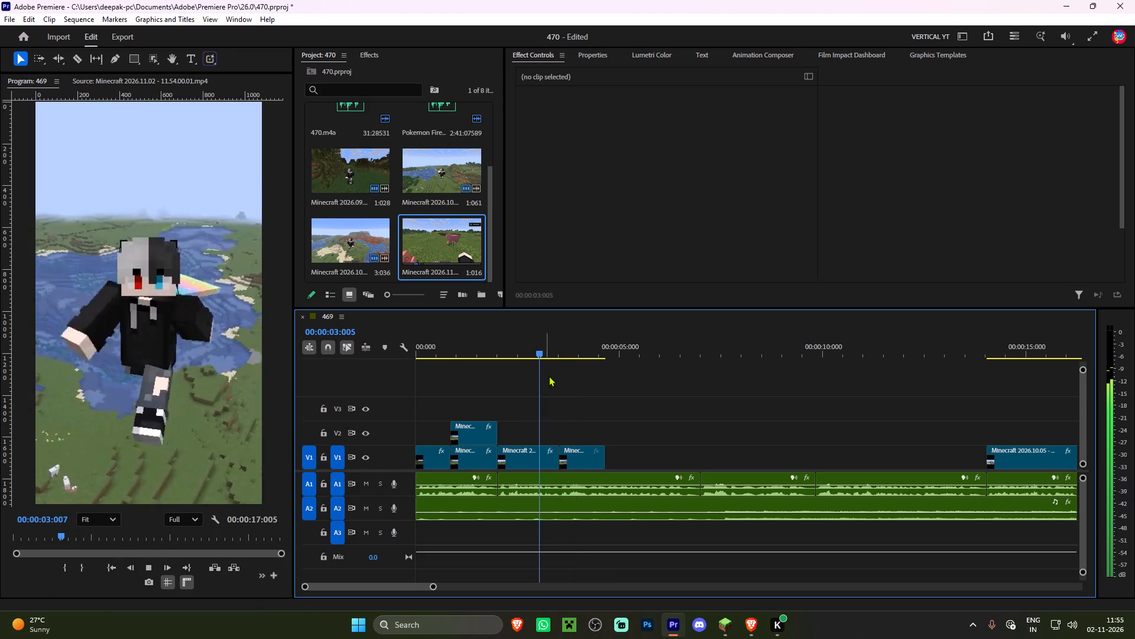
alt+scroll(563, 417, up, 5)
key(space)
click(544, 347)
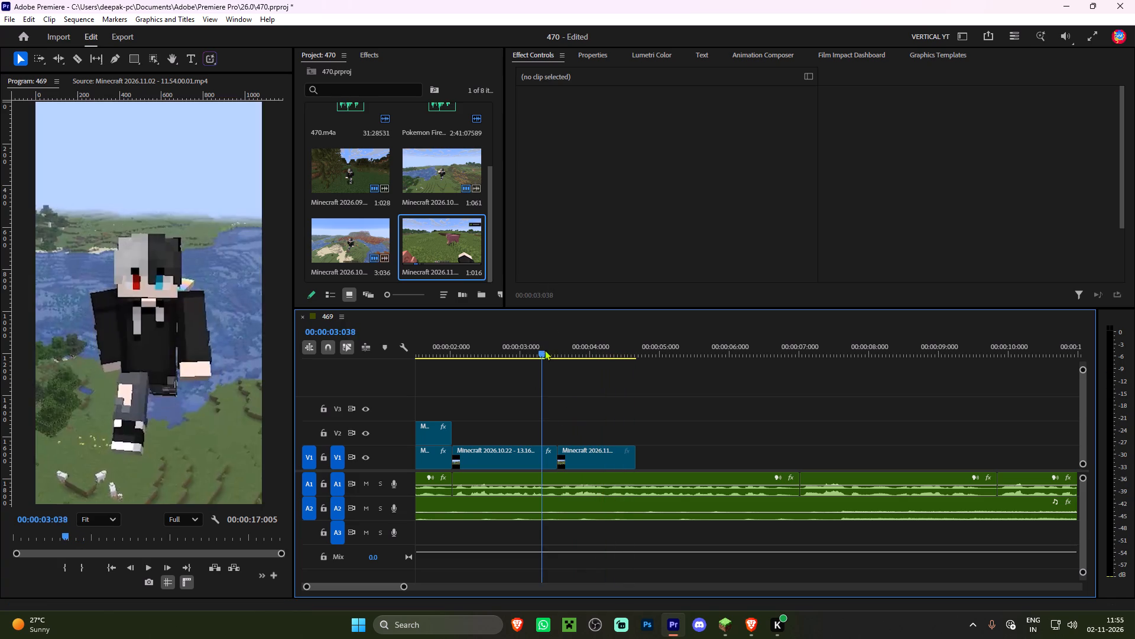
key(space)
key(space)
drag(591, 453, 571, 451)
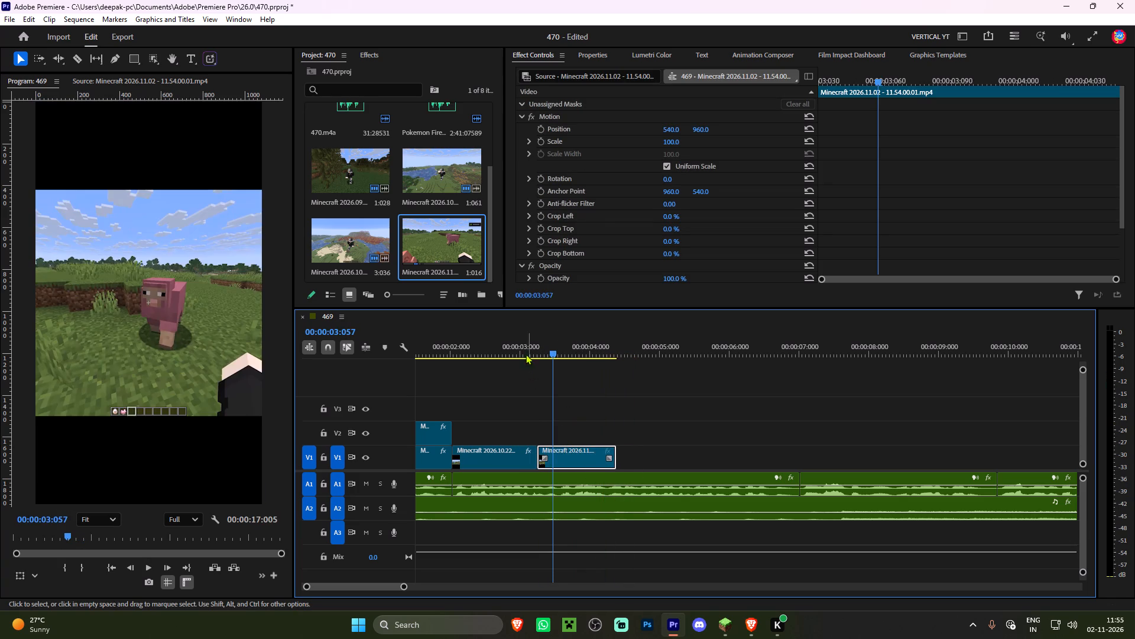
Play through the new sheep clip and extend its end to 00:00:04:071.
click(522, 345)
key(space)
click(575, 384)
alt+scroll(575, 384, down, 2)
key(space)
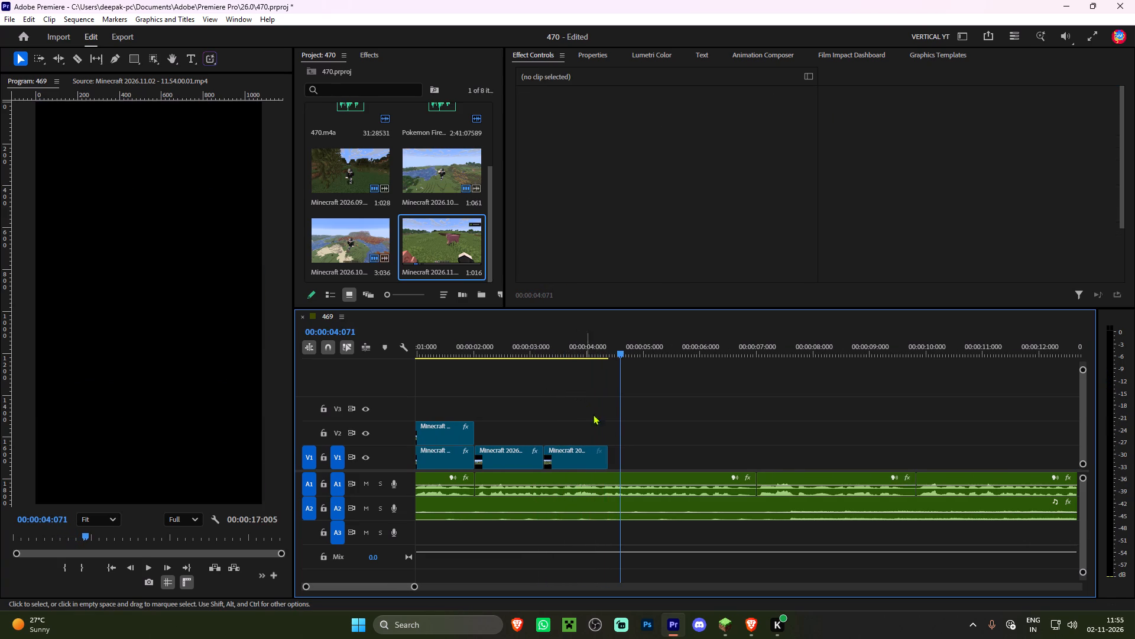
drag(609, 457, 621, 459)
Mark the dyeing part of the sheep recording from 00:00:00:076 to 00:00:03:031 and place its video on V1 at 00:00:04:071.
double_click(437, 240)
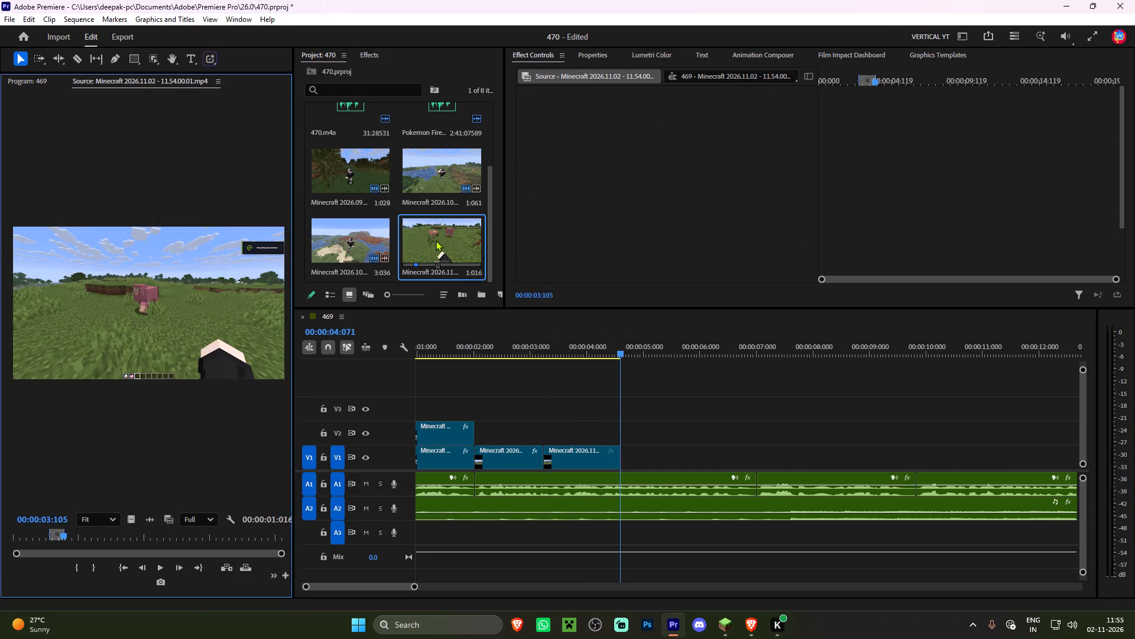
key(space)
drag(33, 540, 2, 539)
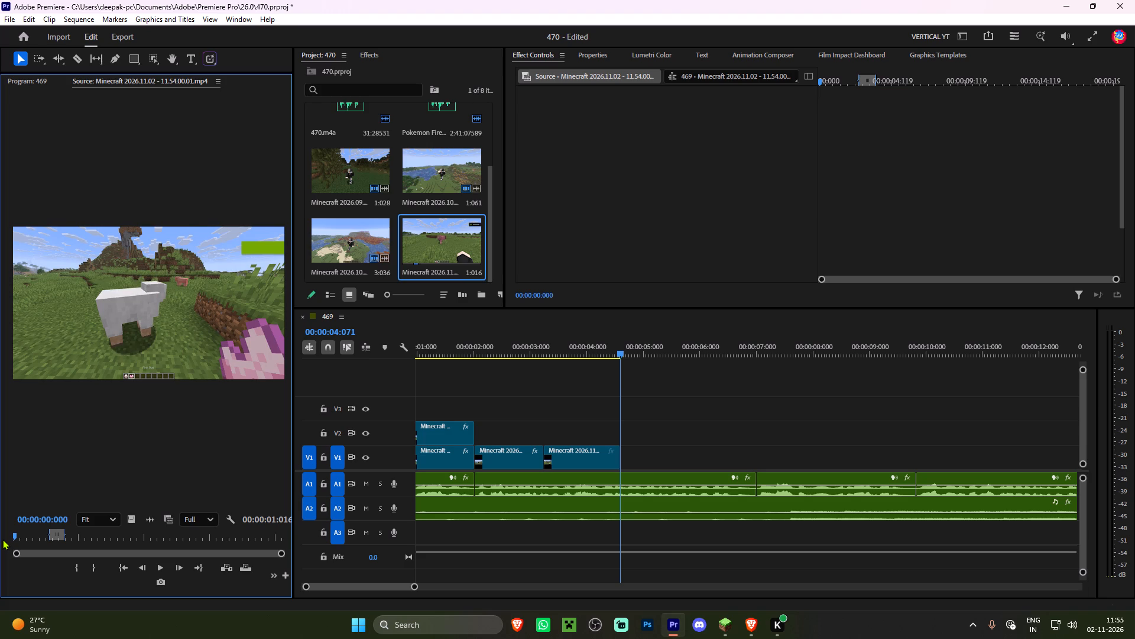
key(space)
key(space)
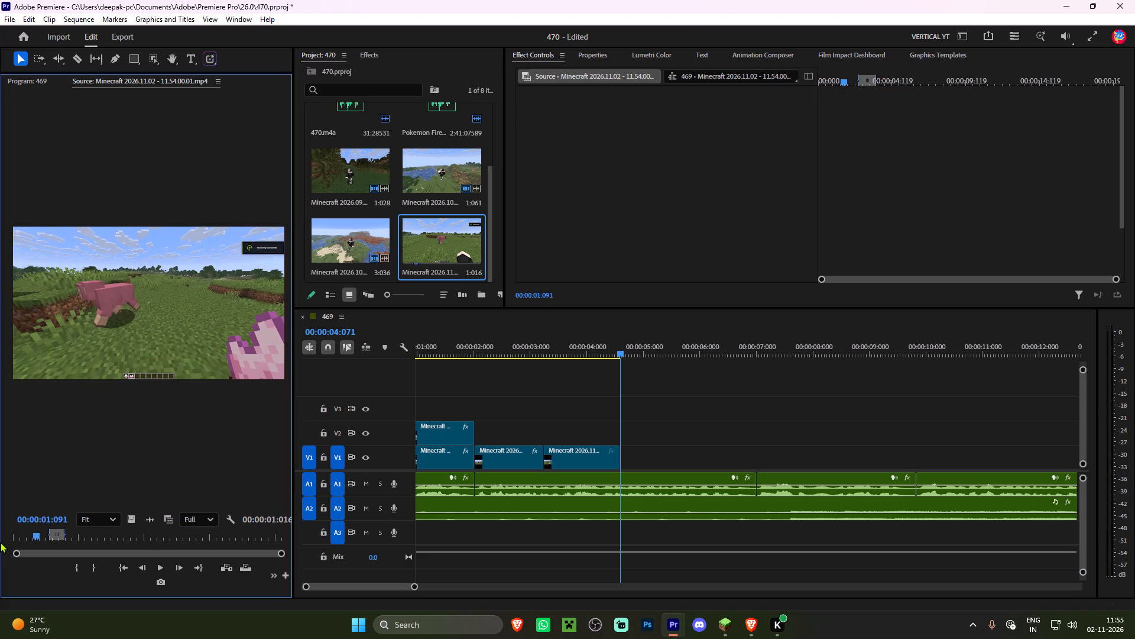
drag(34, 533, 19, 532)
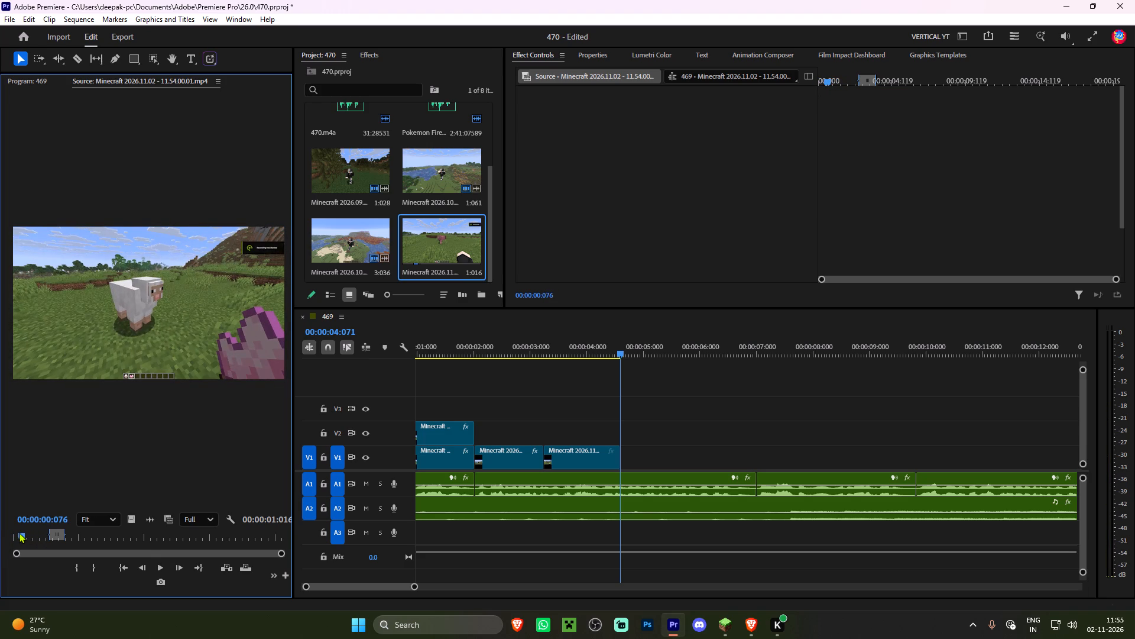
key(i)
key(space)
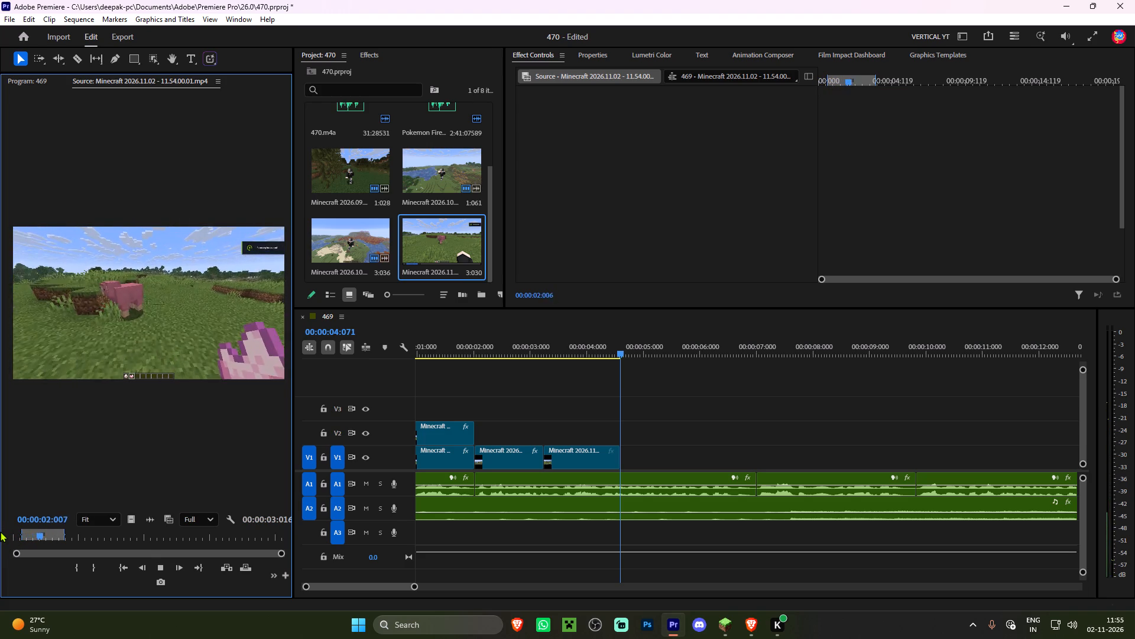
key(space)
key(space)
key(space)
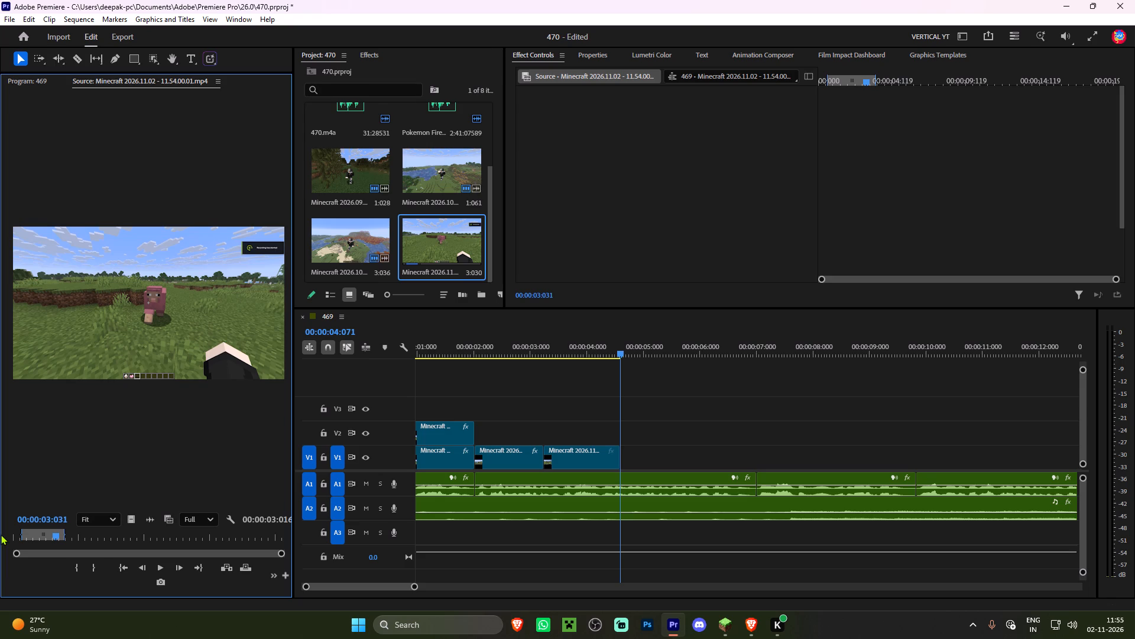
key(o)
drag(131, 524, 620, 466)
Play the dyeing clip and trim its end to the voice-over cut at about 00:00:07:000.
key(space)
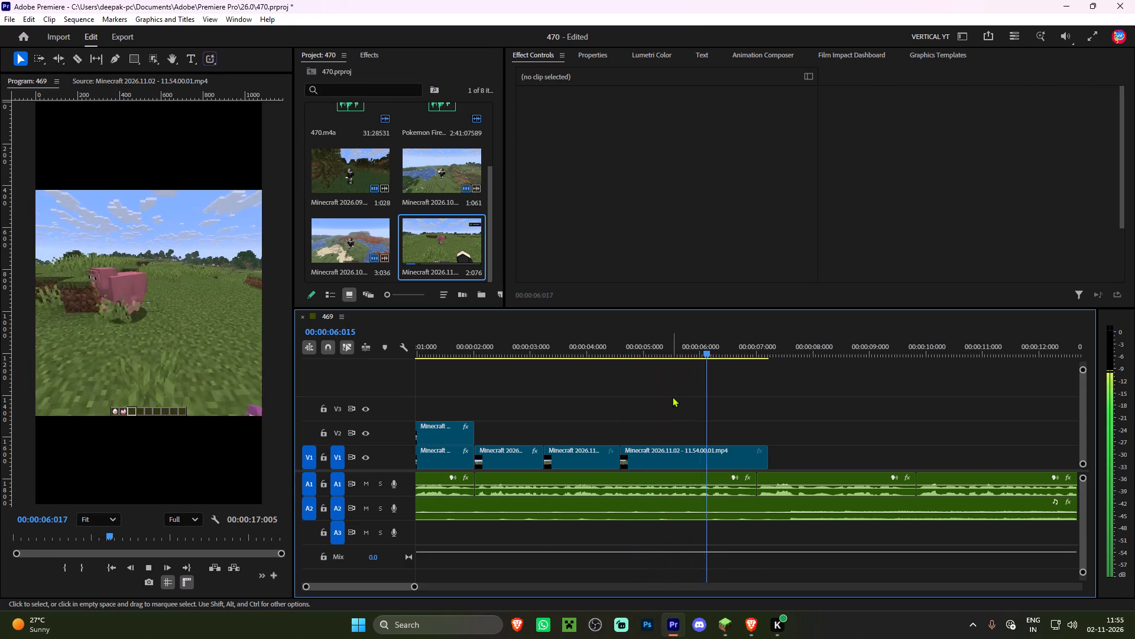
key(space)
drag(769, 459, 755, 459)
Duplicate the last two sheep clips from V1 onto V2 directly above the originals.
drag(566, 344, 548, 359)
drag(580, 383, 659, 455)
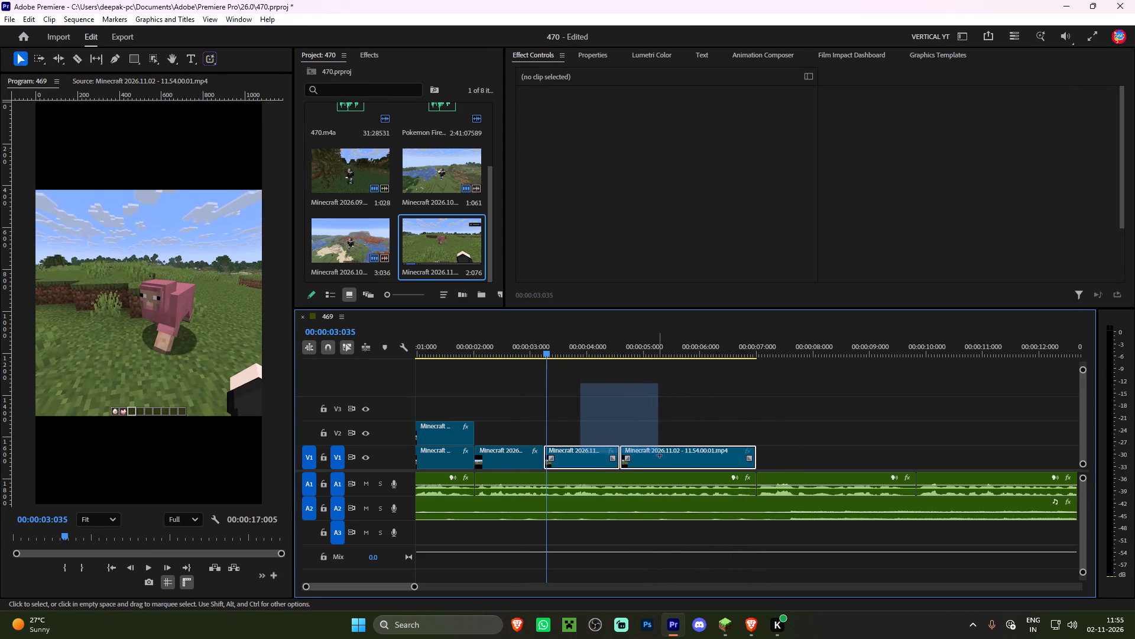
drag(659, 455, 657, 455)
alt+drag(584, 451, 582, 437)
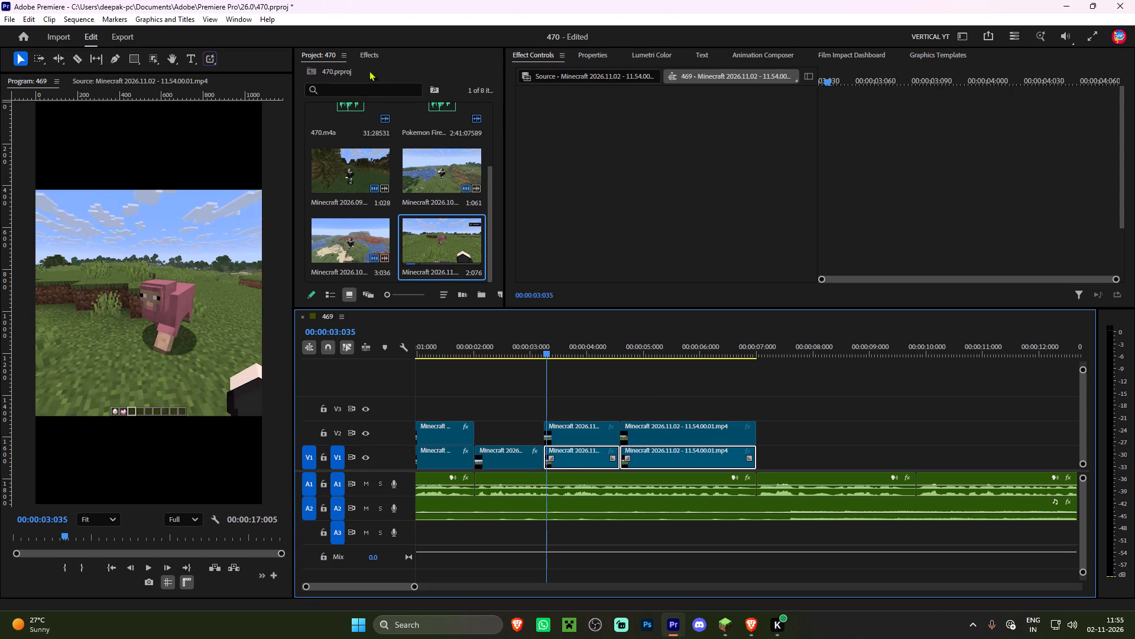
Apply Motion Preset max and Gaussian Blur (Legacy) Preset to the two V1 sheep clips and Motion Preset 126 to their V2 copies, and start playback.
click(367, 51)
drag(379, 246, 664, 448)
drag(359, 211, 642, 466)
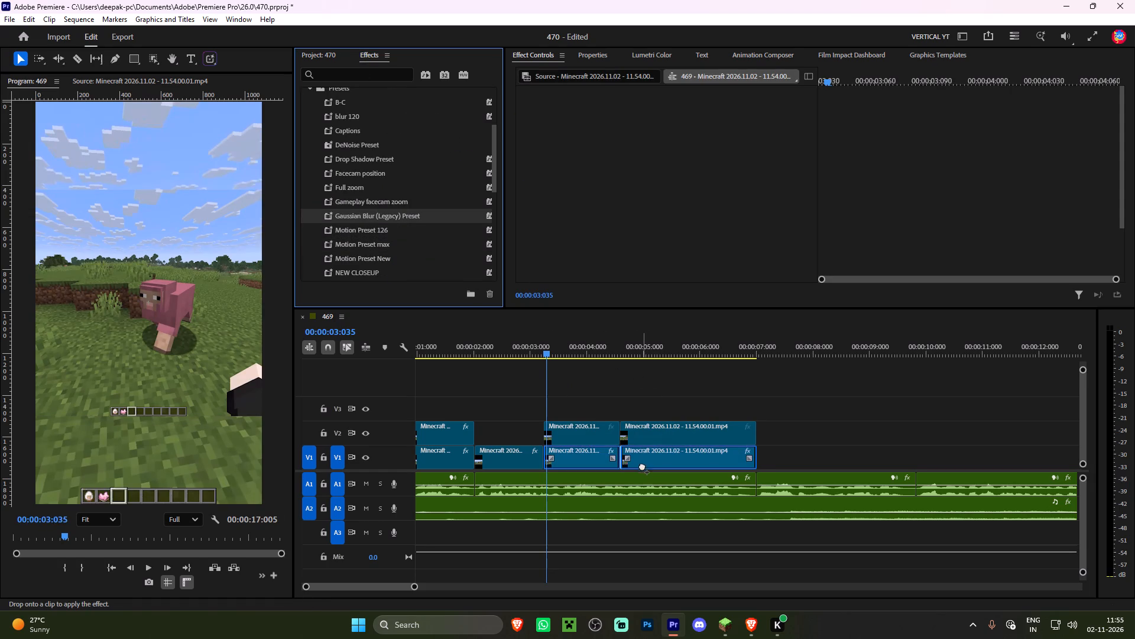
drag(642, 466, 641, 464)
drag(594, 383, 641, 427)
drag(382, 233, 630, 431)
drag(524, 353, 517, 353)
key(space)
click(582, 373)
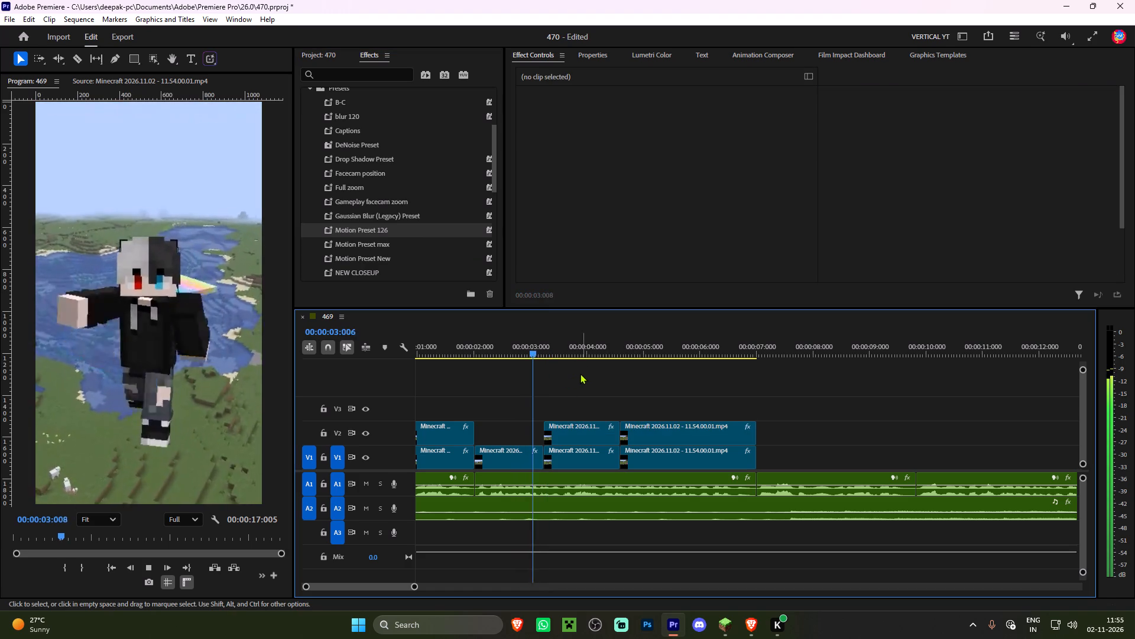
Play the sequence on past the last sheep clip to review the voice-over in the empty section.
alt+scroll(579, 373, down, 4)
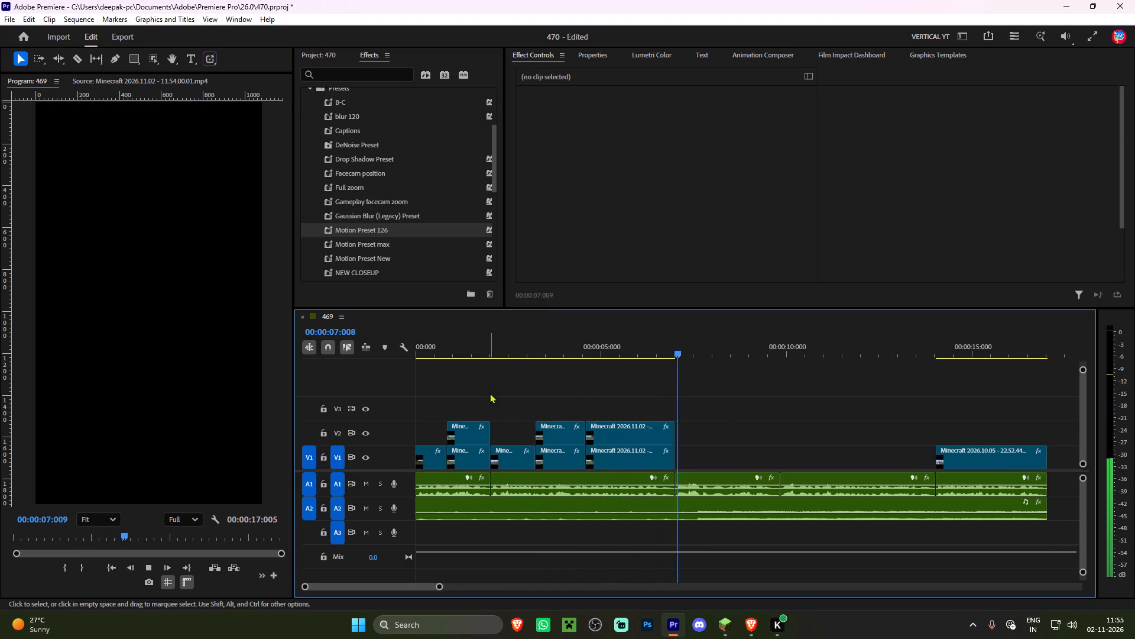
scroll(624, 409, down, 11)
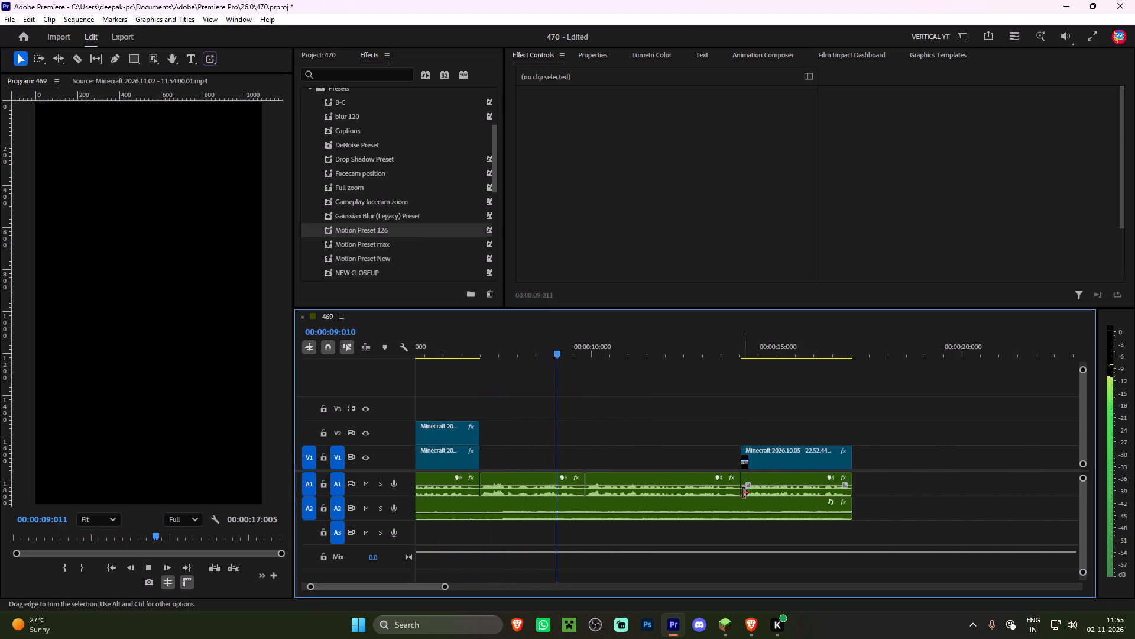
key(space)
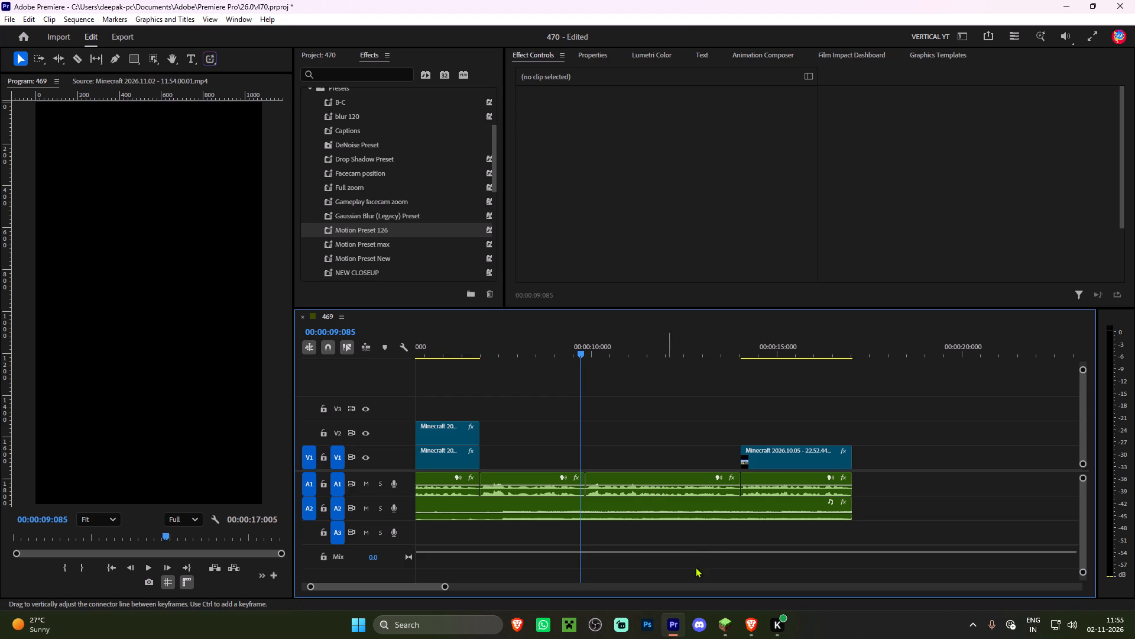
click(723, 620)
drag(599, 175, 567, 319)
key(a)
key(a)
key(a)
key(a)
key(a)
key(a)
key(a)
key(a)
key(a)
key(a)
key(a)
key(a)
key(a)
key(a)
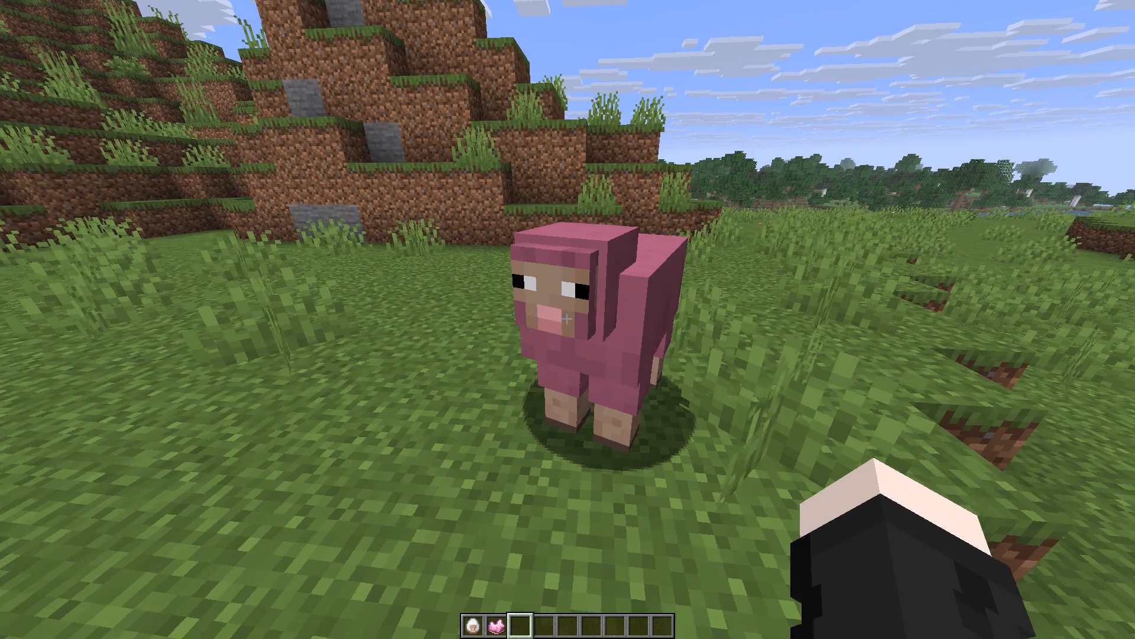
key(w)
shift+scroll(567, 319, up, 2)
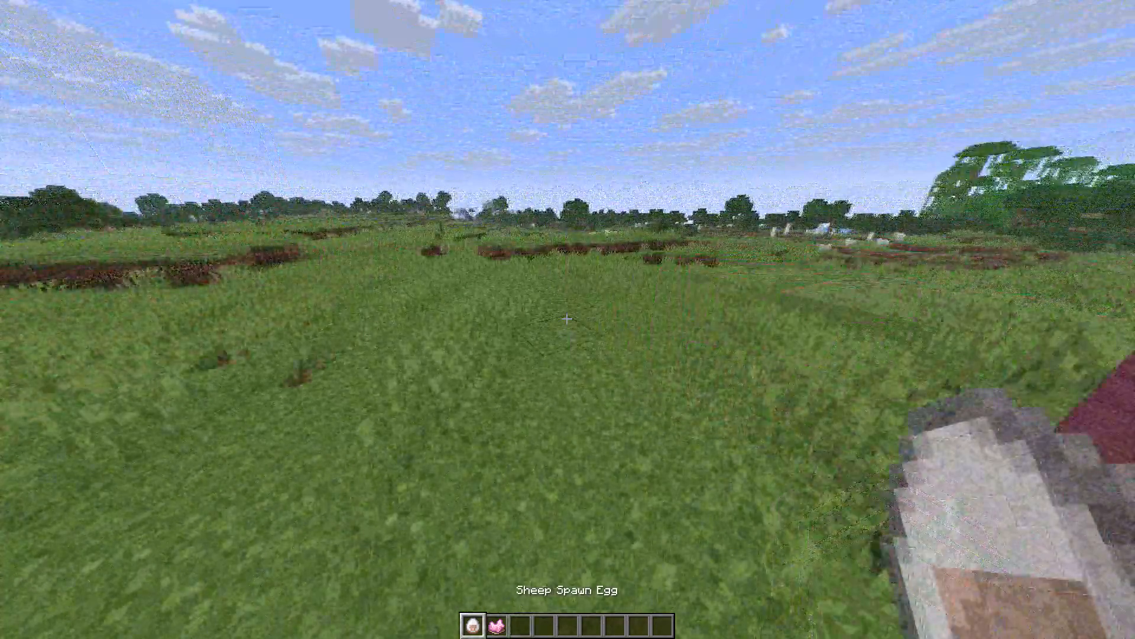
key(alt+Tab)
Replay the sequence from about 00:00:02 to the start of the dyeing clip to review the sheep footage.
scroll(556, 412, up, 8)
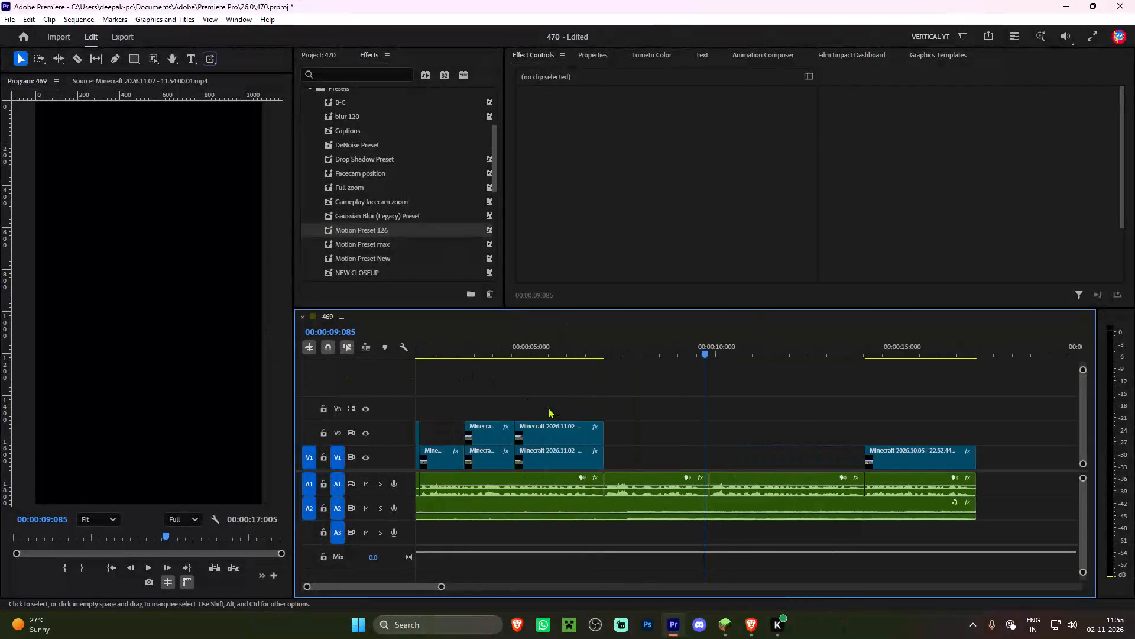
scroll(548, 408, up, 4)
drag(516, 346, 496, 348)
key(space)
click(553, 376)
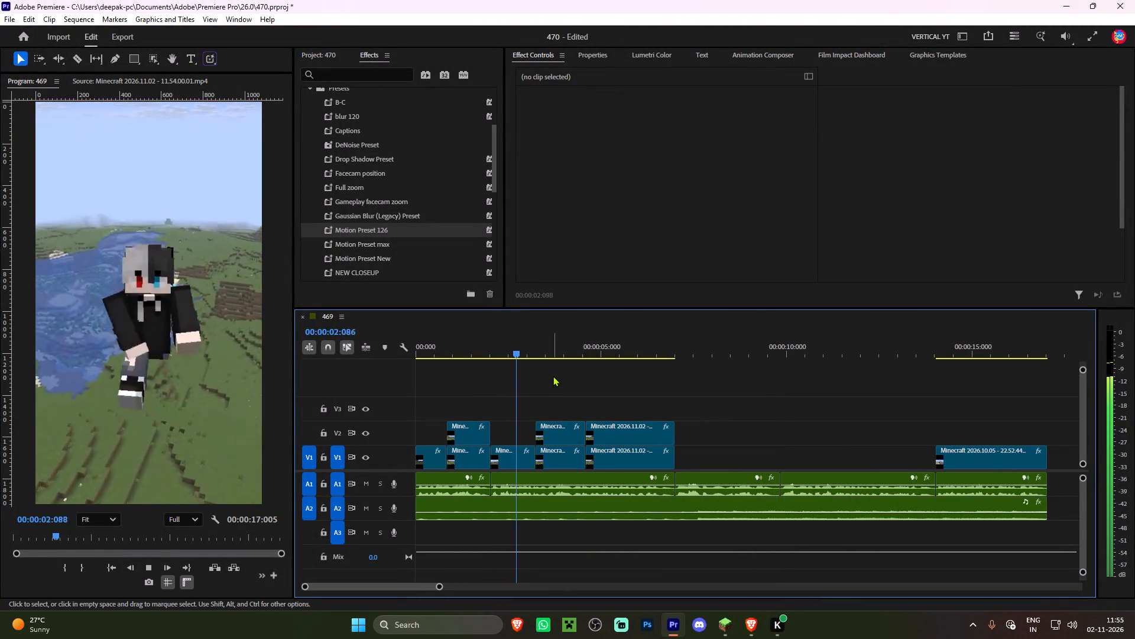
key(space)
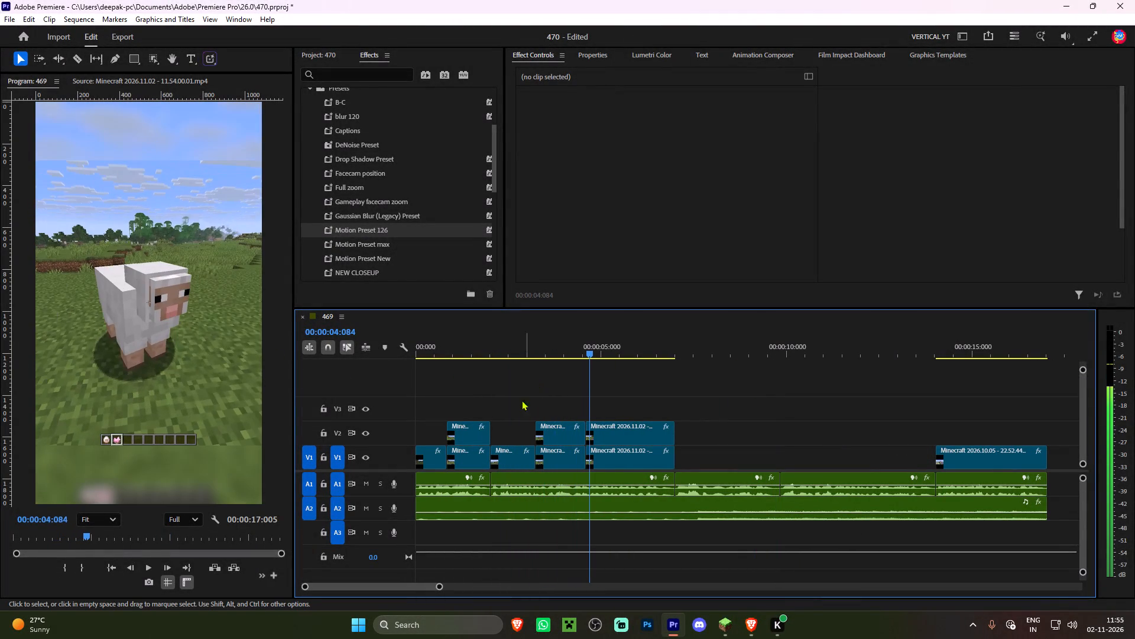
Clear the stacked V1 and V2 sheep clips located just before the dyeing clip.
drag(560, 404, 563, 450)
right_click(561, 434)
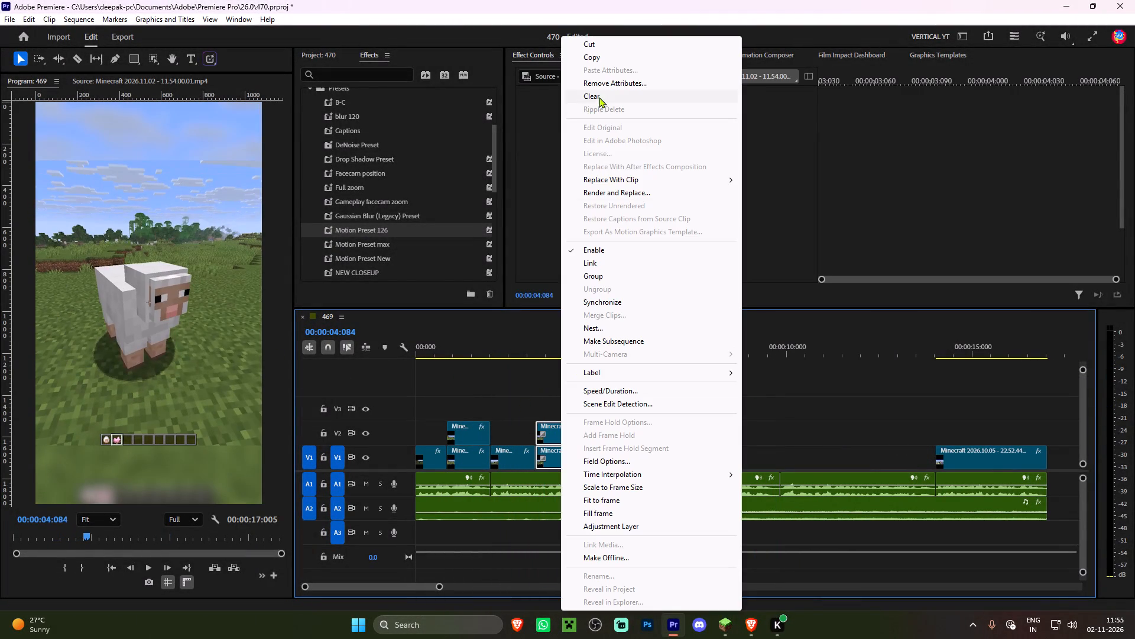
click(599, 97)
Play from the gap before the dyeing clip to just past 00:00:07:000 to check what footage the voice-over needs.
click(540, 350)
key(space)
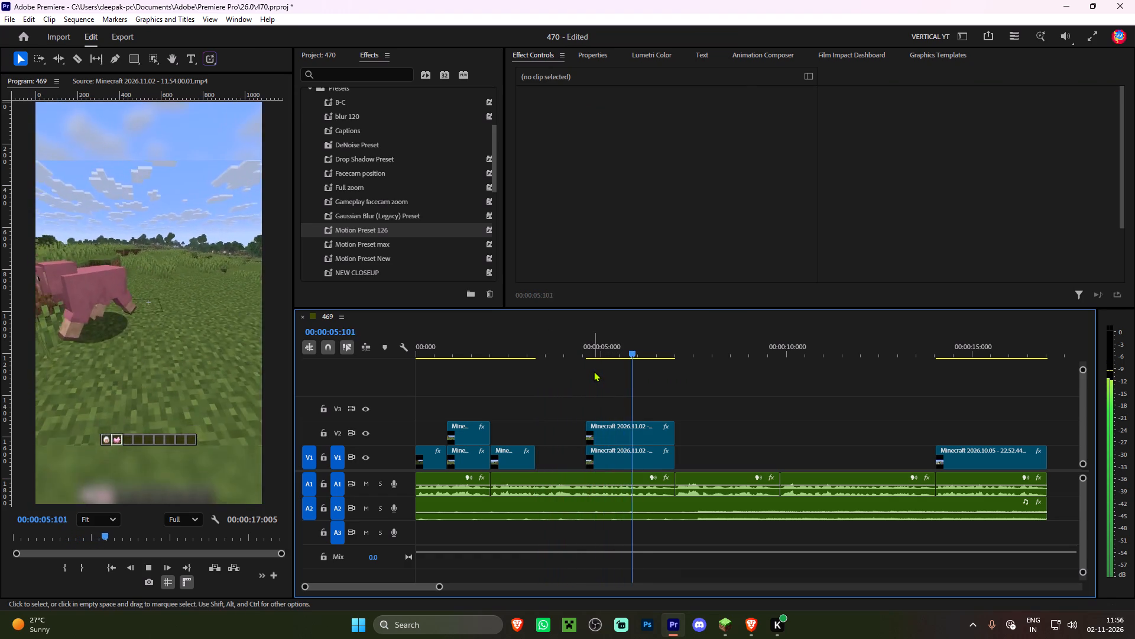
key(space)
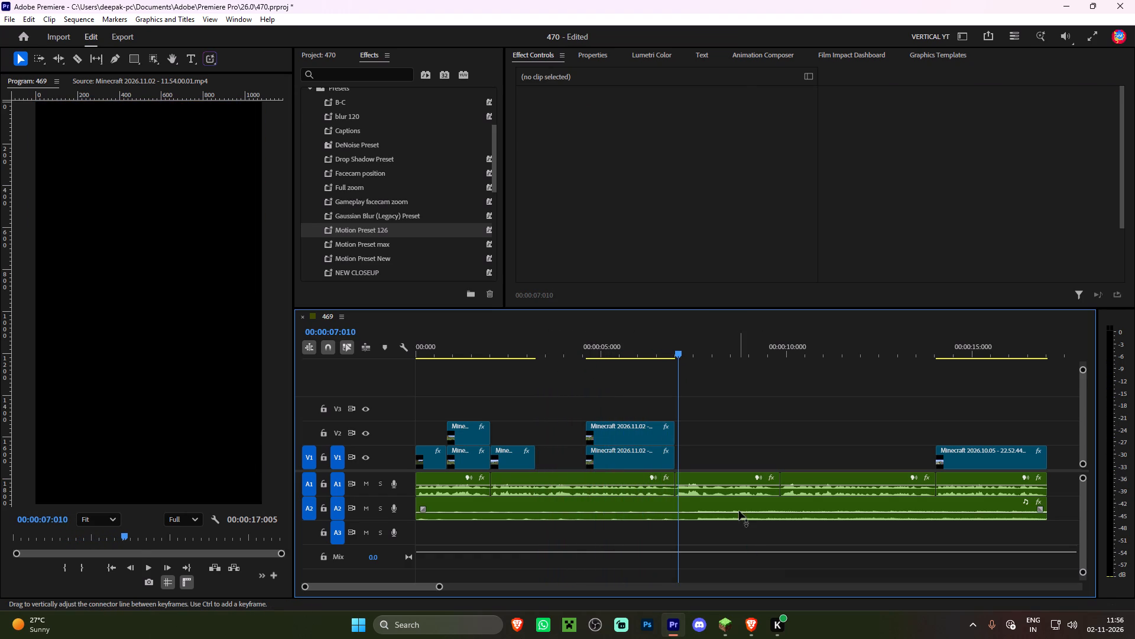
key(space)
key(space)
Switch to Minecraft, fly to a flat open grass area, land there and start a new gameplay recording.
click(724, 617)
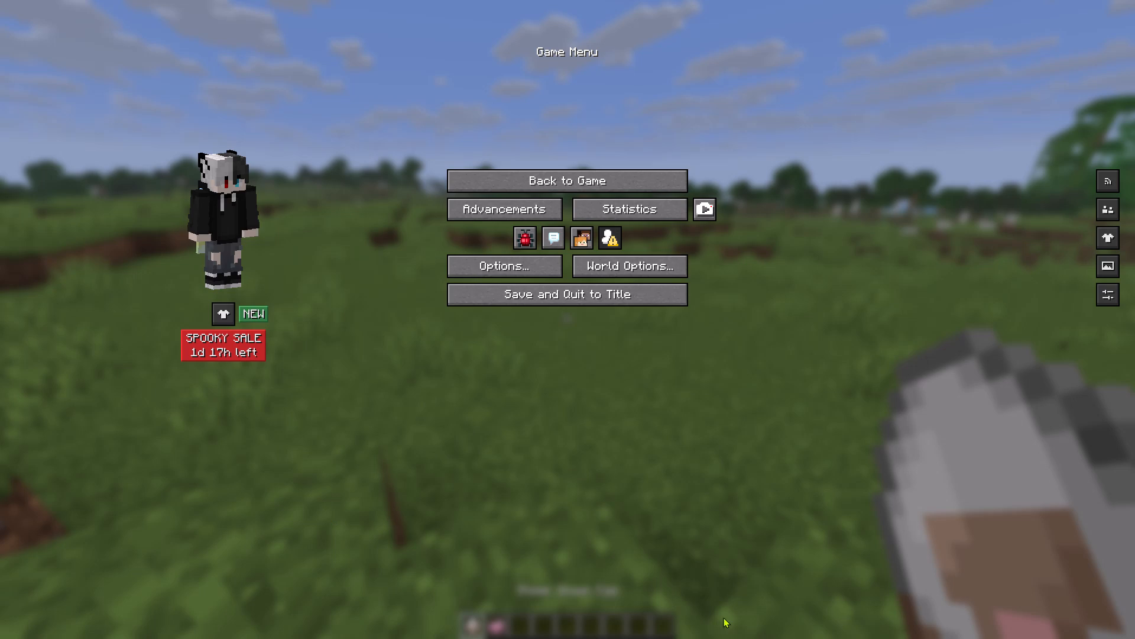
drag(590, 189, 567, 319)
text(w)
key(space)
key(shift+space)
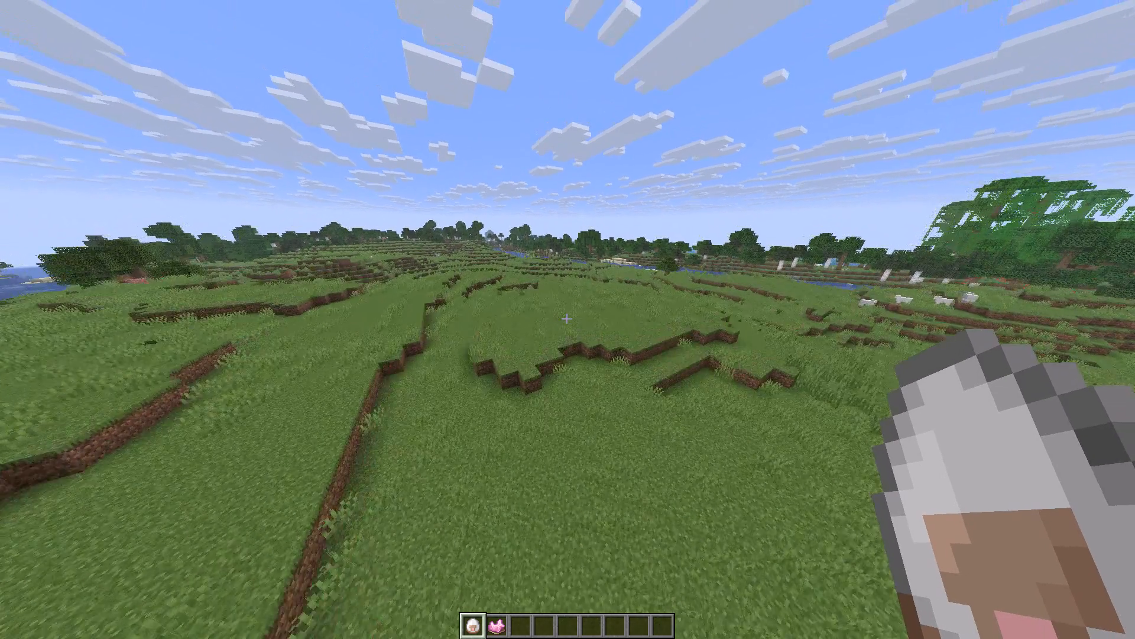
key(shift+space)
key(shift+a)
key(shift+space)
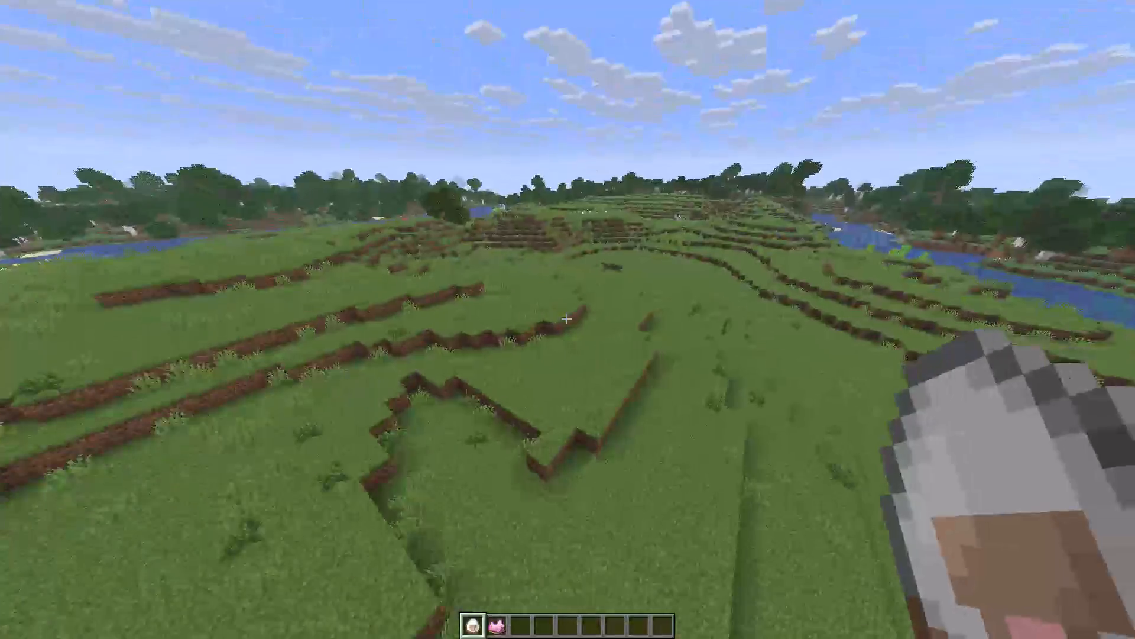
key(shift+space)
key(shift+space)
key(shift+space)
key(shift+d)
key(shift+a)
key(shift+a)
key(shift+a)
key(shift+a)
key(shift+a)
key(shift+a)
key(shift+a)
key(shift+a)
key(shift+a)
key(shift+a)
key(shift+a)
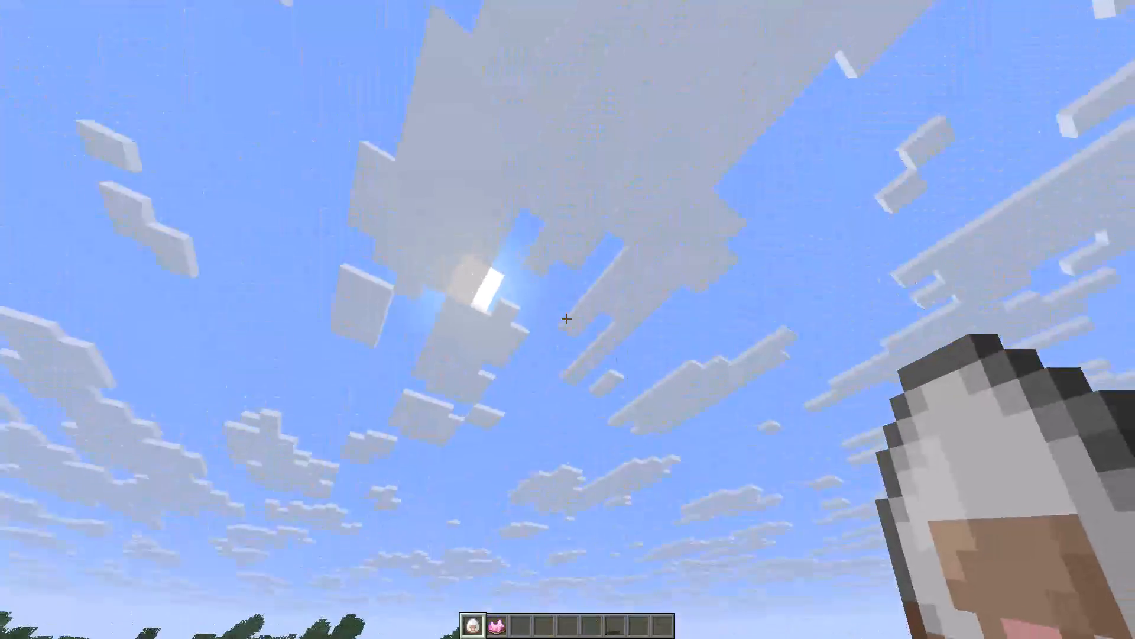
key(shift+w)
key(shift+w)
key(shift+w)
key(shift+w)
key(shift+w)
key(shift+w)
key(shift+w)
key(shift+w)
key(shift+w)
key(shift+w)
key(shift+w)
key(shift+w)
key(shift+w)
key(shift+w)
key(shift+w)
key(shift+w)
key(shift+w)
key(shift+w)
key(shift+w)
key(shift+w)
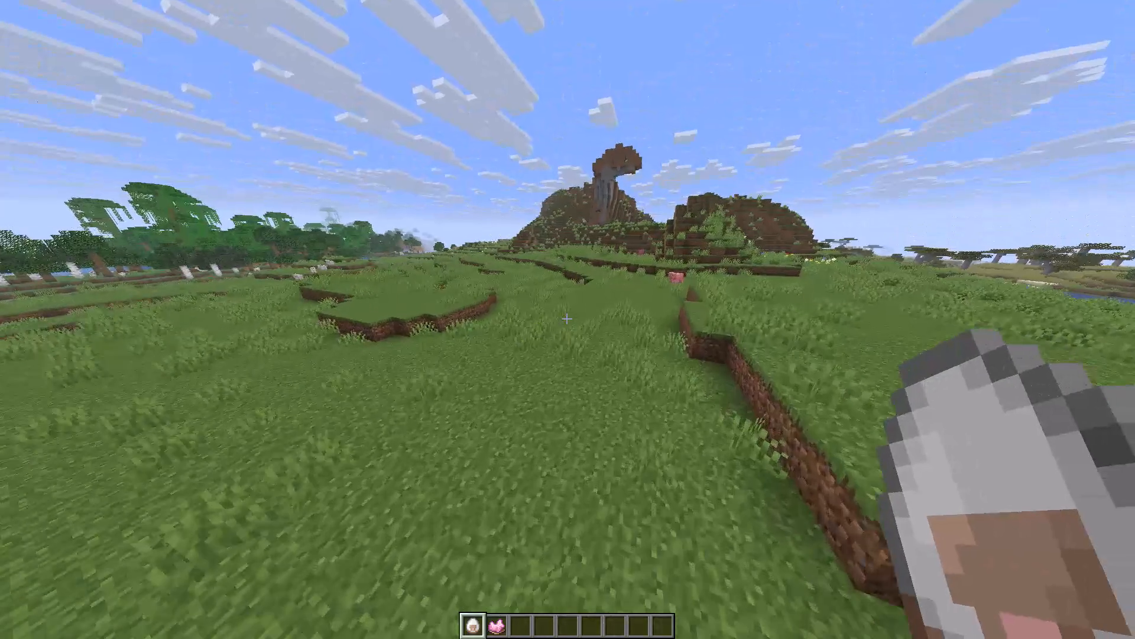
key(shift+space)
key(shift+space)
key(shift+d)
key(shift+space)
key(alt+x)
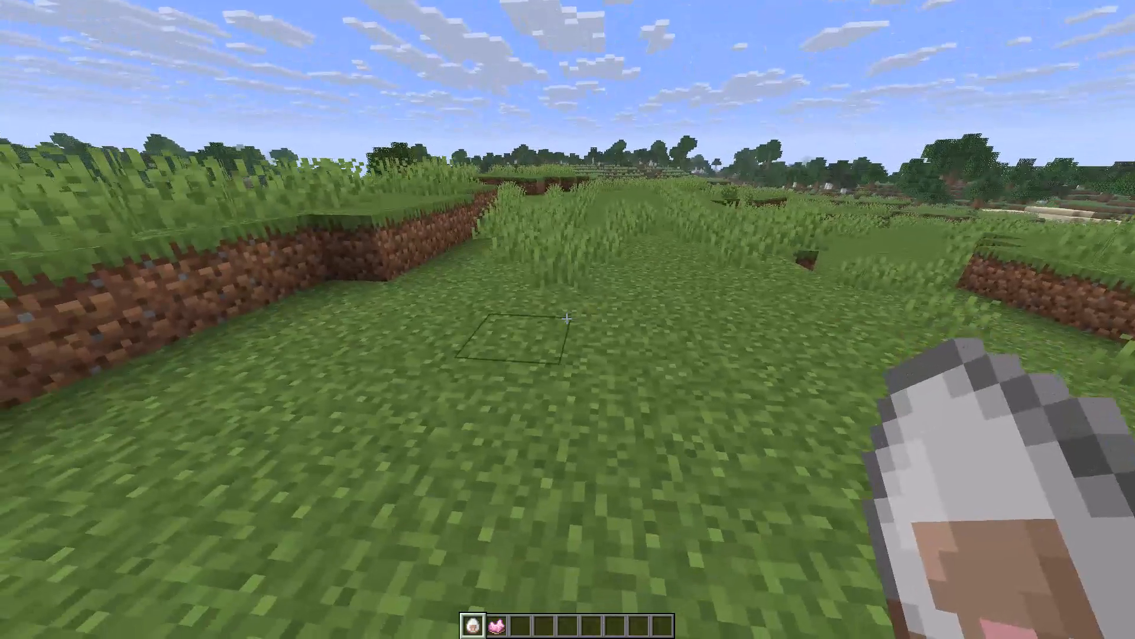
Break the tall grass around the chosen spot and back up to face the cleared ground.
key(w)
key(w)
key(w)
key(w)
key(w)
triple_click(567, 319)
key(d)
triple_click(567, 319)
key(w)
double_click(567, 319)
key(a)
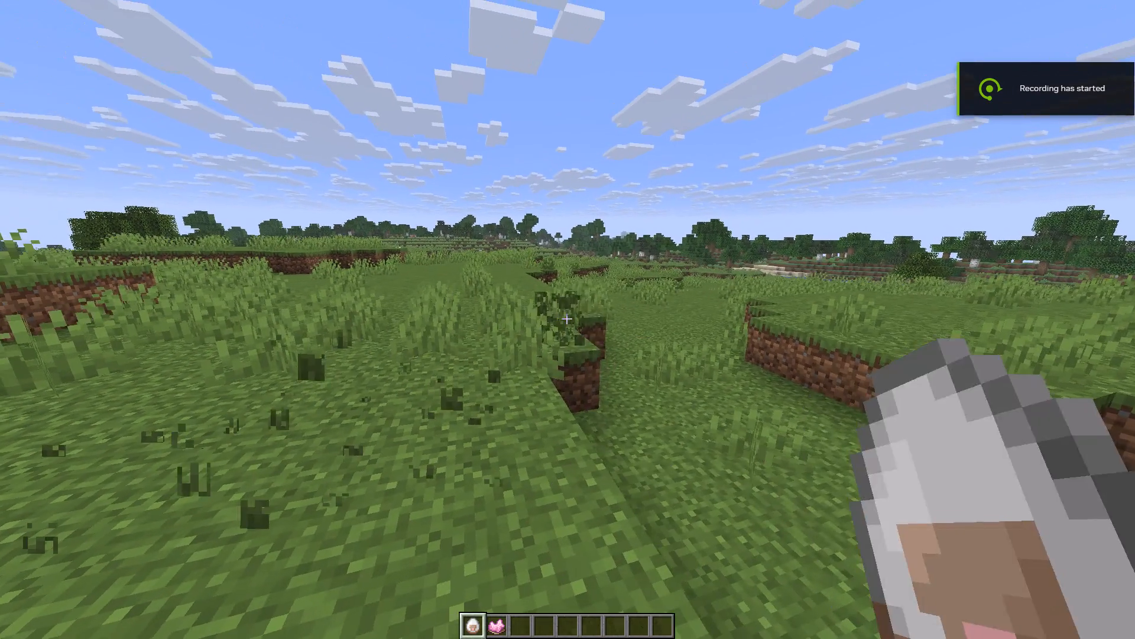
key(s)
key(s)
key(s)
key(s)
key(s)
key(s)
key(s)
key(s)
key(s)
key(s)
key(s)
key(s)
key(s)
click(567, 319)
key(d)
key(d)
key(a)
key(a)
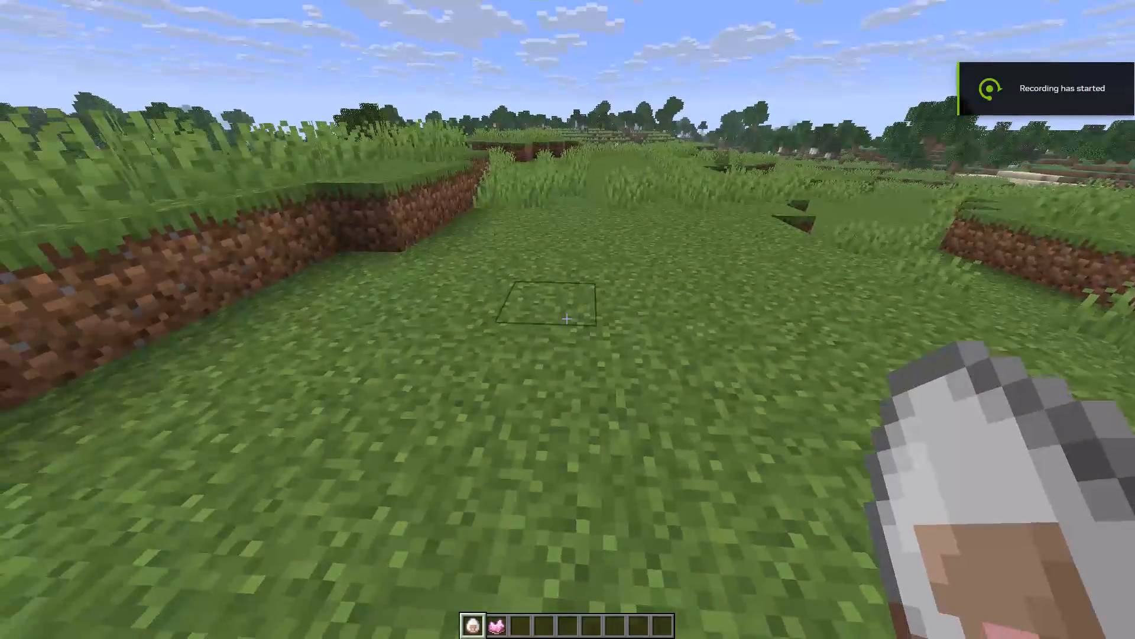
Spawn a sheep on the cleared grass with the Sheep Spawn Egg and colour it with Pink Dye.
key(w)
key(d)
right_click(567, 319)
scroll(567, 319, down, 1)
key(d)
key(w)
key(w)
key(w)
key(w)
key(w)
key(w)
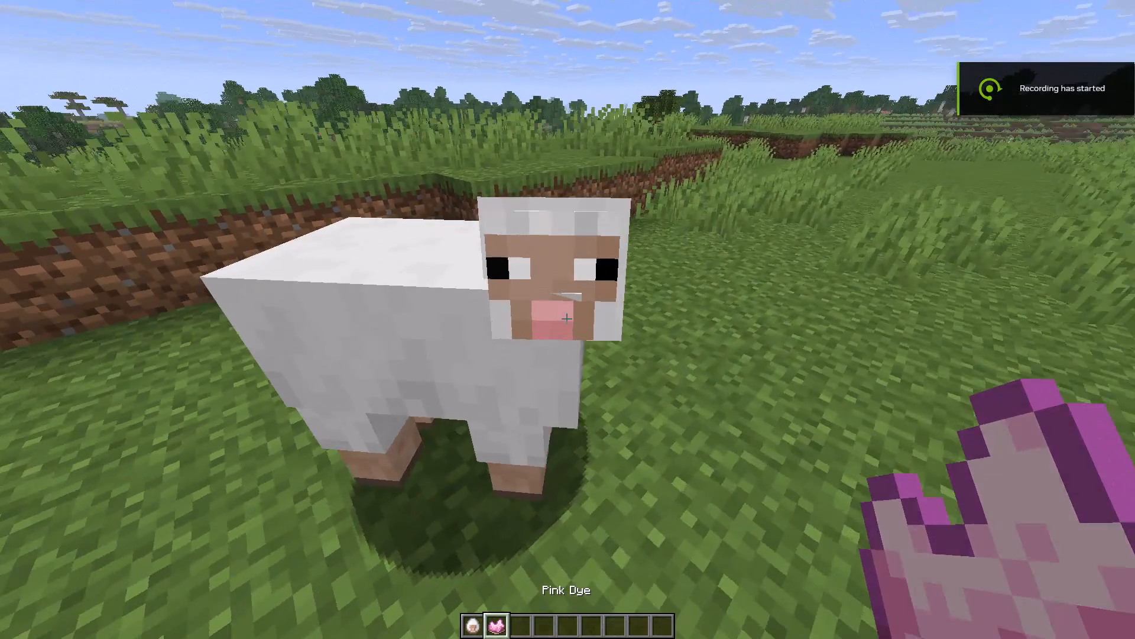
key(s)
right_click(567, 319)
Switch to an empty hotbar slot, circle around to face the pink sheep and hit it with the bare hand.
scroll(567, 319, down, 1)
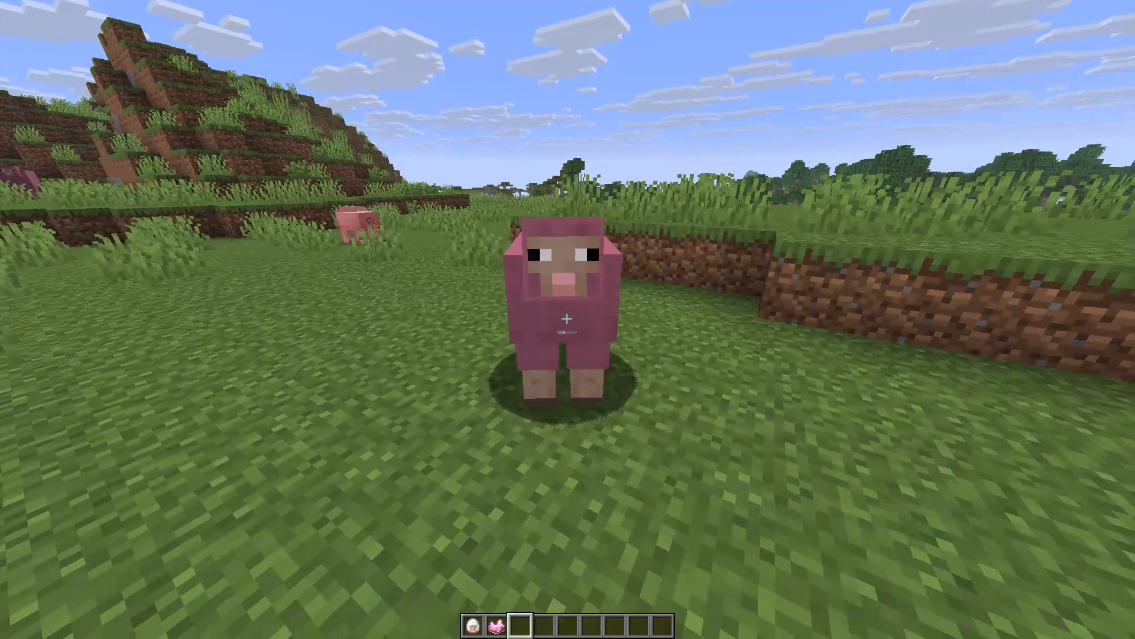
key(a)
key(w)
key(d)
key(d)
key(d)
key(d)
key(d)
key(d)
click(567, 319)
key(a)
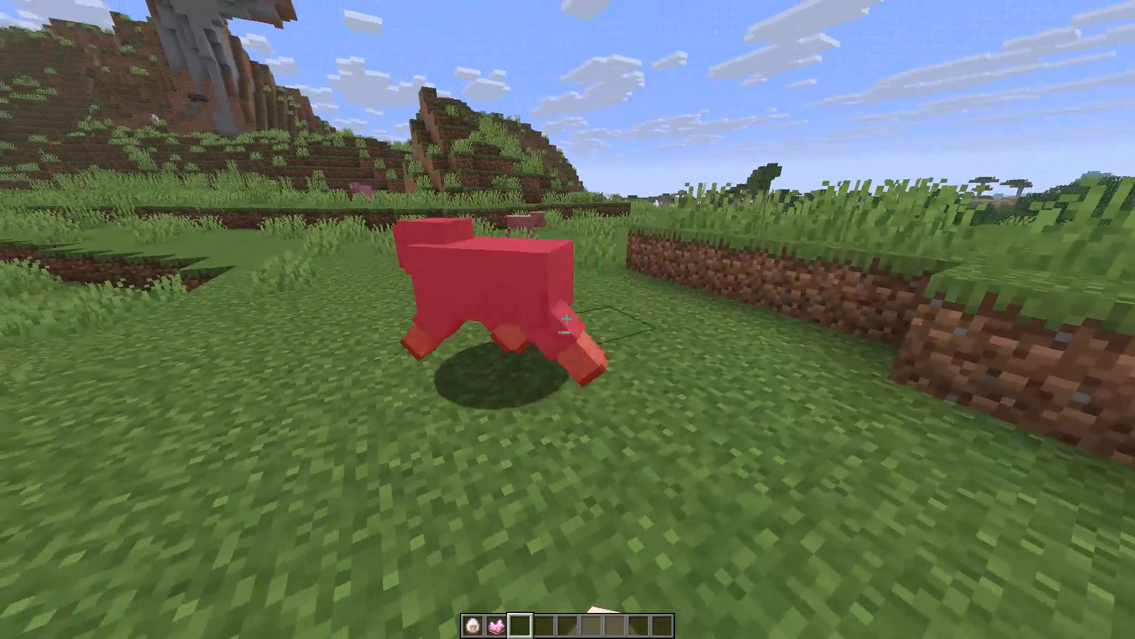
Chase the fleeing pink sheep across the grass, hit it several more times with the bare hand and end the recording.
key(w)
key(w)
key(w)
key(w)
key(w)
key(w)
key(w)
key(w)
key(w)
key(w)
key(w)
key(w)
key(w)
key(w)
key(w)
key(w)
key(w)
key(w)
key(w)
key(w)
click(567, 319)
click(567, 319)
key(d)
key(d)
key(d)
key(d)
key(d)
key(d)
click(567, 319)
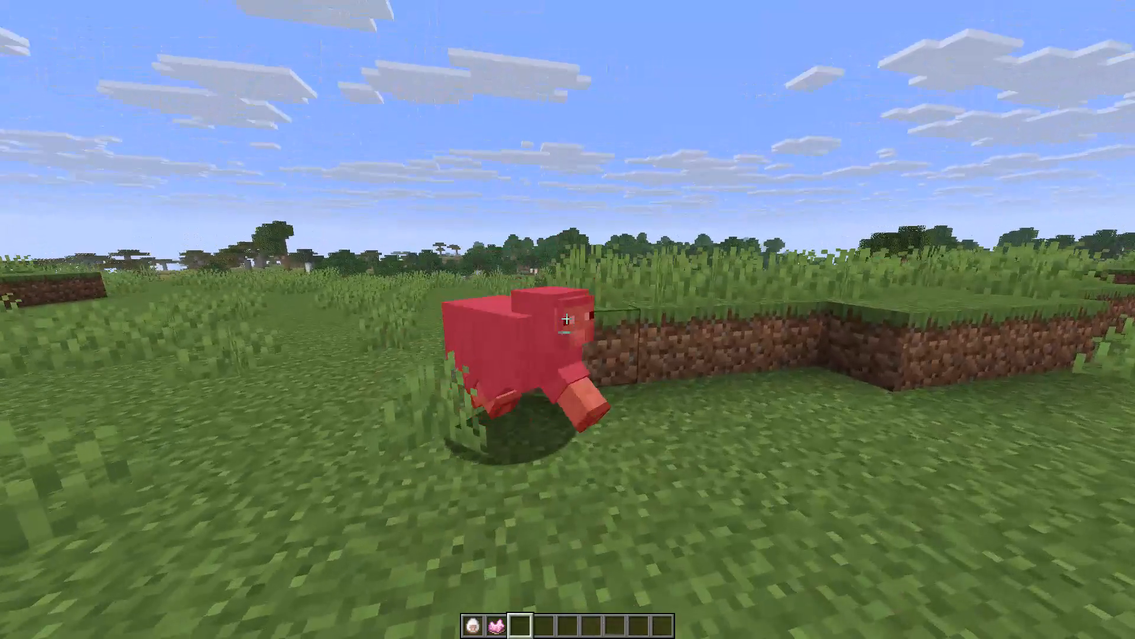
click(567, 319)
key(s)
key(alt+x)
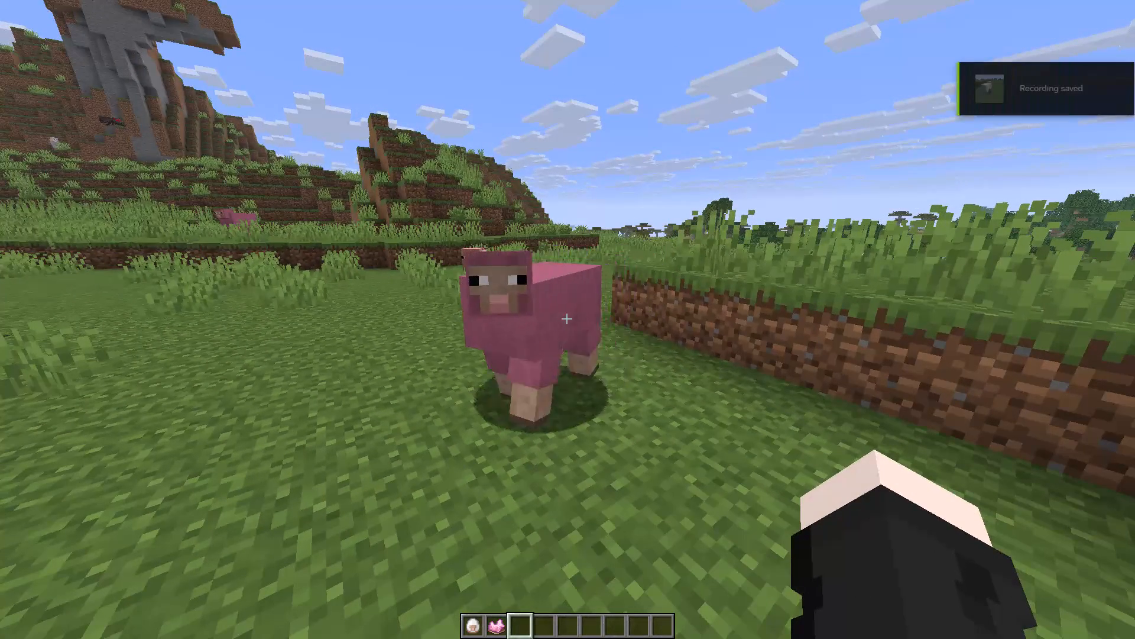
Switch to Premiere, import the new sheep gameplay recording into project 470 and open it in the Source monitor.
key(alt+Tab)
click(322, 62)
scroll(354, 227, down, 5)
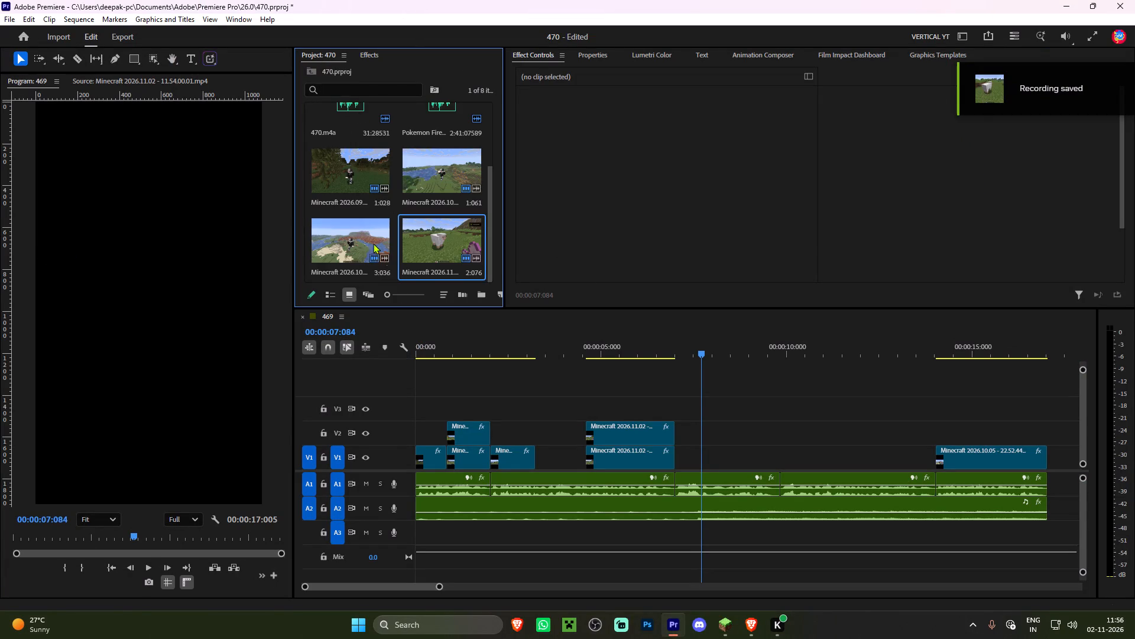
double_click(387, 276)
double_click(393, 282)
scroll(392, 262, down, 3)
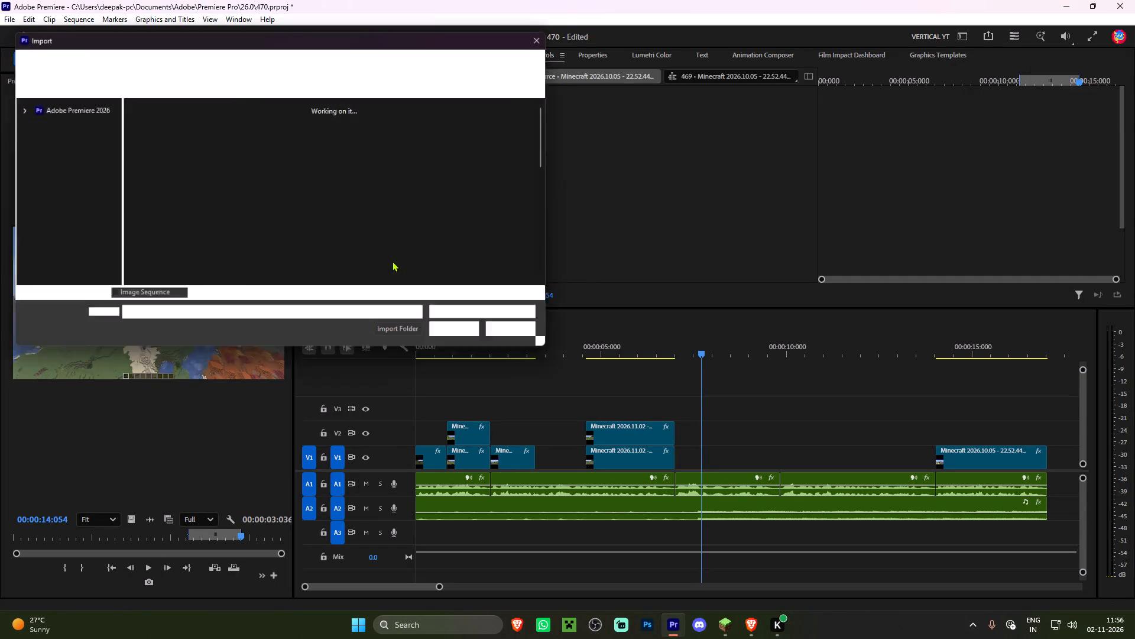
scroll(392, 261, down, 10)
double_click(240, 247)
double_click(335, 246)
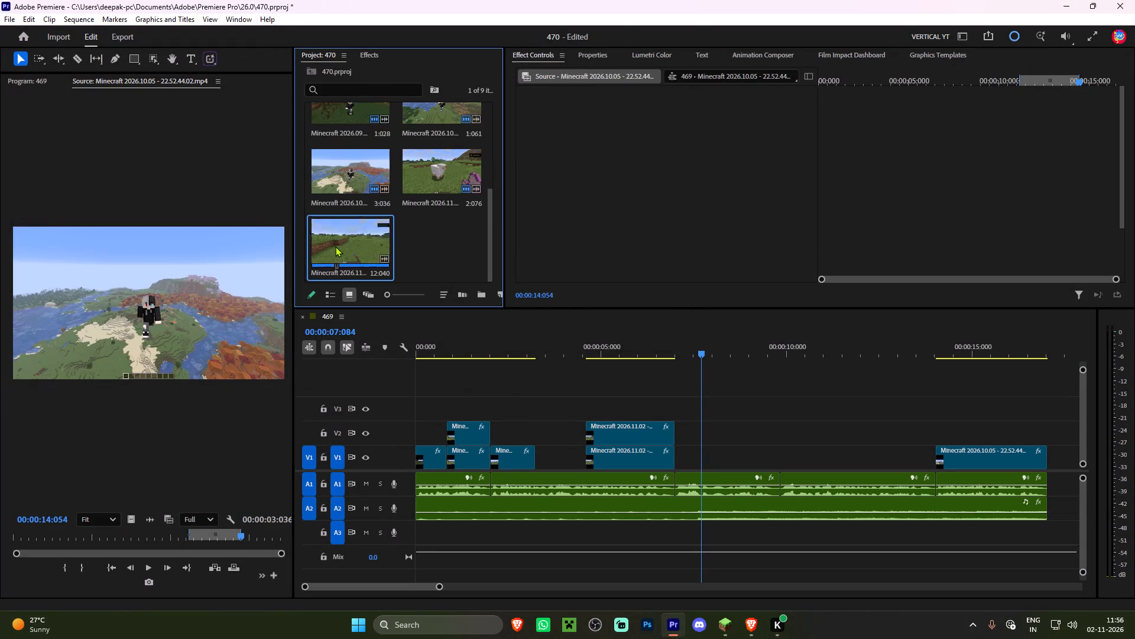
Review the new recording and mark its range from 00:00:05:080 to 00:00:08:119.
key(space)
key(space)
key(space)
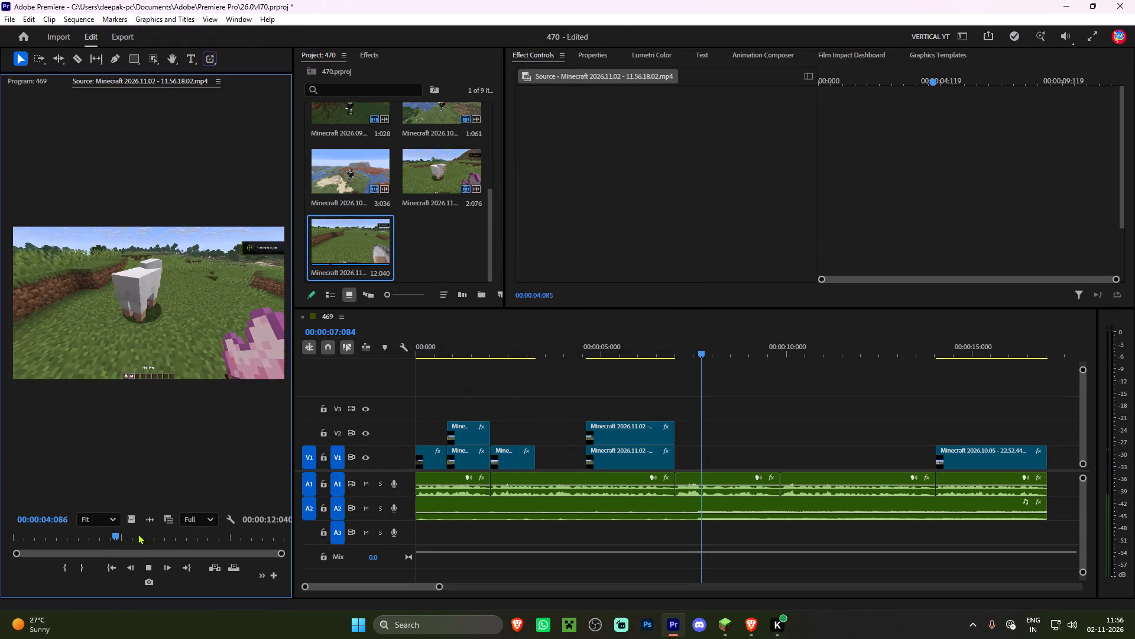
drag(147, 538, 112, 541)
key(space)
key(space)
text(i)
key(space)
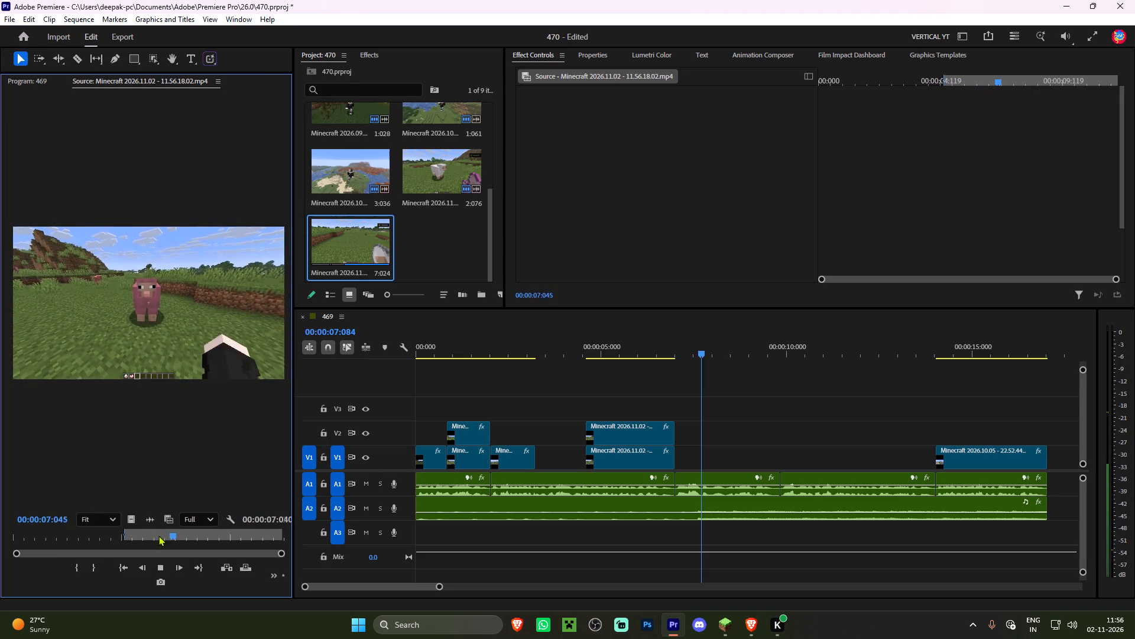
drag(160, 534, 137, 530)
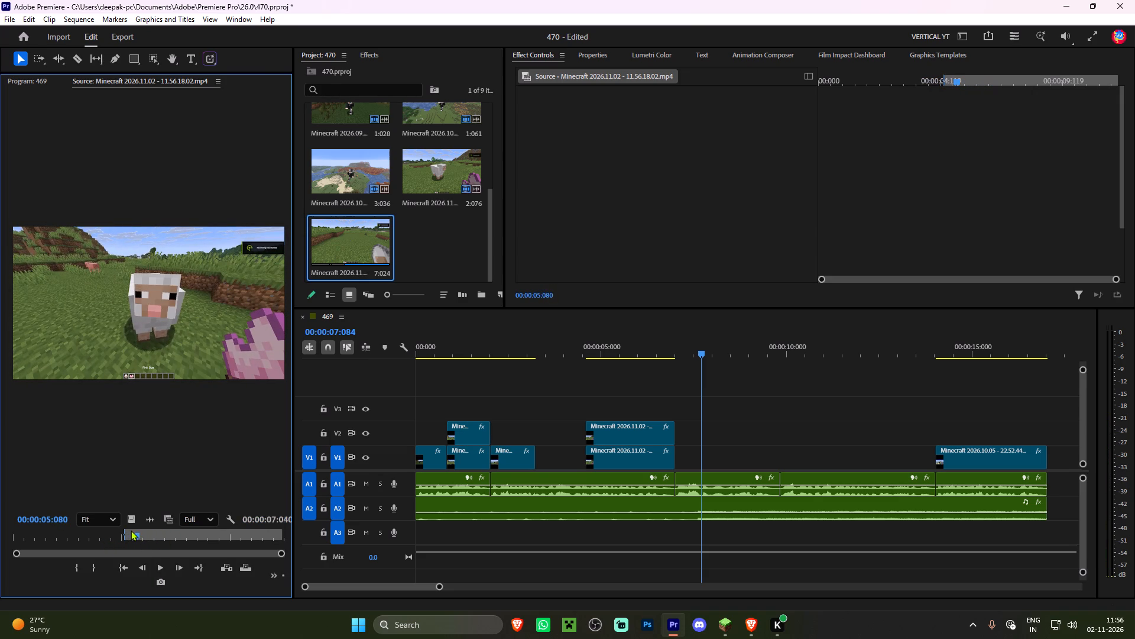
key(i)
key(space)
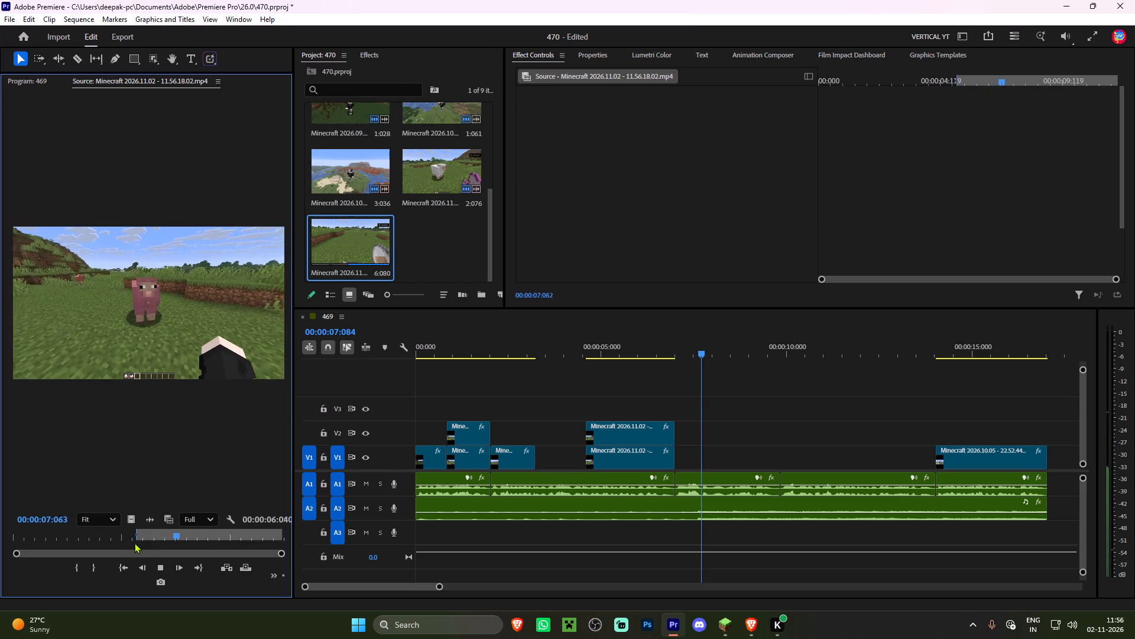
key(space)
key(space)
key(space)
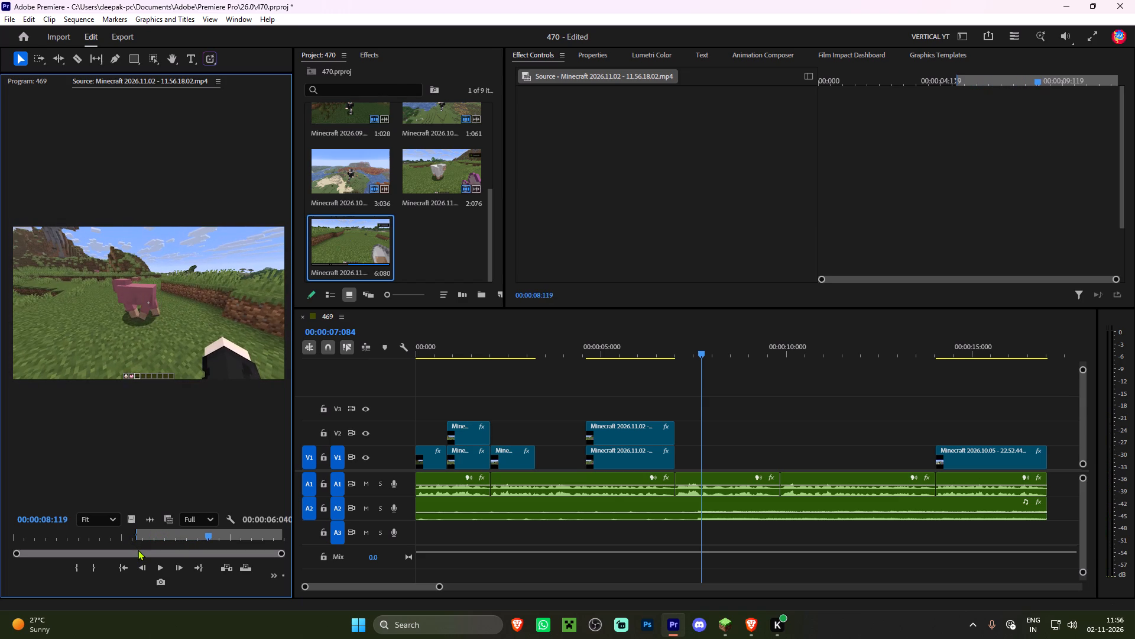
key(o)
Place only the marked range's video on V1 directly after the dyeing clip and play it against the voice-over.
drag(129, 523, 677, 459)
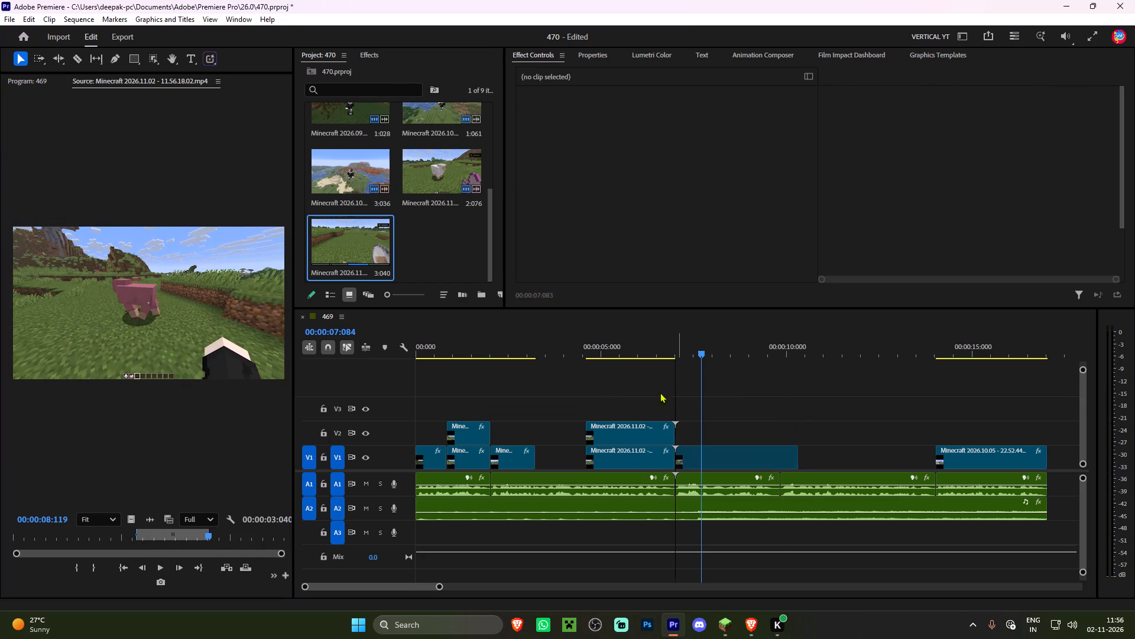
click(657, 347)
key(space)
click(720, 406)
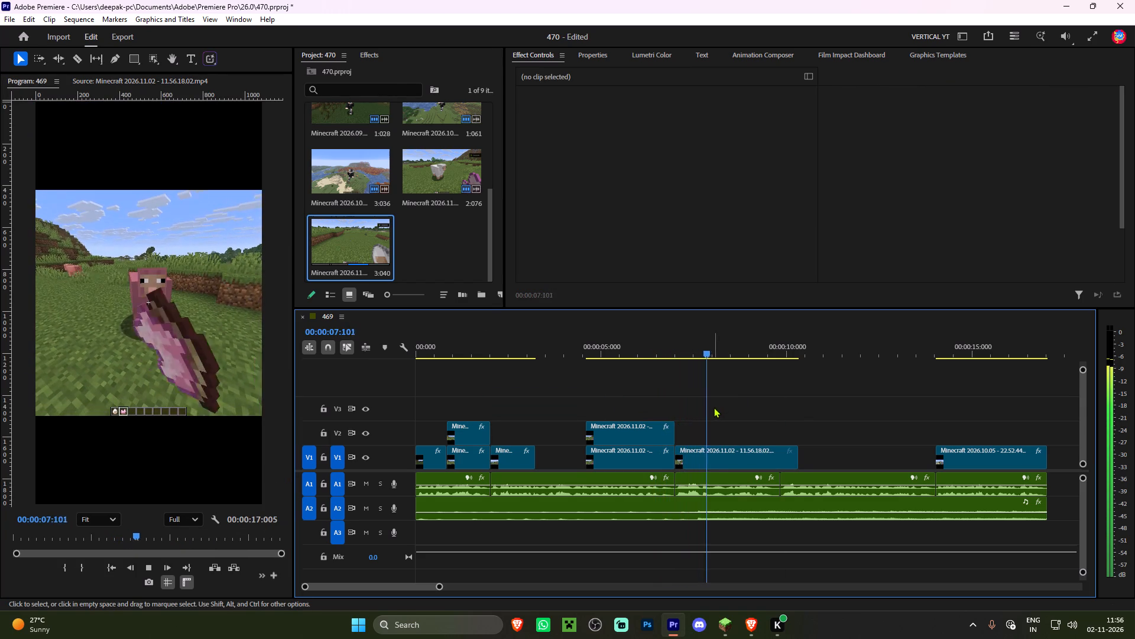
key(space)
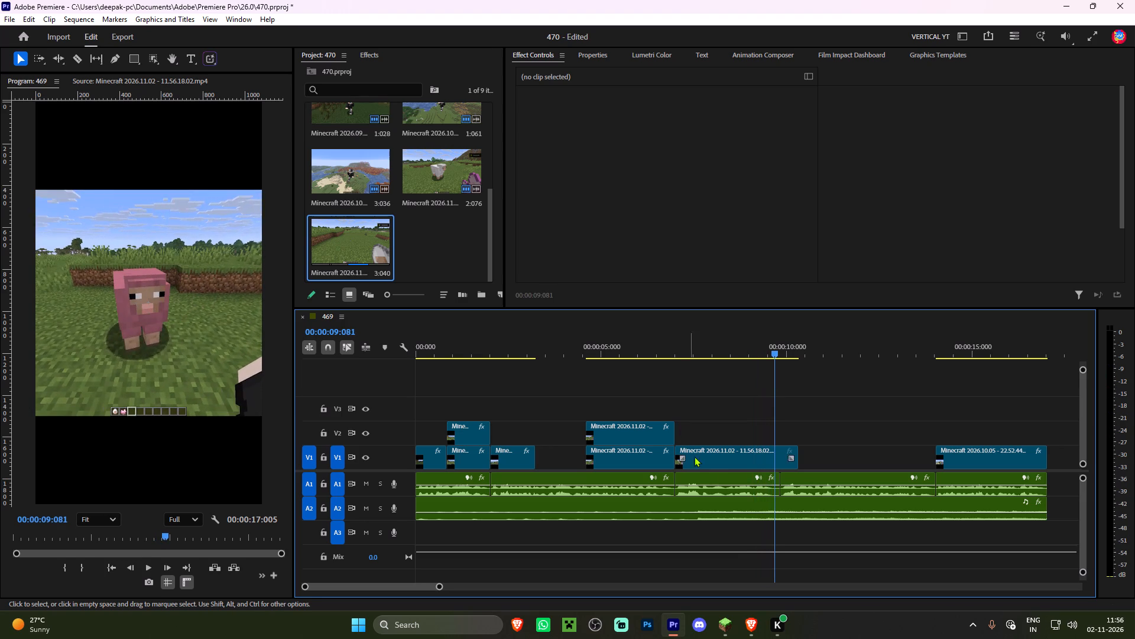
Extend the new clip's start 00:00:00:088 earlier, keeping it against the dyeing clip, and trim its end to the voice-over cut just before 00:00:10:000.
drag(712, 463, 739, 464)
drag(703, 460, 676, 457)
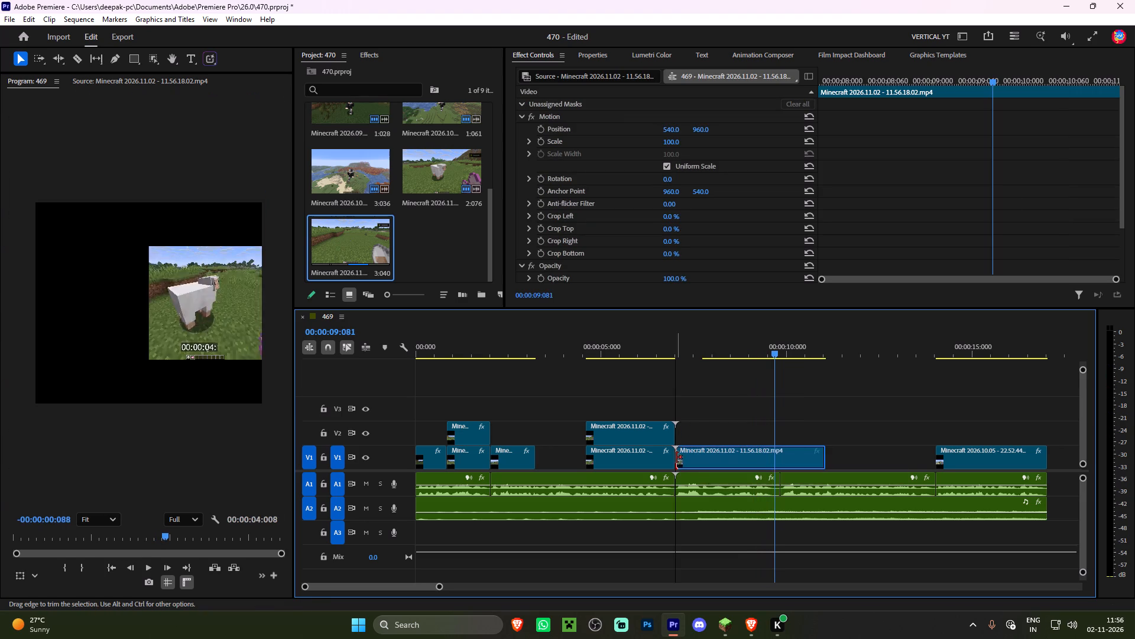
click(671, 342)
key(space)
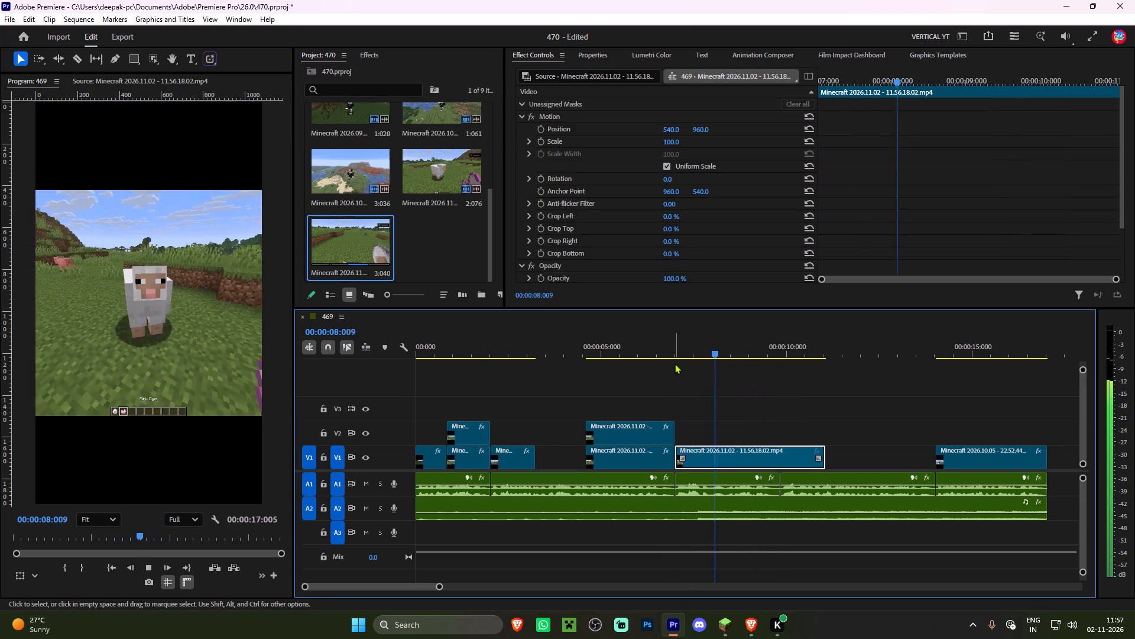
key(space)
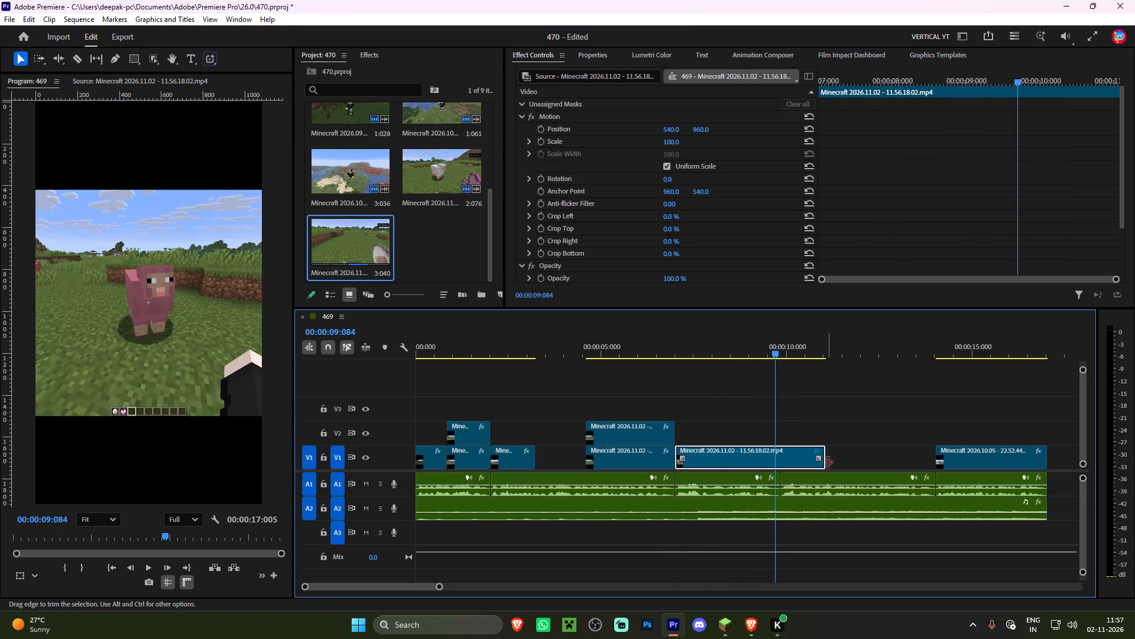
drag(829, 461, 786, 461)
Duplicate the new sheep clip onto V2 directly above the original, playing on through the following gap.
key(space)
scroll(780, 434, down, 5)
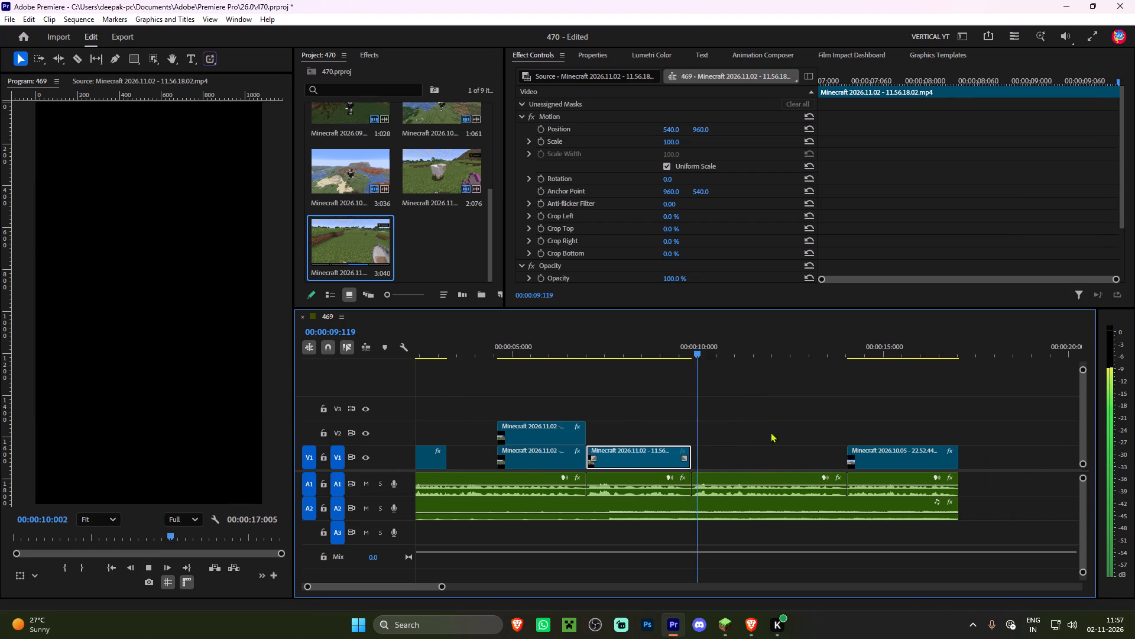
alt+drag(624, 451, 627, 441)
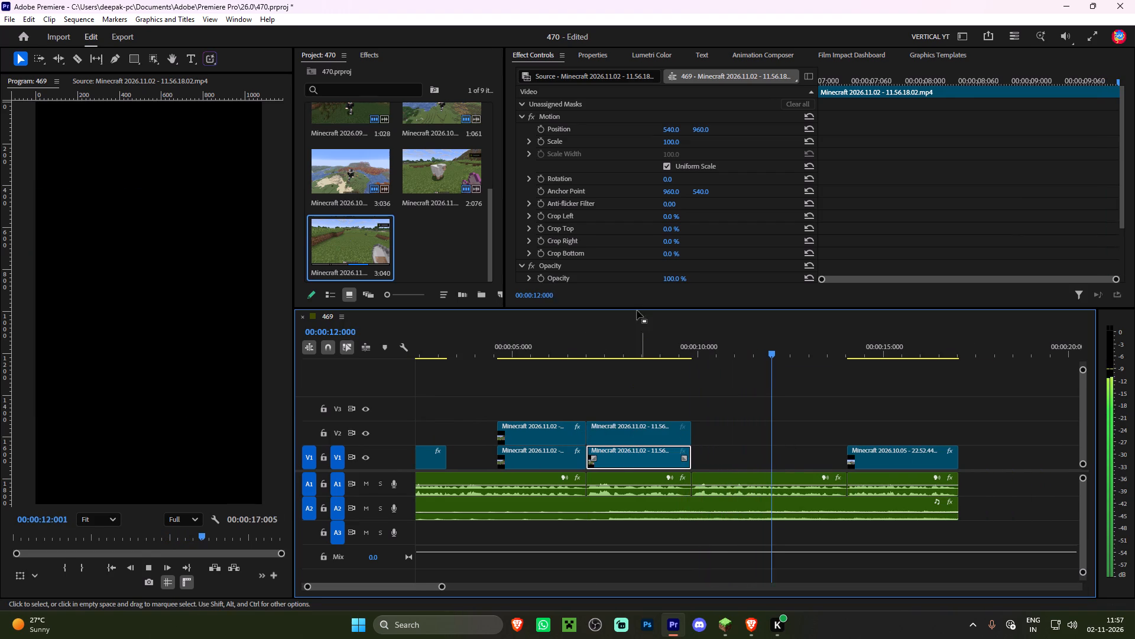
key(space)
Apply Motion Preset max and Gaussian Blur (Legacy) Preset to the new V1 clip, and Motion Preset 126 to its V2 copy.
click(370, 56)
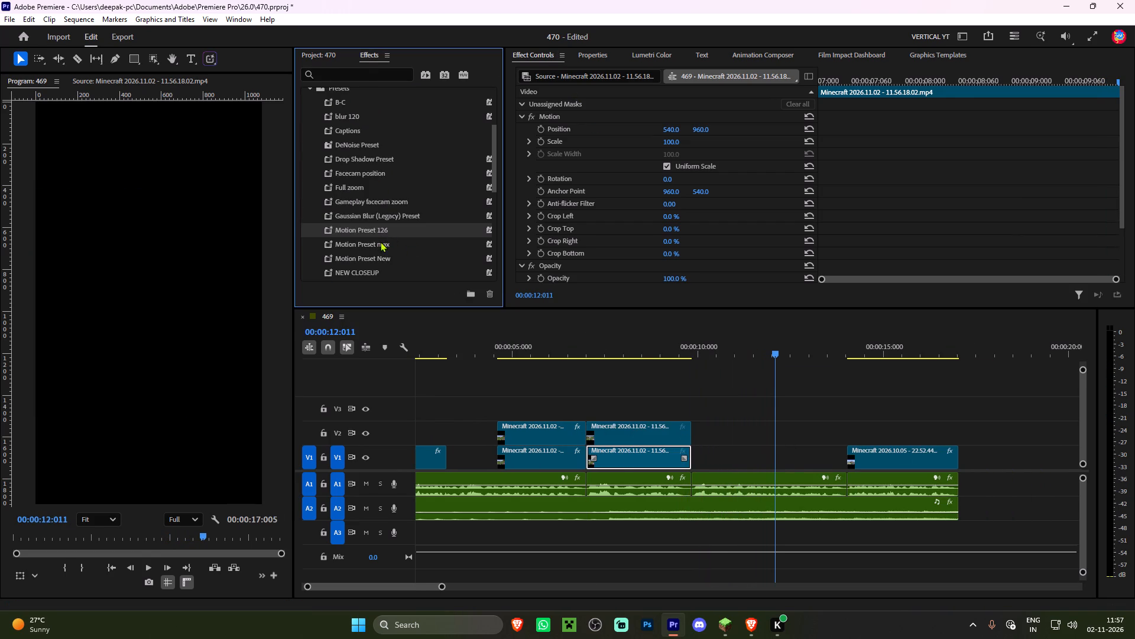
drag(380, 242, 667, 454)
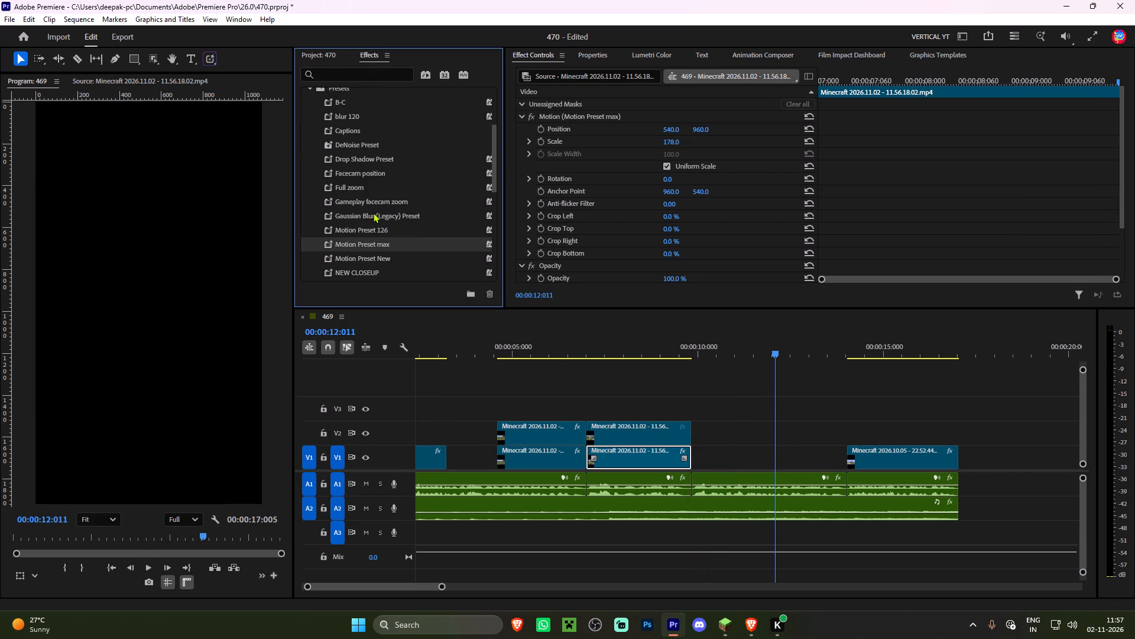
drag(373, 212, 612, 451)
drag(362, 227, 633, 432)
Play the sequence from the start, and replay the new sheep clip into the gap after it to check the next voice-over line.
scroll(563, 417, up, 6)
drag(513, 352, 330, 367)
key(space)
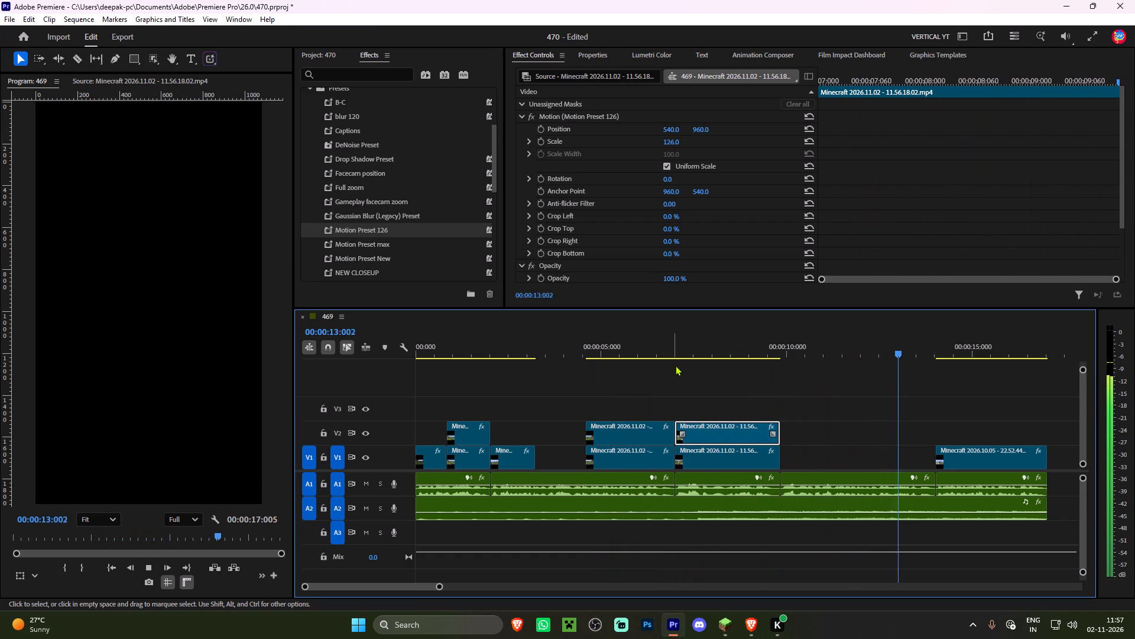
click(701, 353)
key(space)
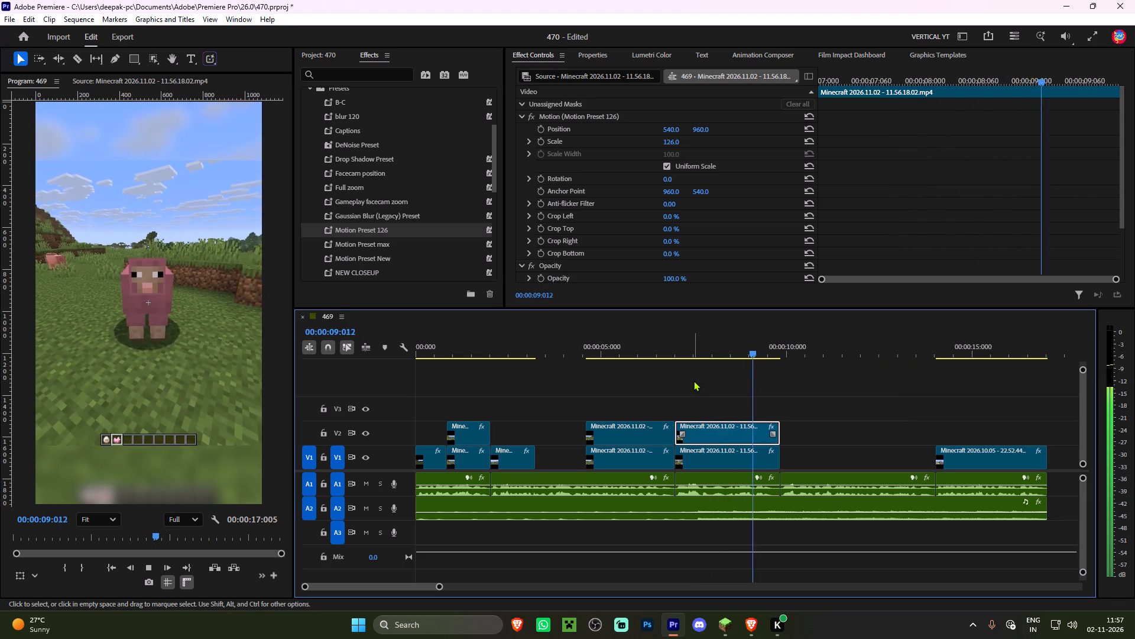
scroll(738, 379, down, 13)
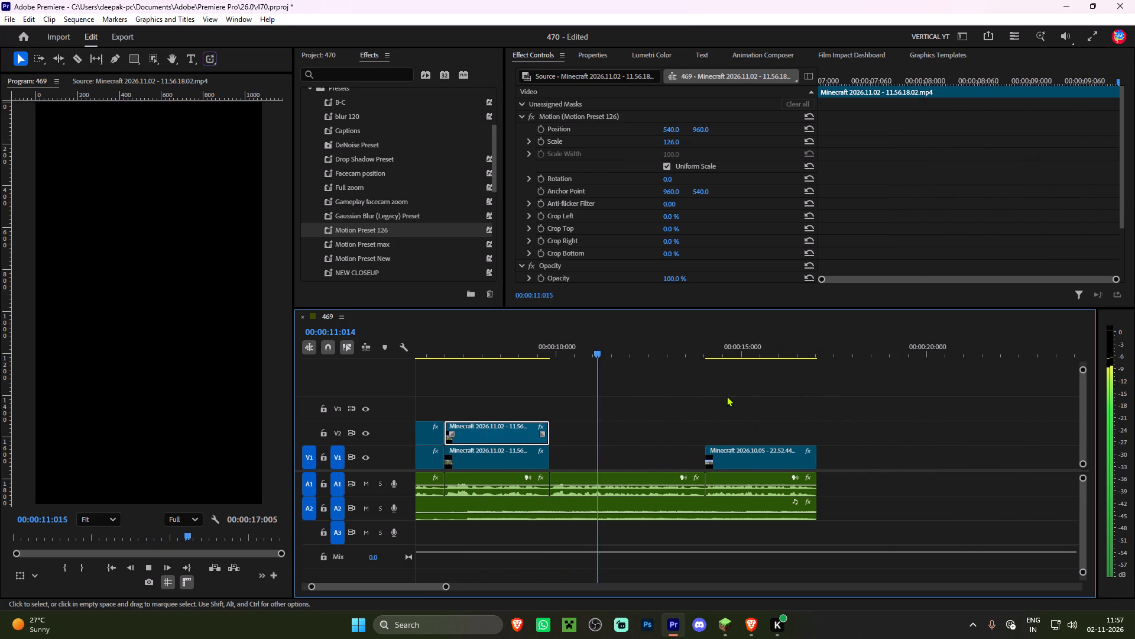
key(space)
Switch to the Brave browser and search Google in a new tab for "minecraft command to summon a blue axolotl".
click(722, 626)
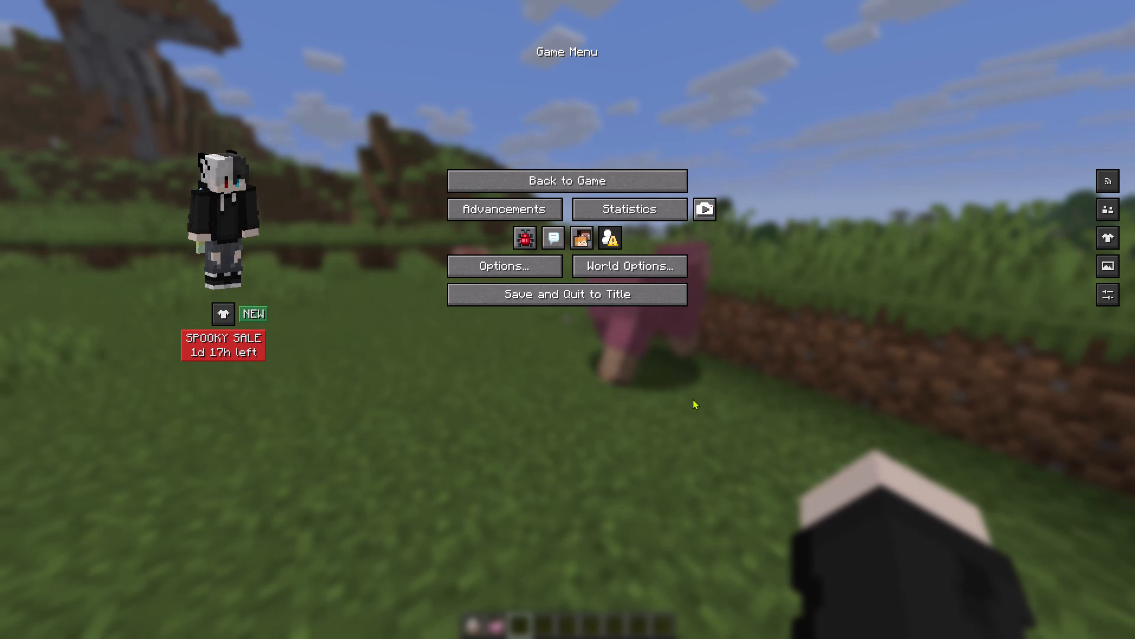
key(alt+Tab)
key(alt+Tab)
key(alt+Tab)
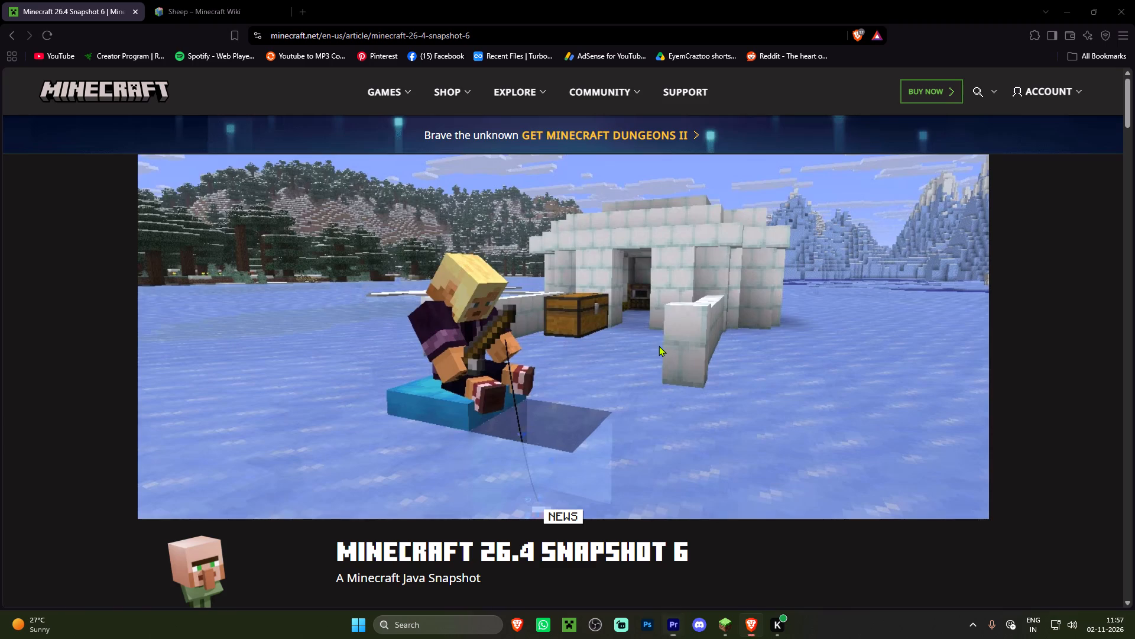
click(254, 0)
click(312, 0)
click(301, 0)
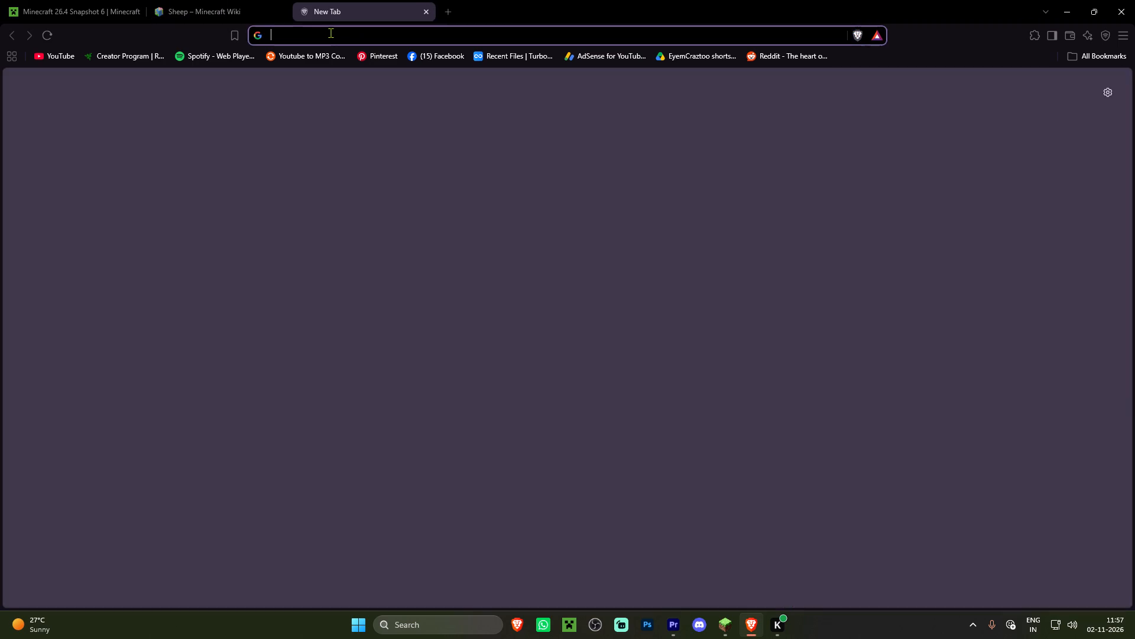
click(330, 33)
text(minecraft command to s)
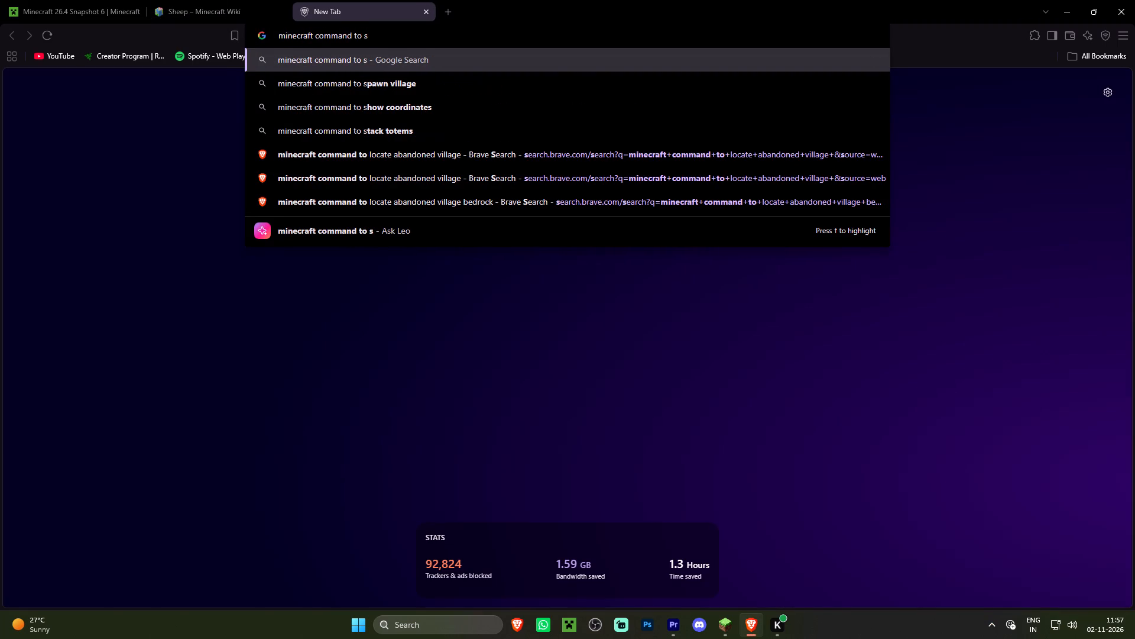
text(umm)
text(on)
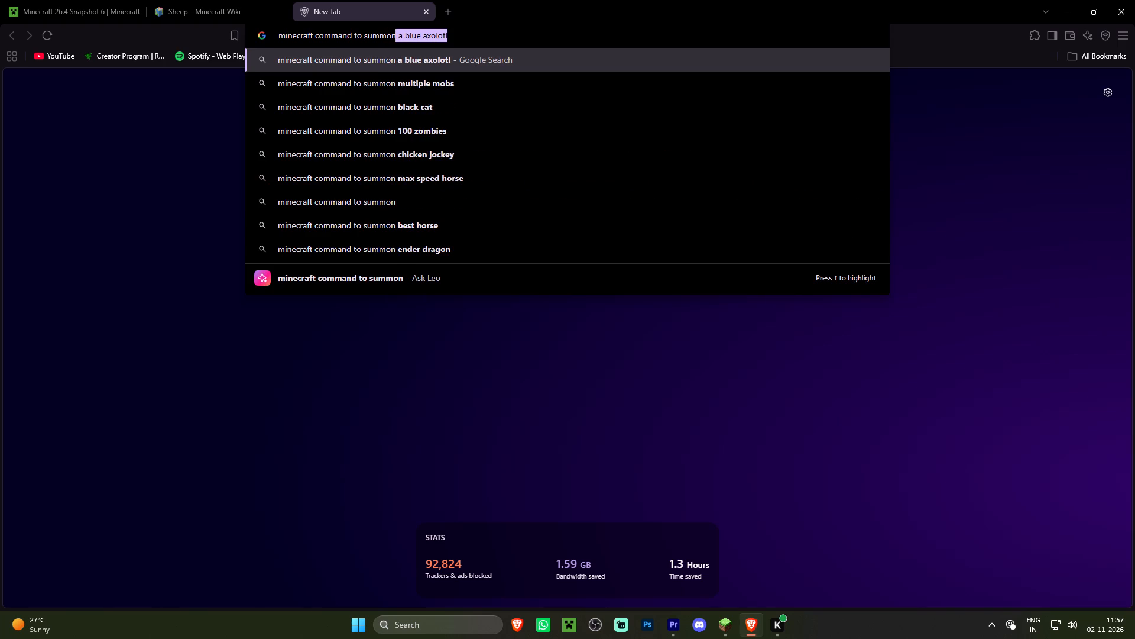
key(space)
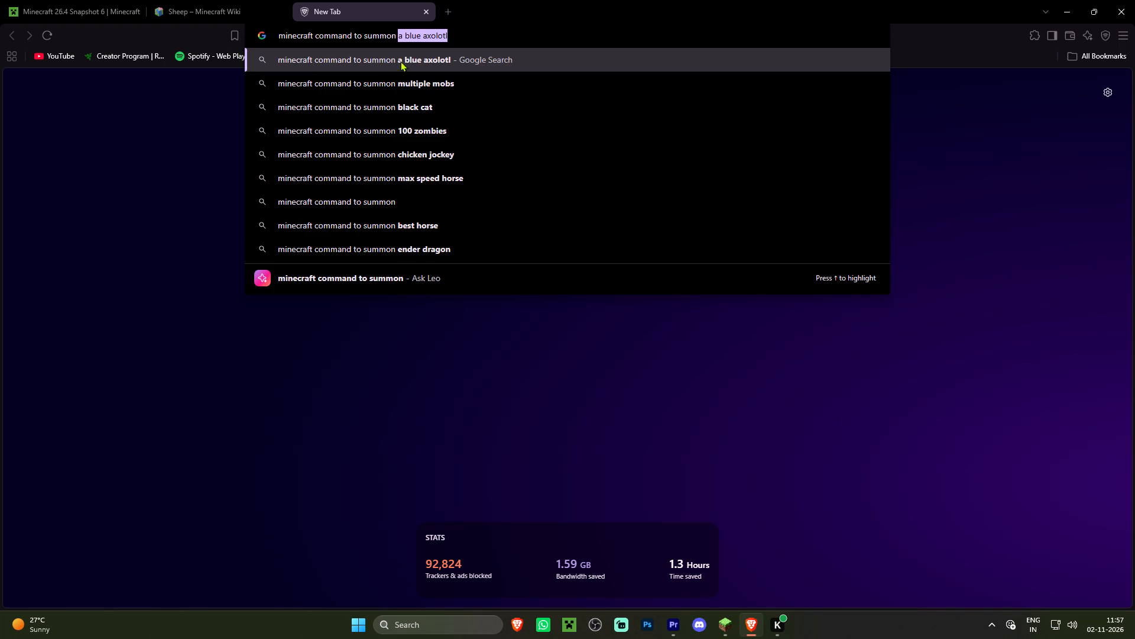
click(403, 64)
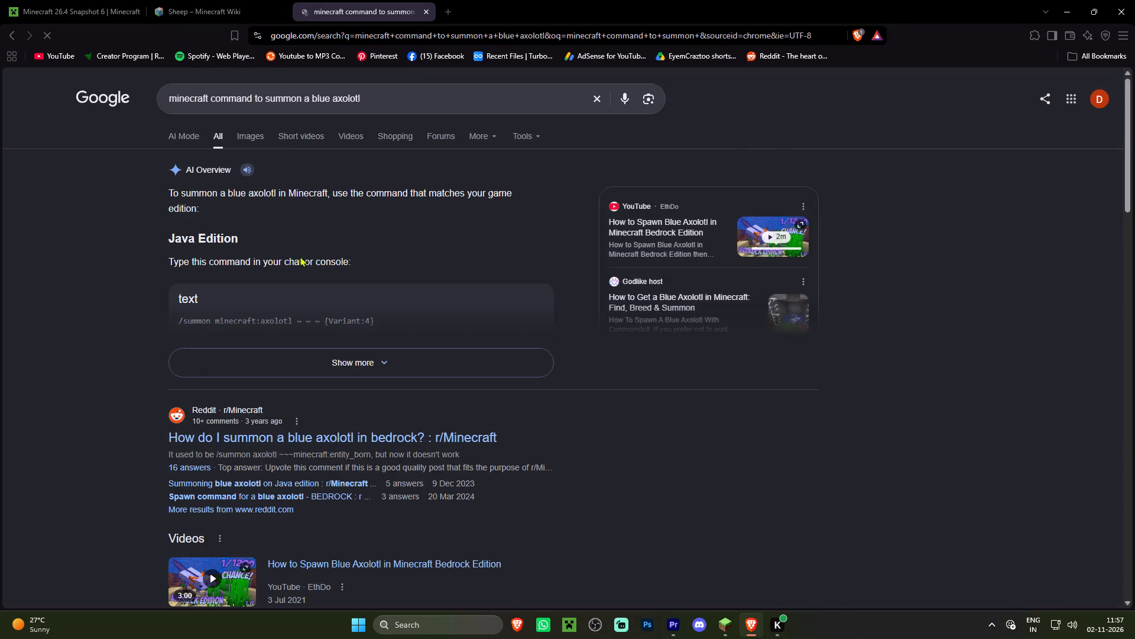
Expand the AI overview and copy the Java Edition command "/summon minecraft:axolotl ~ ~ ~ {Variant:4}".
click(340, 369)
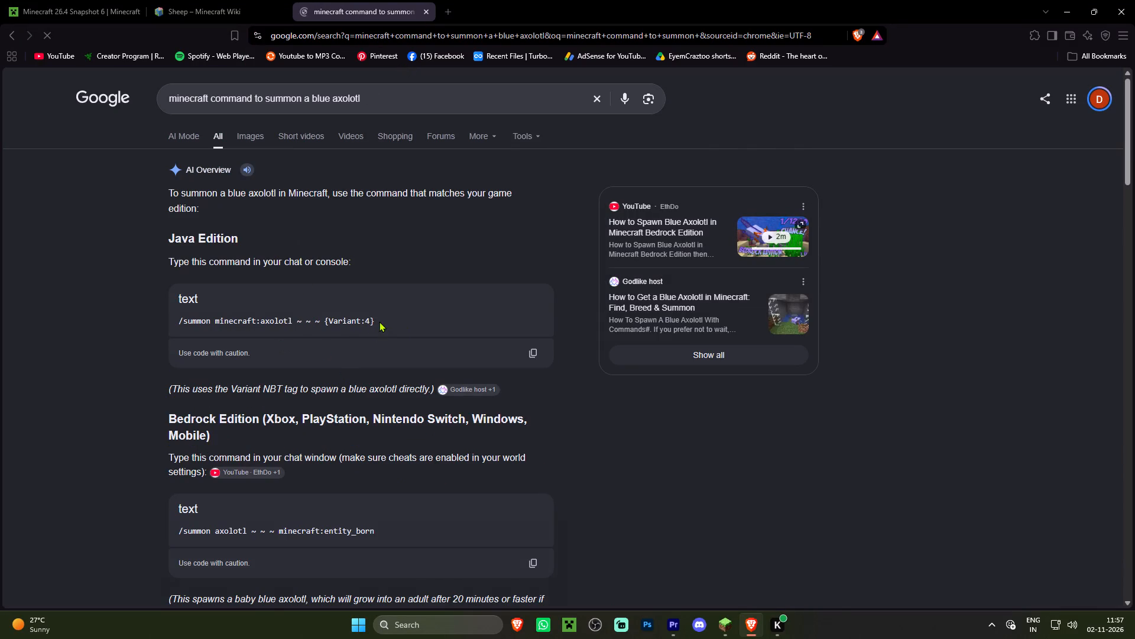
drag(378, 321, 162, 320)
right_click(202, 319)
click(226, 335)
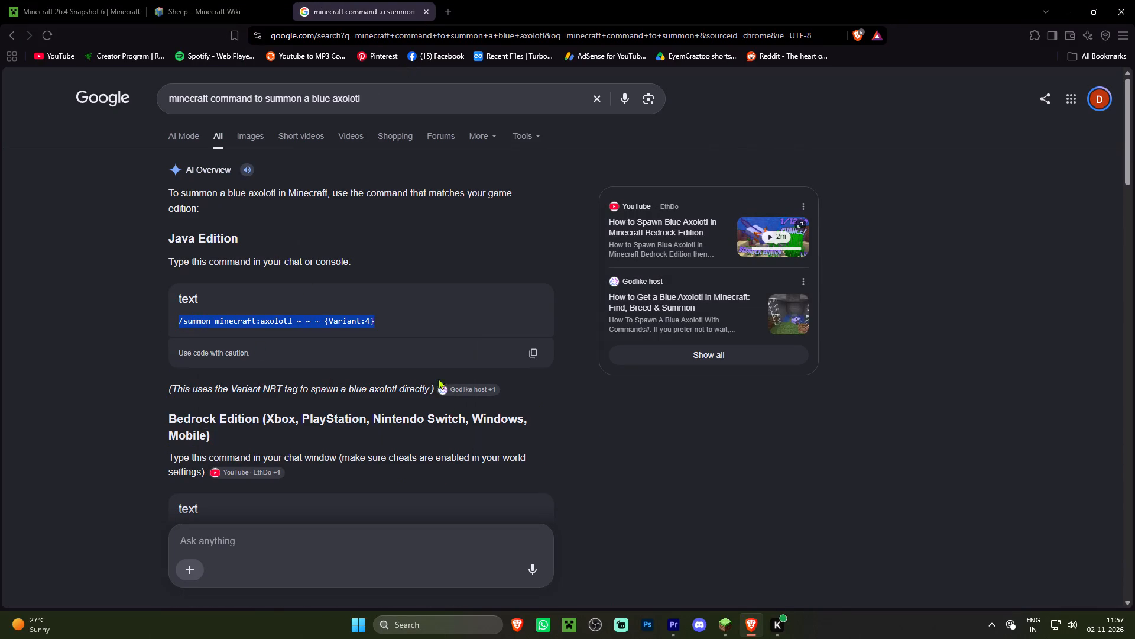
Switch to Minecraft and fly across the grassland to the sandy bank of the river.
click(727, 630)
drag(557, 174, 567, 319)
key(w)
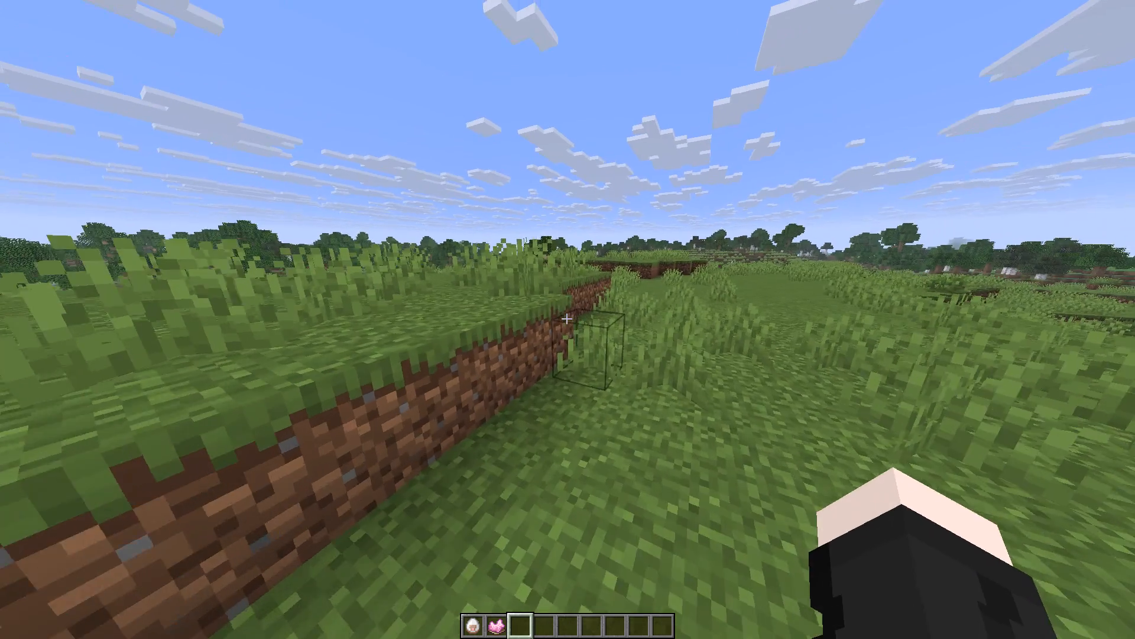
key(shift+space)
key(shift+space)
key(shift+space)
key(shift+space)
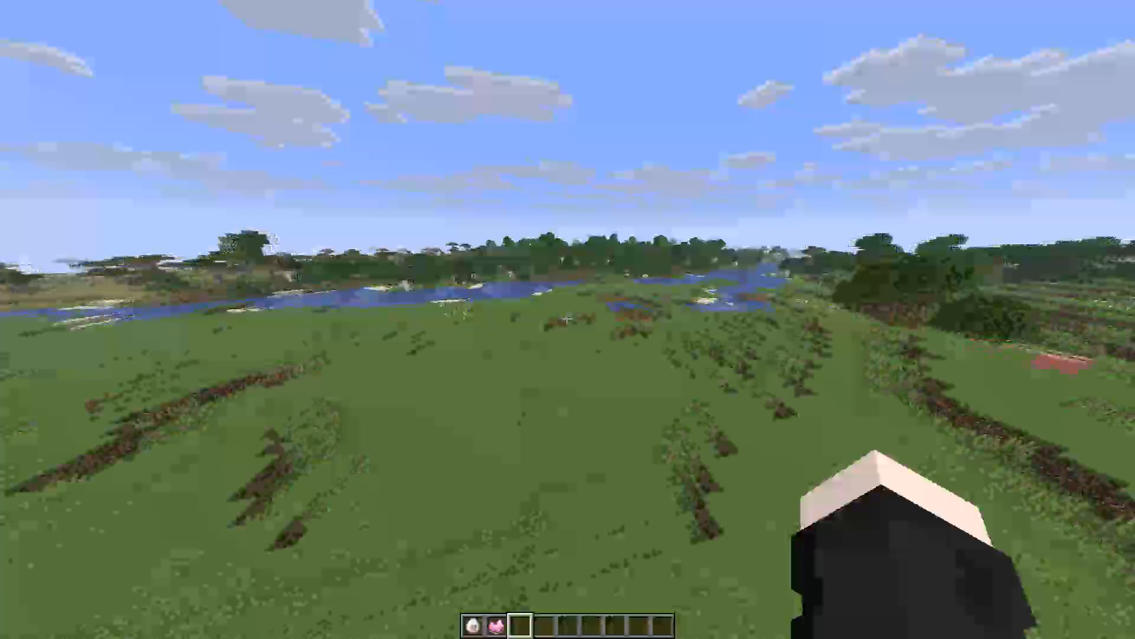
key(shift+a)
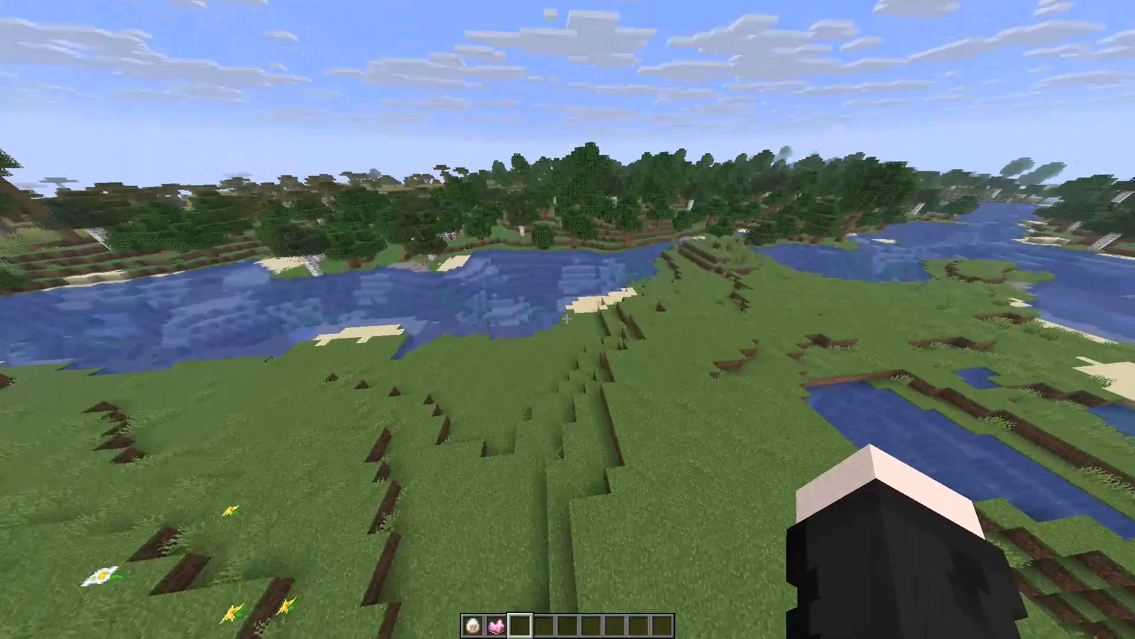
key(shift+space)
key(shift+space)
key(shift+d)
key(d)
key(w)
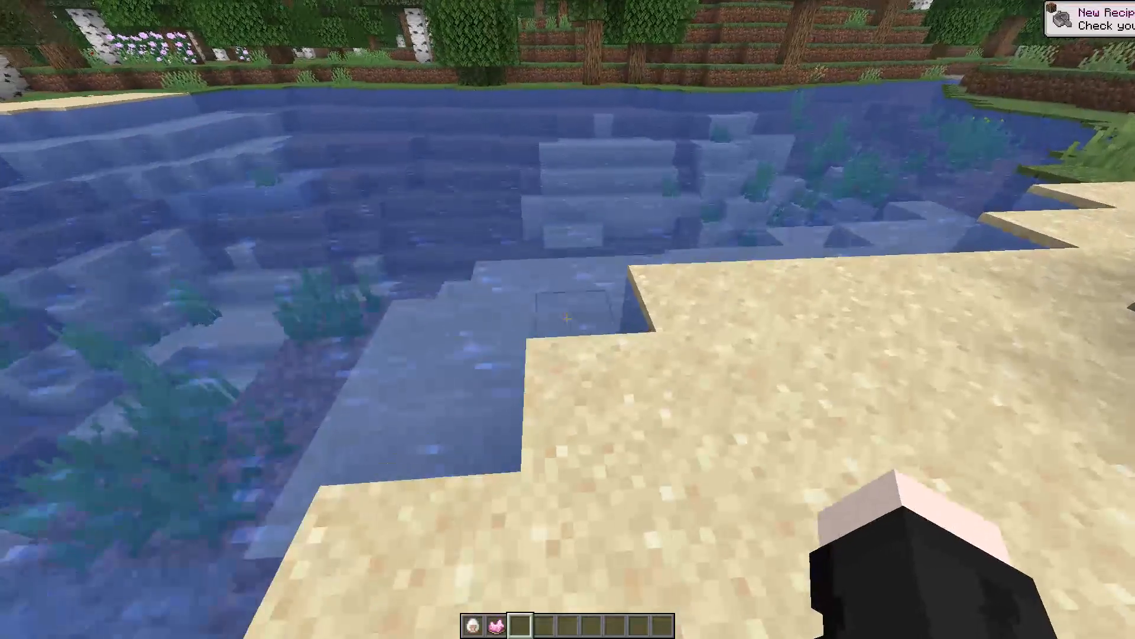
Enter "/summon minecraft:axolotl ~ ~ ~ {Variant:4}" in chat, start a gameplay recording, and run the command.
key(t)
key(ctrl+v)
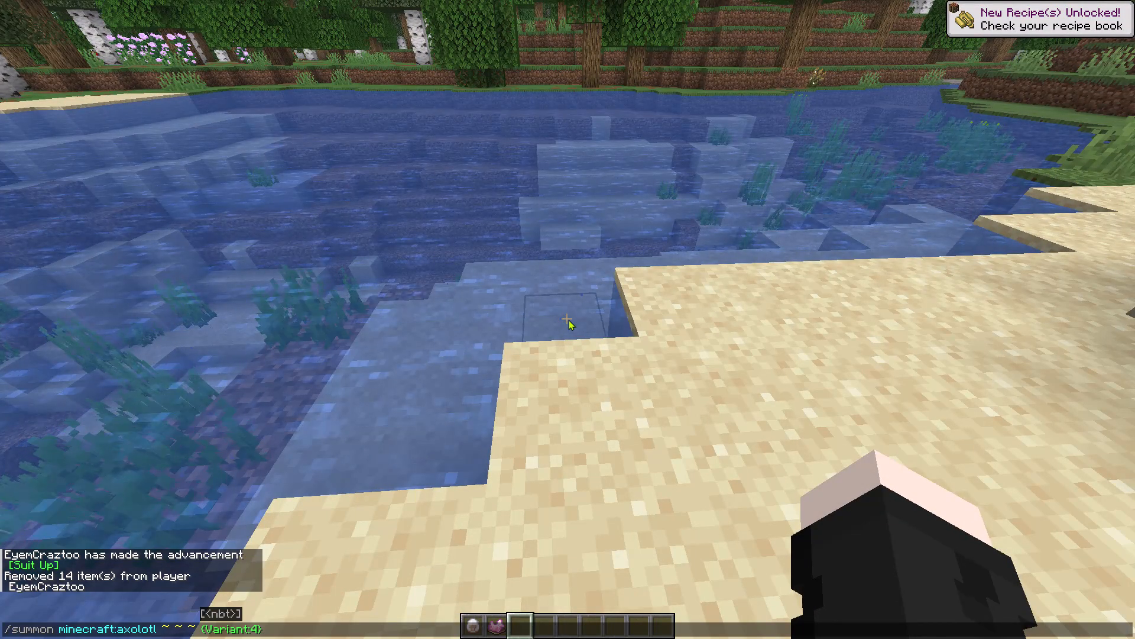
key(alt+x)
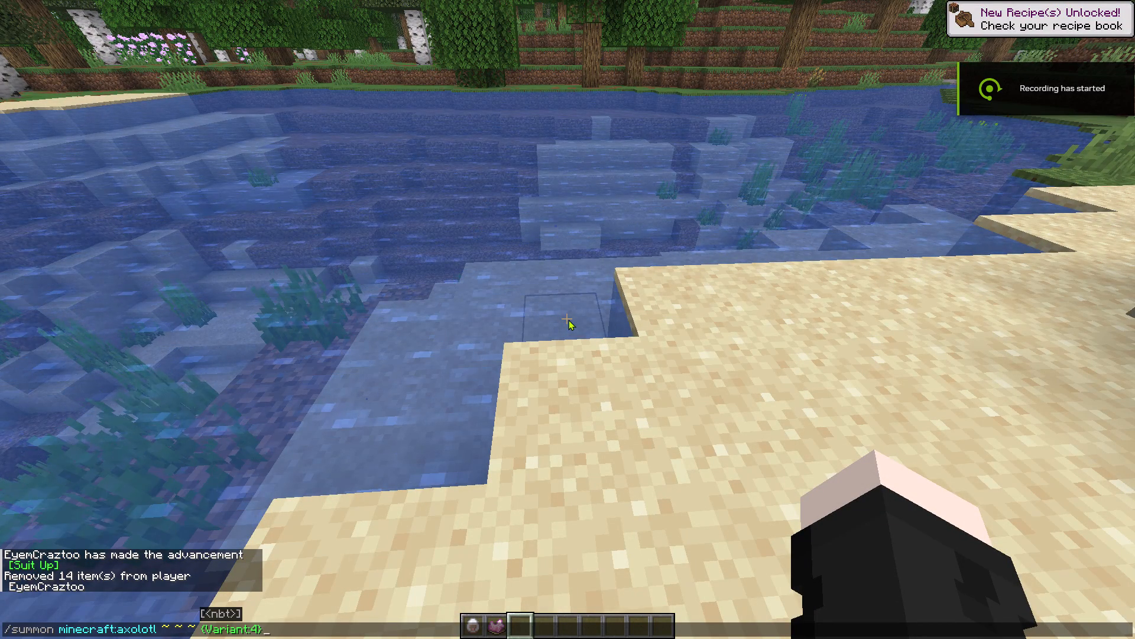
key(Return)
Film the blue axolotl up close on the sand and as it swims in the river, and end the recording.
text(sdaw)
key(d)
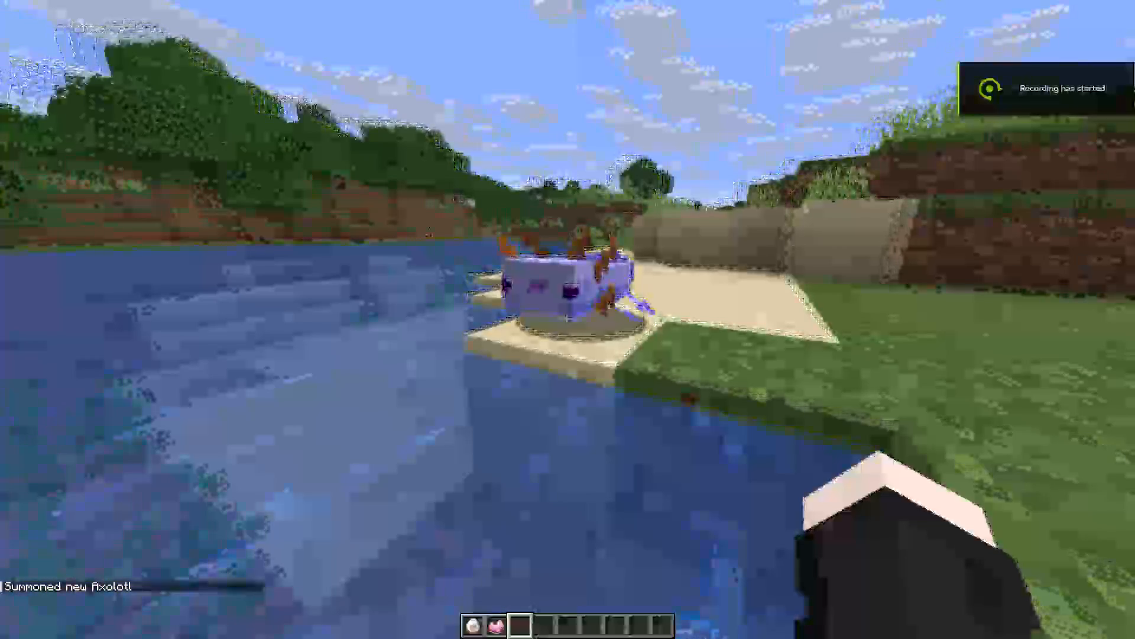
key(w)
key(d)
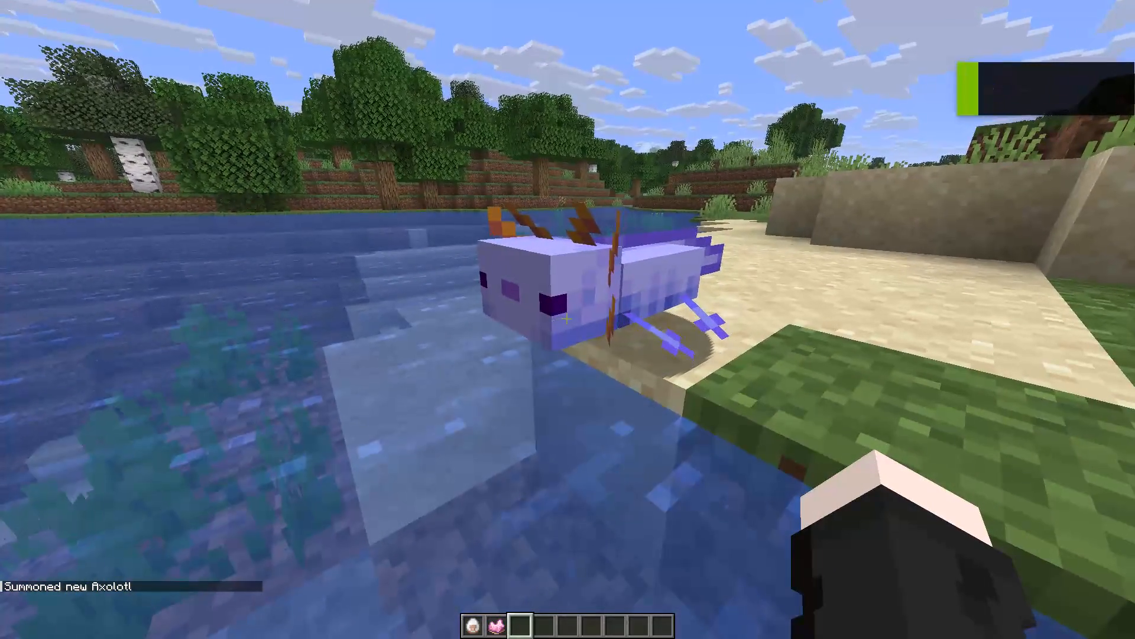
key(a)
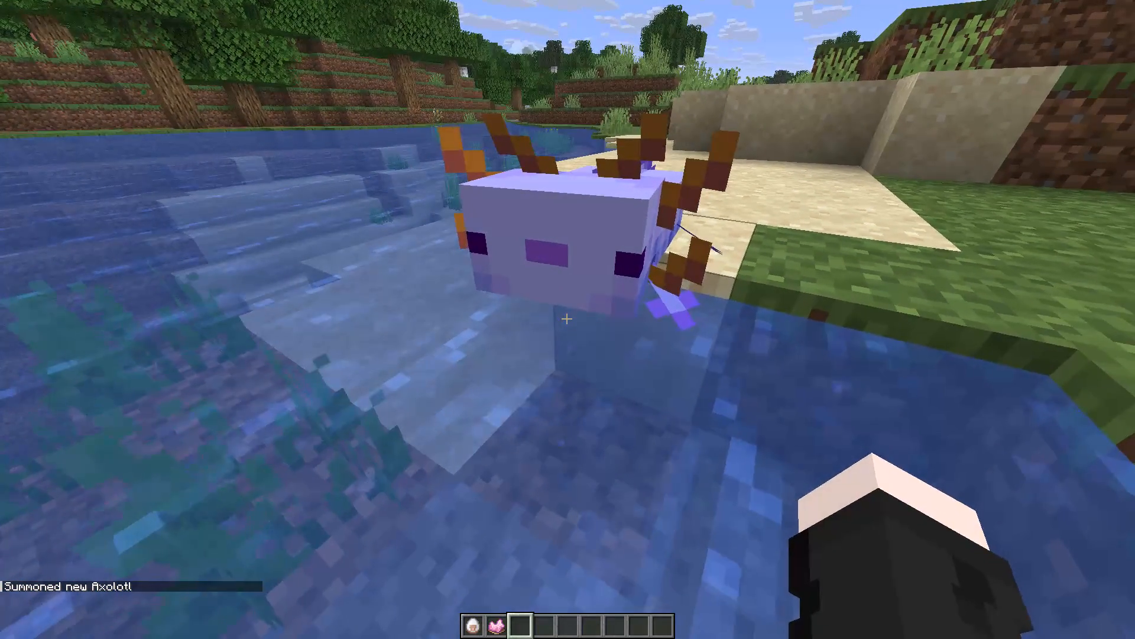
key(s)
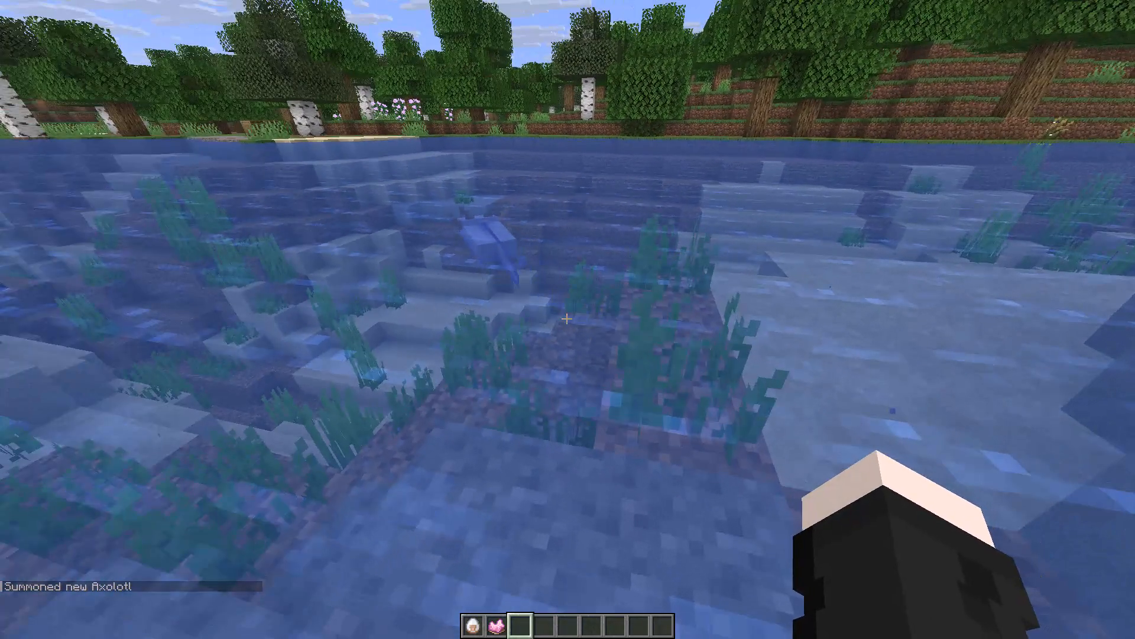
key(d)
key(w)
key(w)
key(w)
key(w)
key(w)
key(w)
key(w)
key(w)
key(w)
key(w)
key(w)
key(w)
key(w)
key(w)
key(w)
key(w)
key(w)
key(w)
key(w)
key(w)
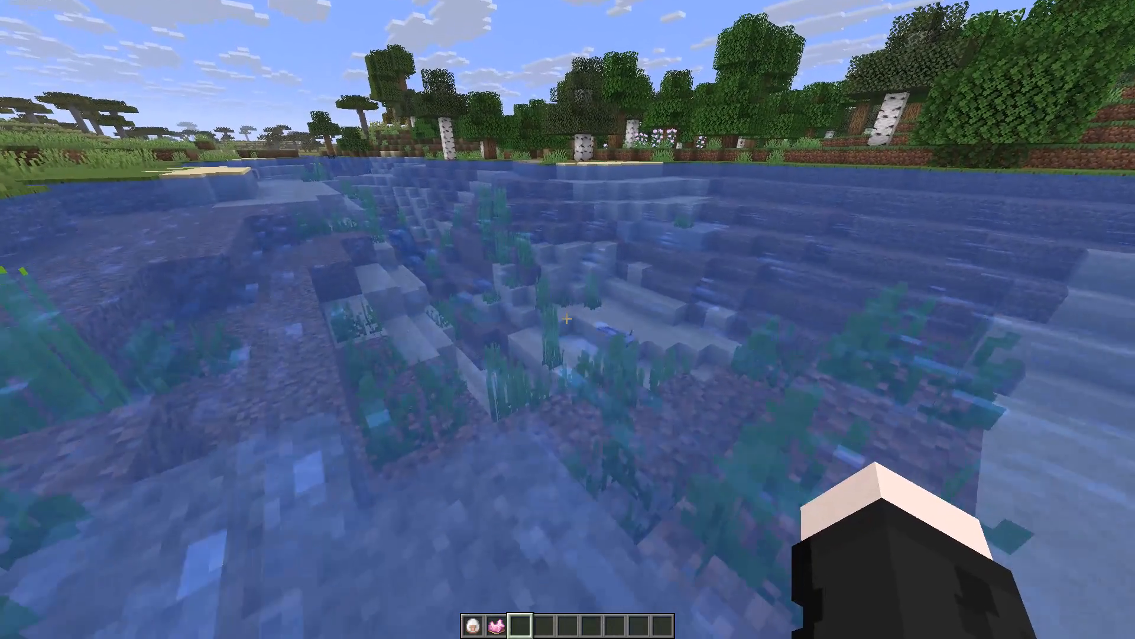
key(d)
key(d)
key(d)
key(d)
key(d)
key(d)
key(d)
key(d)
key(d)
key(d)
key(d)
key(d)
key(d)
key(d)
key(d)
key(d)
key(d)
key(d)
key(d)
key(d)
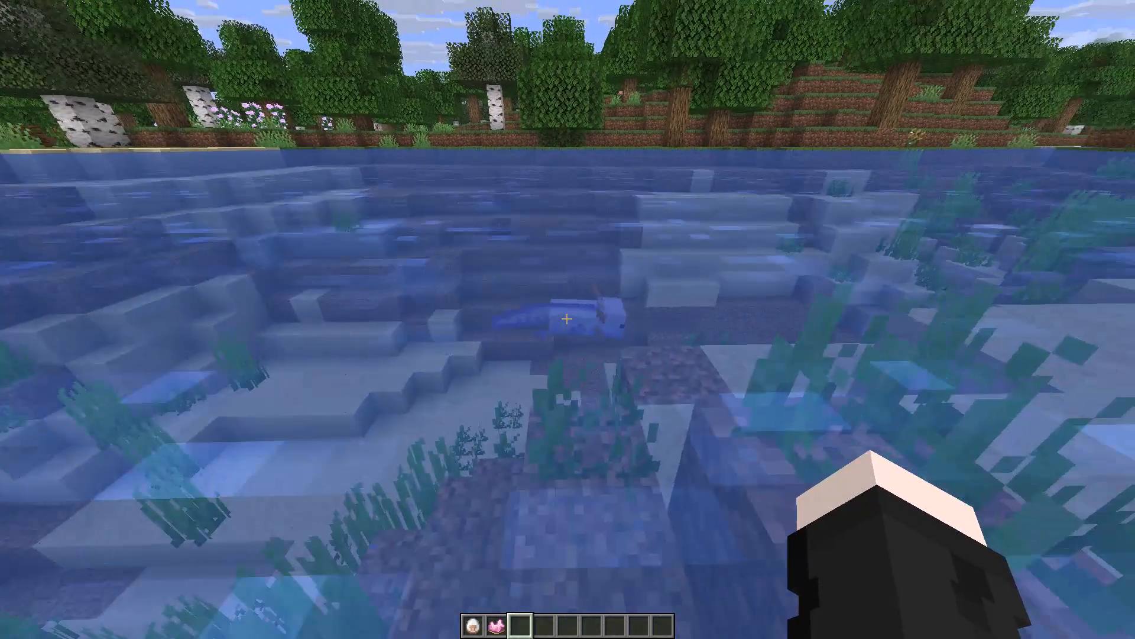
key(space)
key(space)
key(space)
key(space)
key(space)
key(space)
key(space)
key(space)
key(space)
key(space)
key(space)
key(space)
key(space)
key(space)
key(space)
key(space)
key(w)
key(space)
key(space)
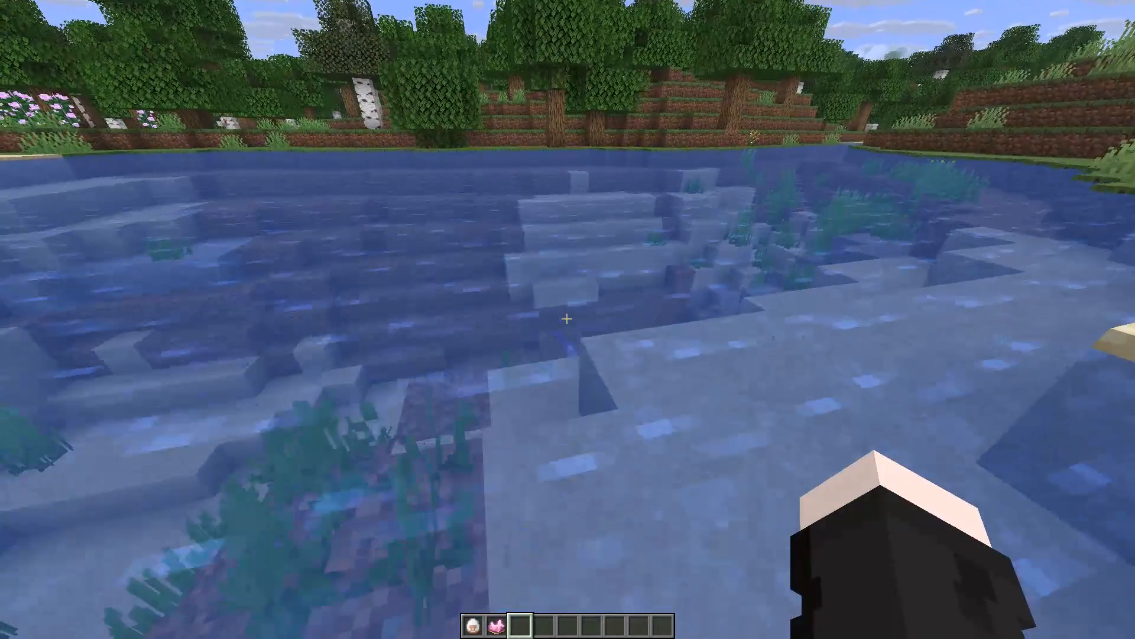
key(a)
key(alt+x)
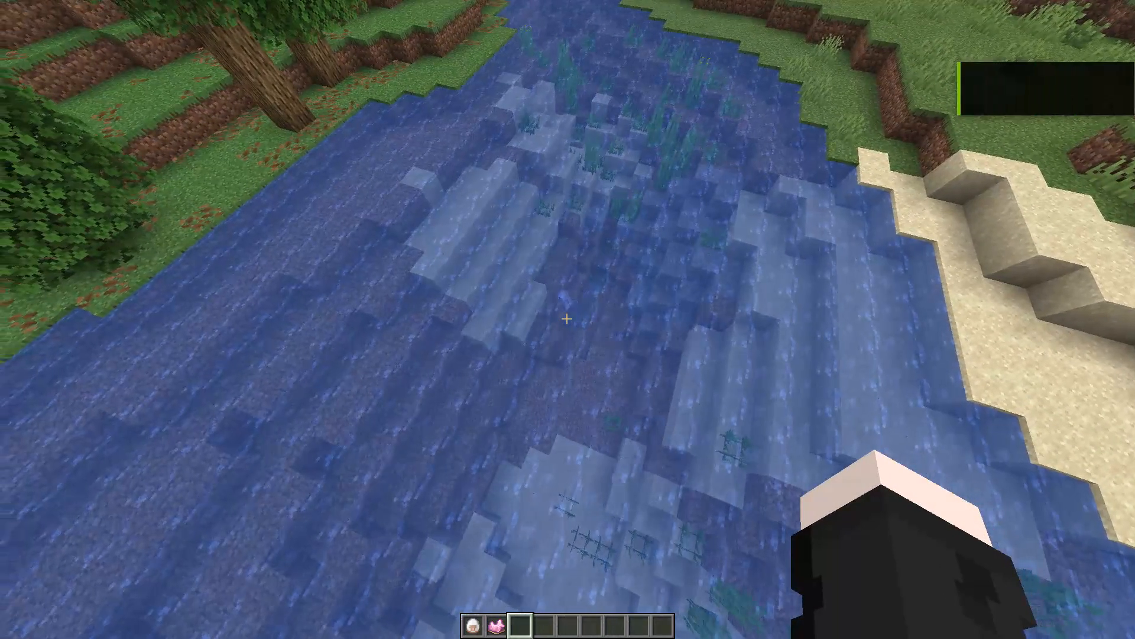
Switch to Premiere and import the new blue axolotl recording into project 470.
key(alt+Tab)
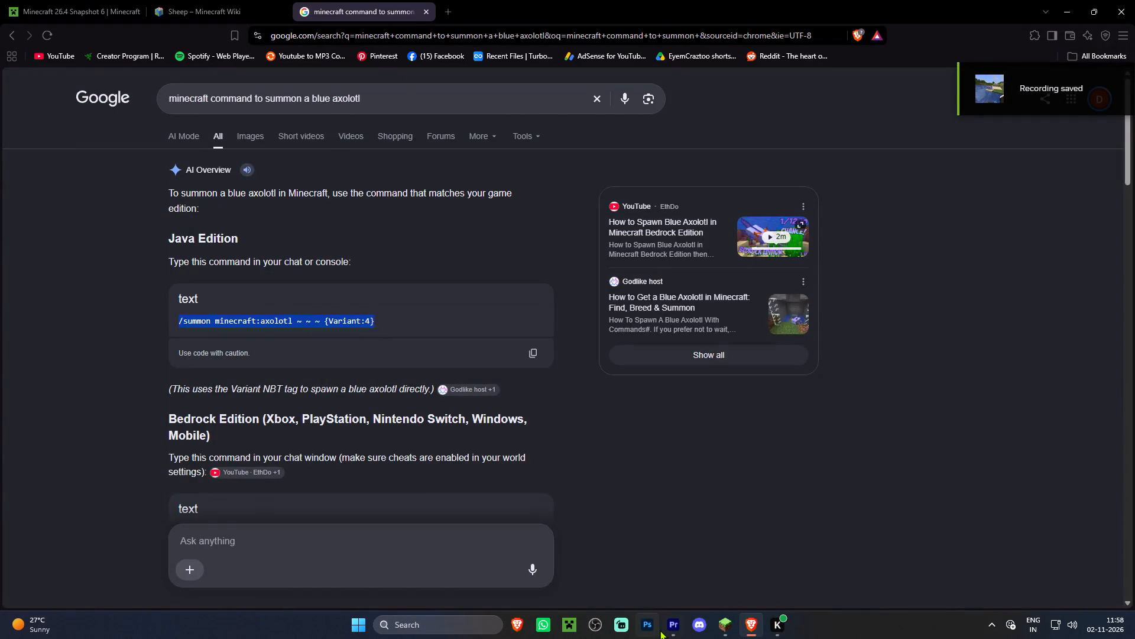
click(675, 627)
shift+click(553, 353)
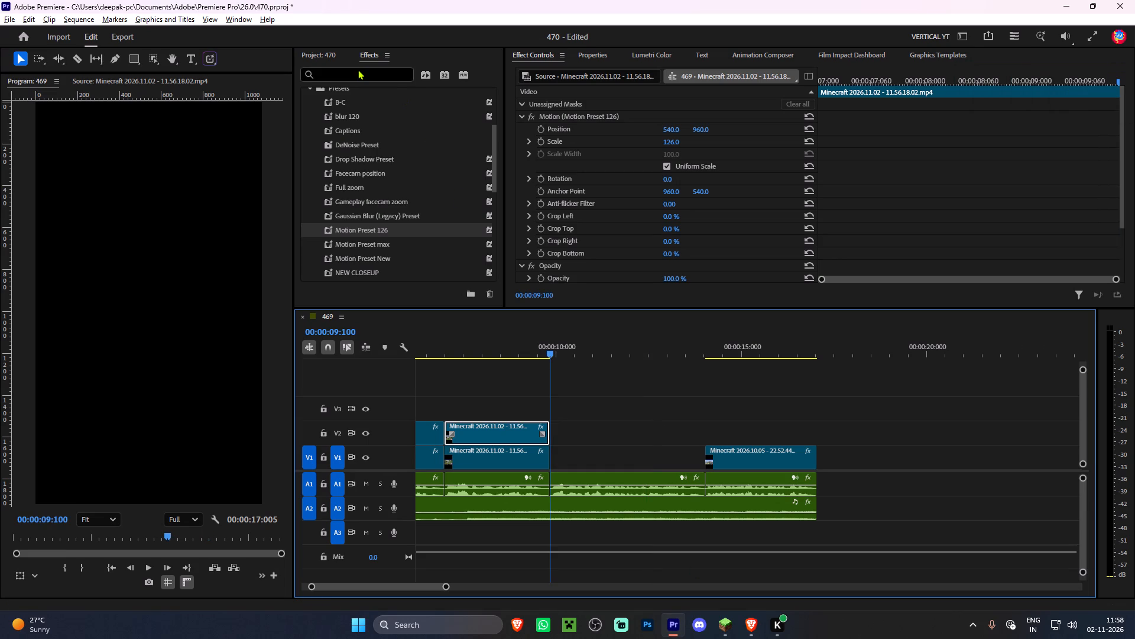
click(324, 47)
click(329, 56)
double_click(425, 245)
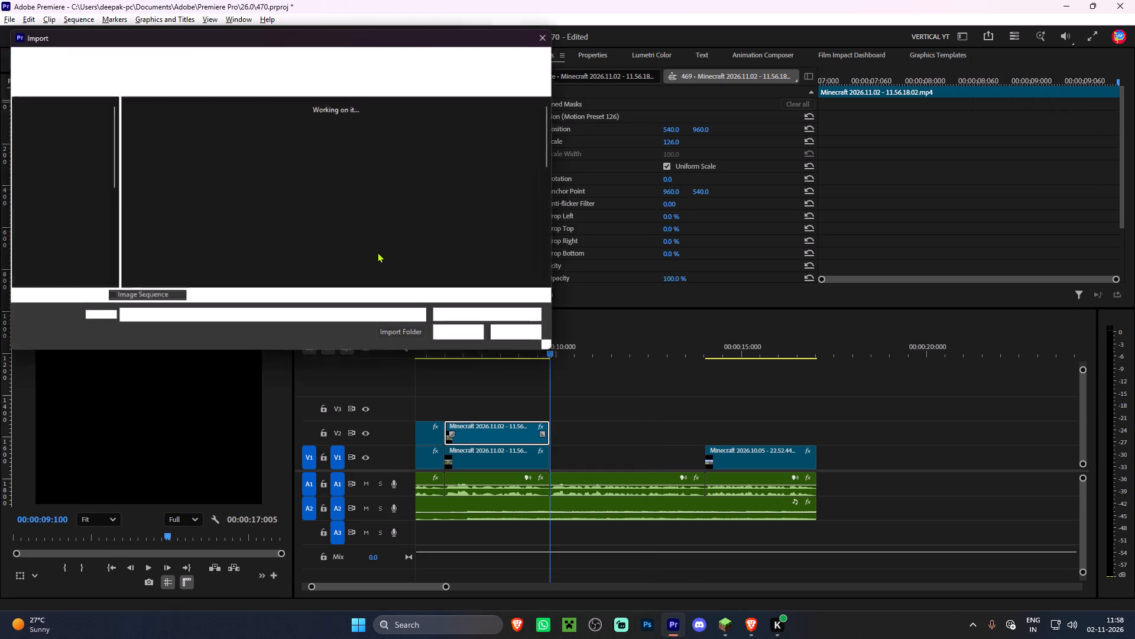
scroll(317, 240, down, 12)
double_click(327, 241)
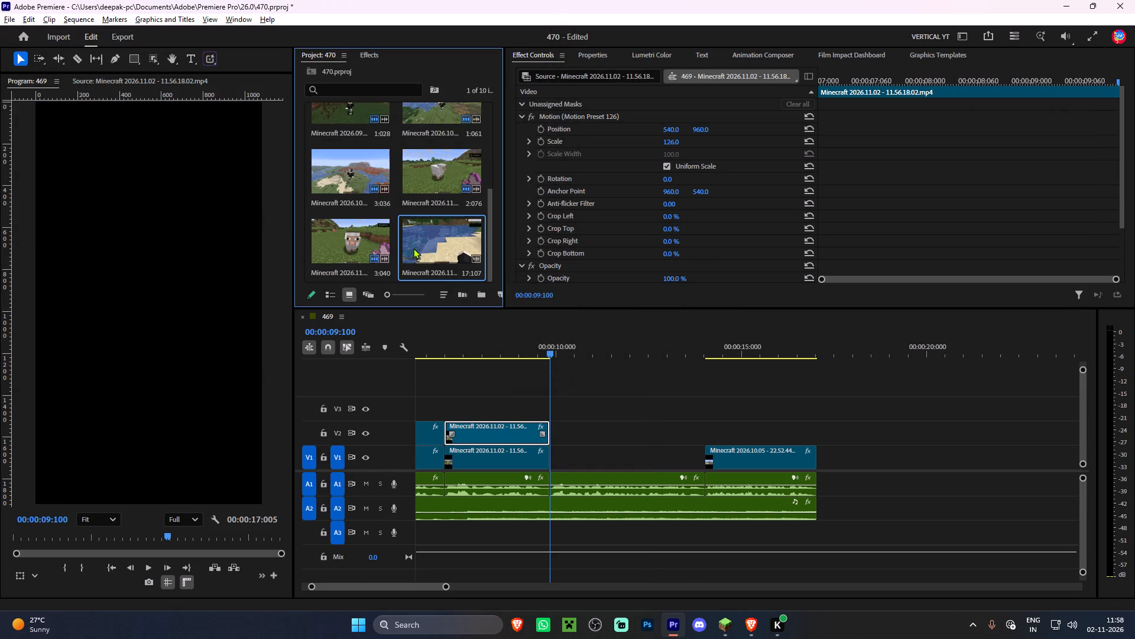
Mark the axolotl clip from 00:00:02:111 to 00:00:05:063 and place it on V1 at 00:00:09:100.
double_click(413, 247)
key(space)
key(space)
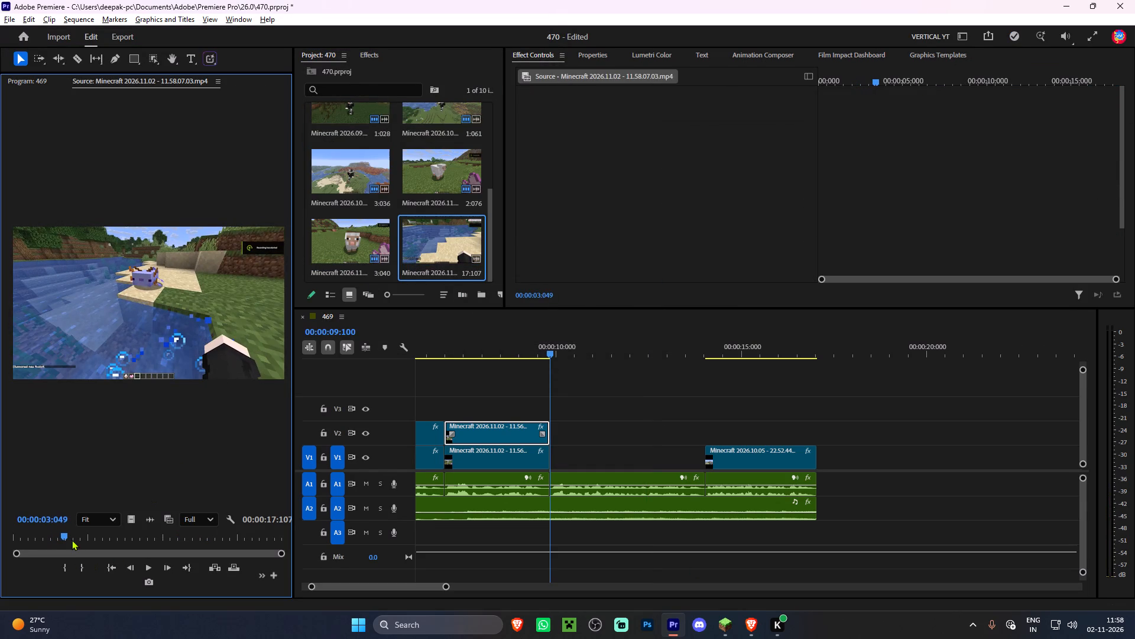
click(58, 536)
key(space)
key(space)
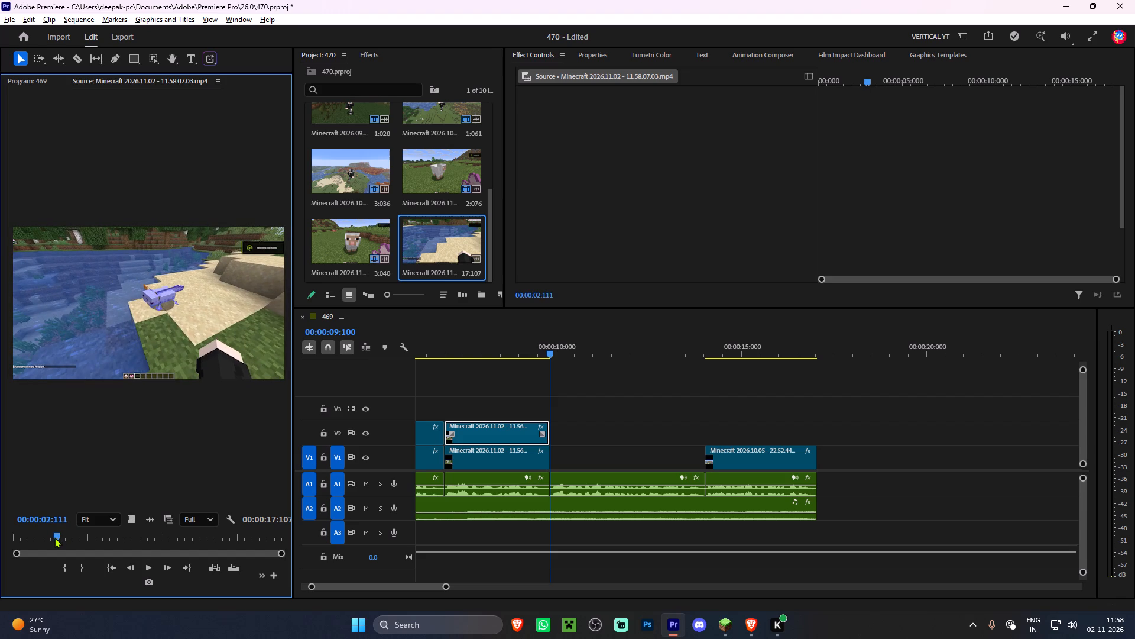
text(i)
key(space)
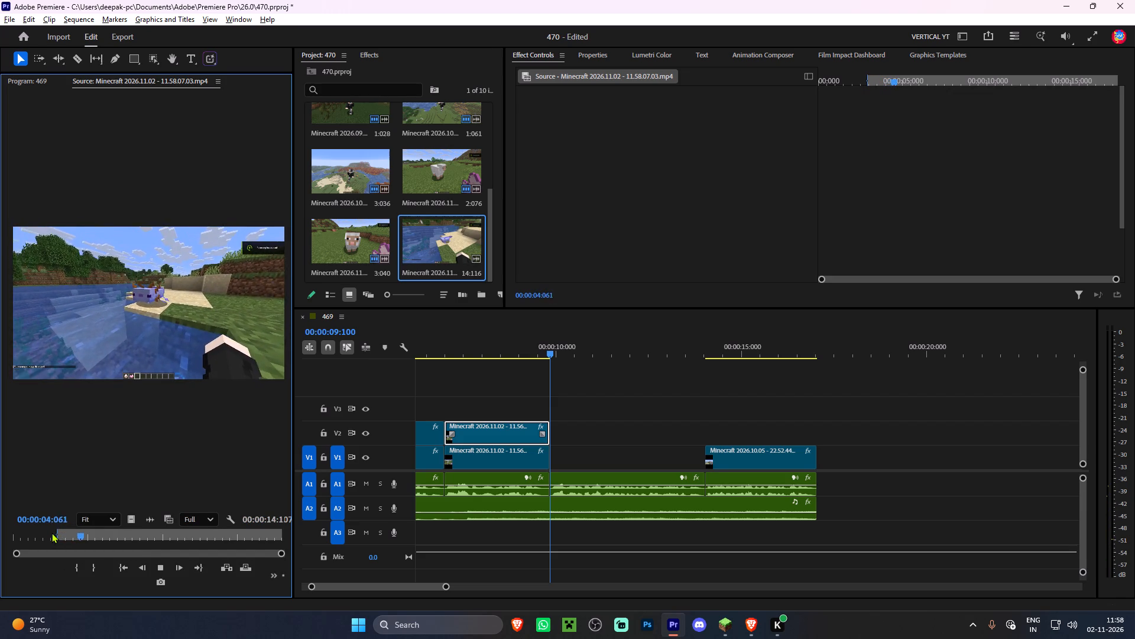
key(space)
key(o)
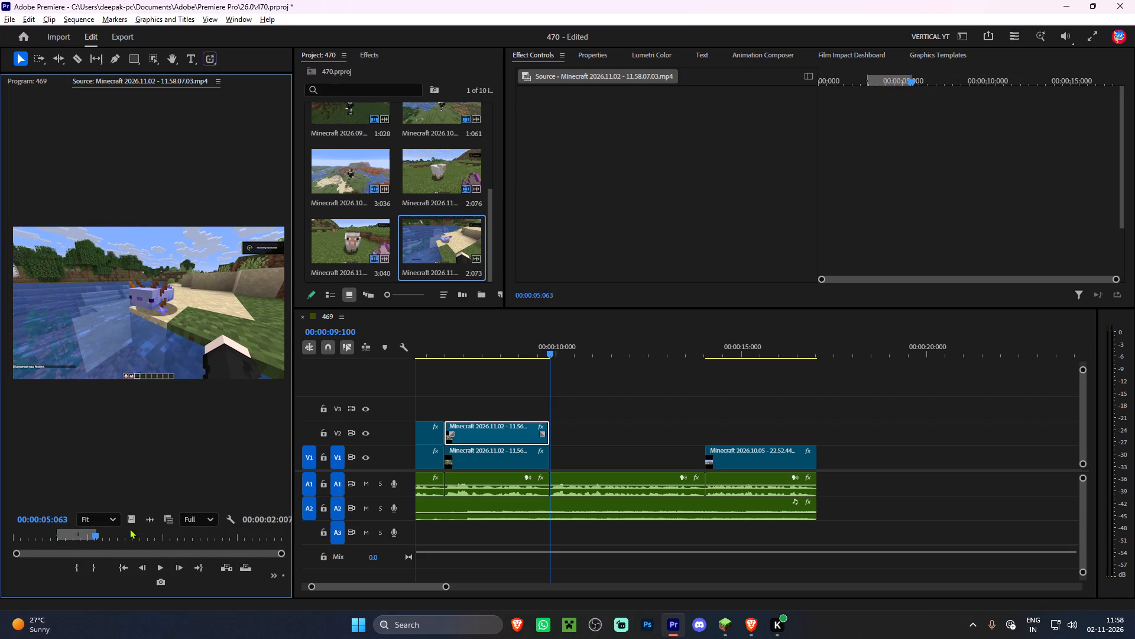
drag(130, 522, 554, 461)
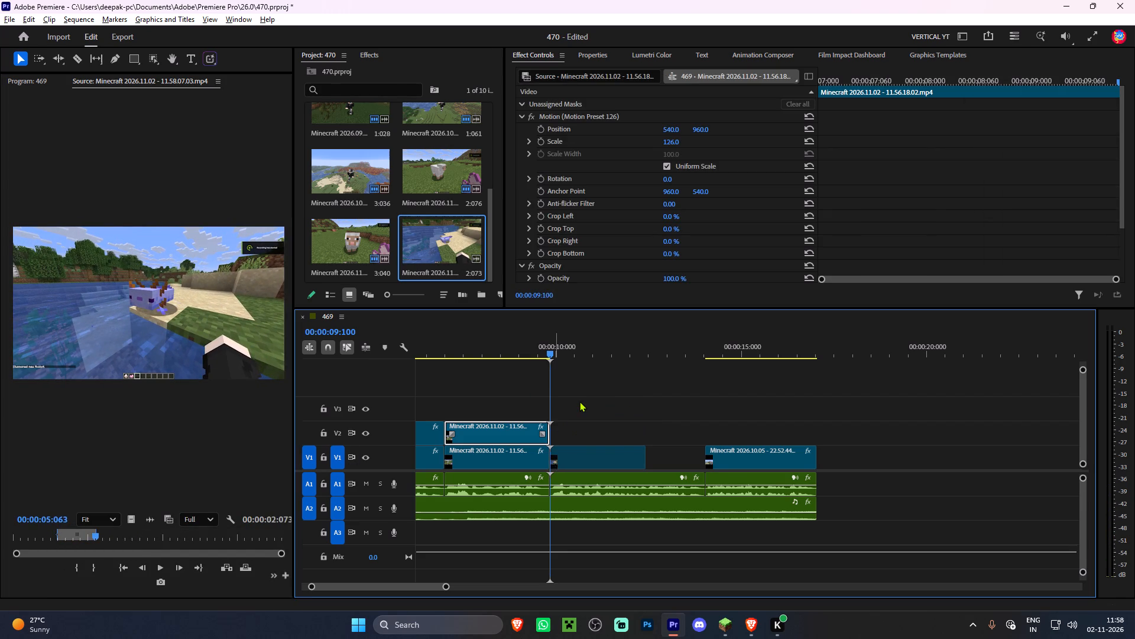
Play the new axolotl clip against the voice-over and trim its end back to 00:00:12:020.
key(space)
click(577, 398)
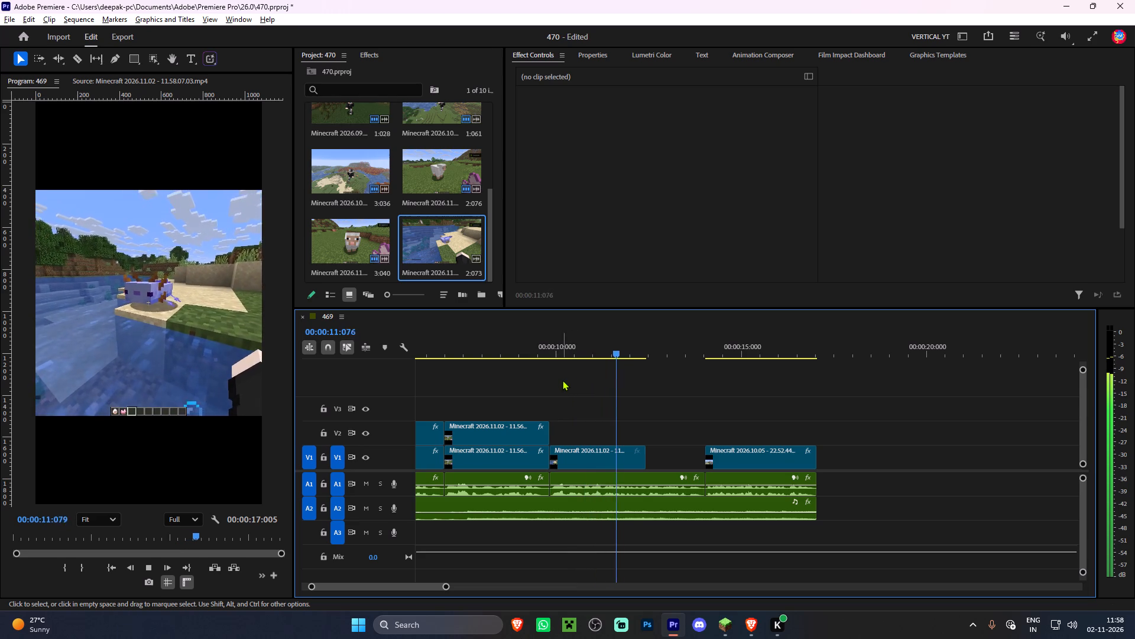
key(space)
key(space)
key(space)
drag(648, 458, 641, 457)
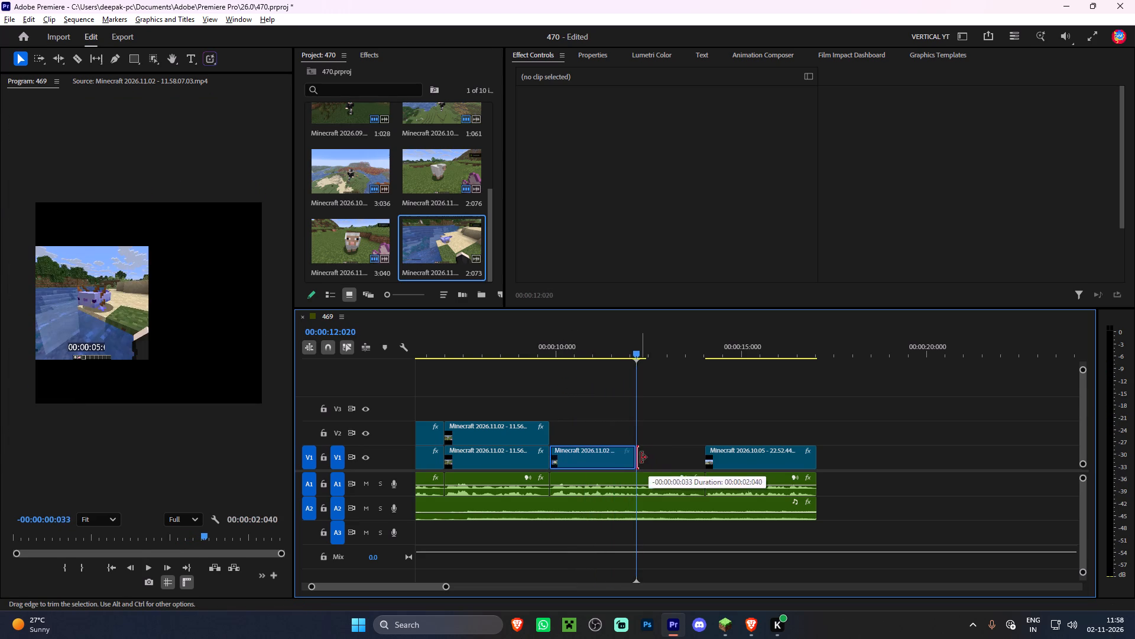
drag(641, 457, 641, 456)
Switch back to Minecraft, find the blue axolotl in the river, and pick its Axolotl Spawn Egg into the hotbar.
click(719, 619)
drag(588, 173, 567, 319)
key(d)
key(w)
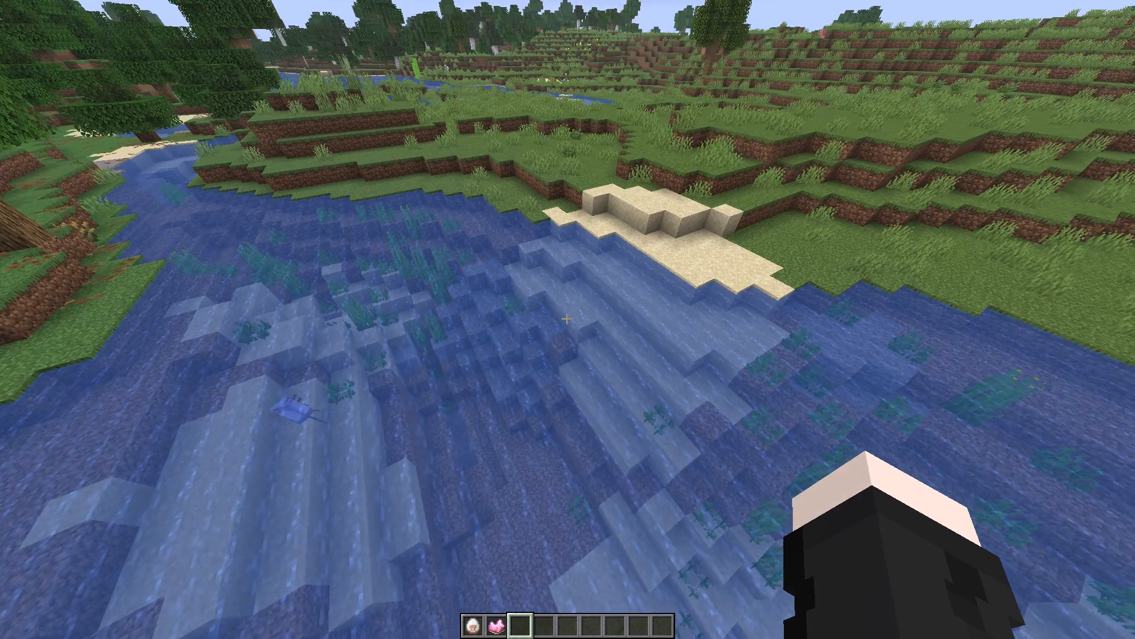
key(shift+a)
key(shift+w)
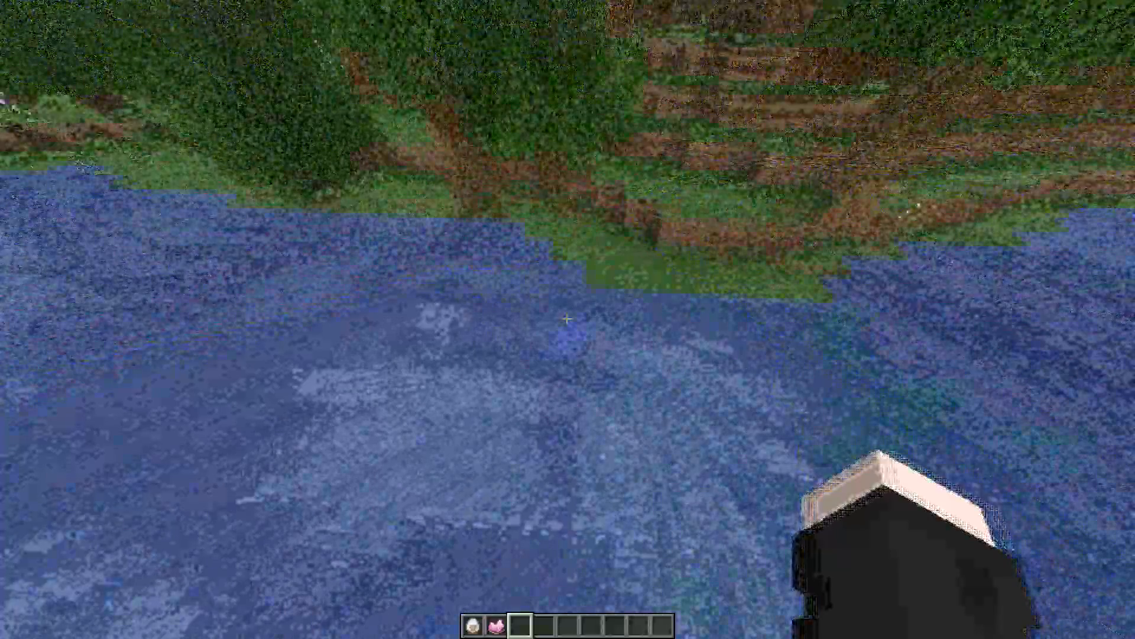
key(ctrl+a)
key(ctrl+w)
middle_click(567, 319)
Fly to another stretch of river and spawn a large group of axolotls over its sandy bottom.
key(w)
key(d)
key(w)
key(shift+space)
key(shift+a)
key(shift+a)
key(shift+a)
key(shift+a)
key(shift+a)
key(shift+a)
key(shift+a)
key(shift+a)
key(shift+a)
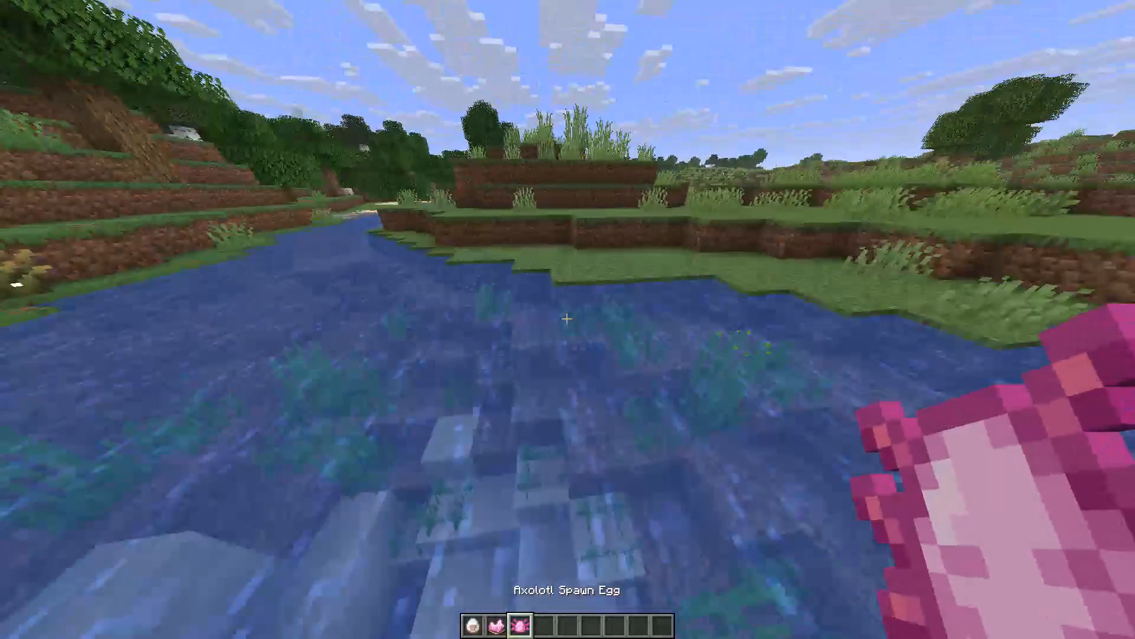
key(d)
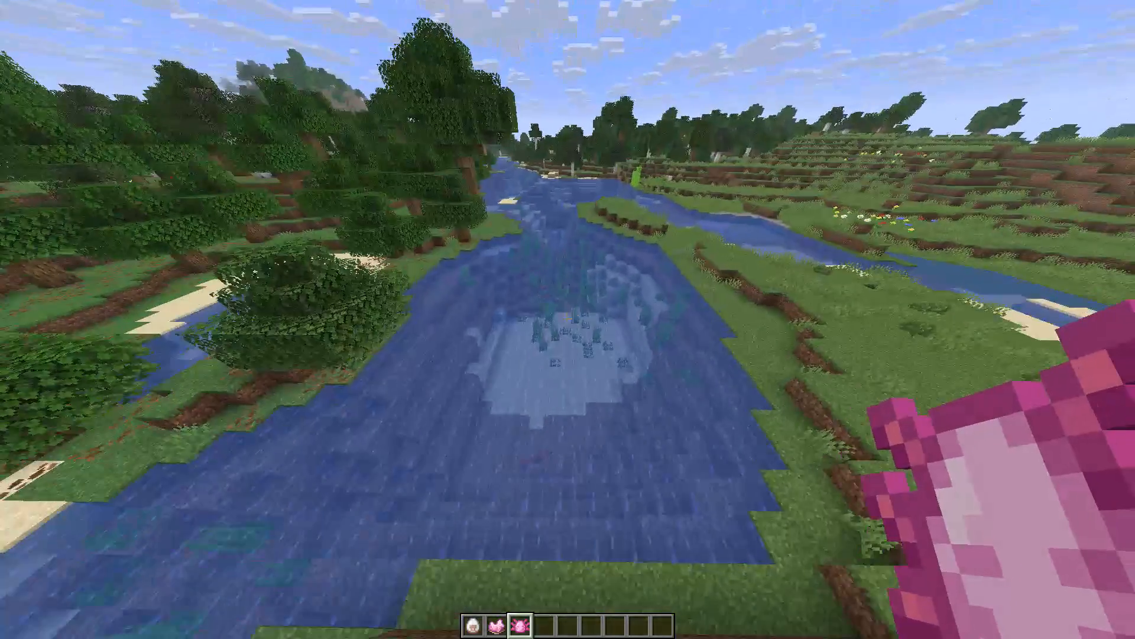
key(ctrl+a)
key(d)
right_click(567, 319)
right_click(567, 319)
key(s)
right_click(567, 319)
key(a)
key(a)
key(a)
key(a)
right_click(567, 319)
right_click(567, 319)
right_click(567, 319)
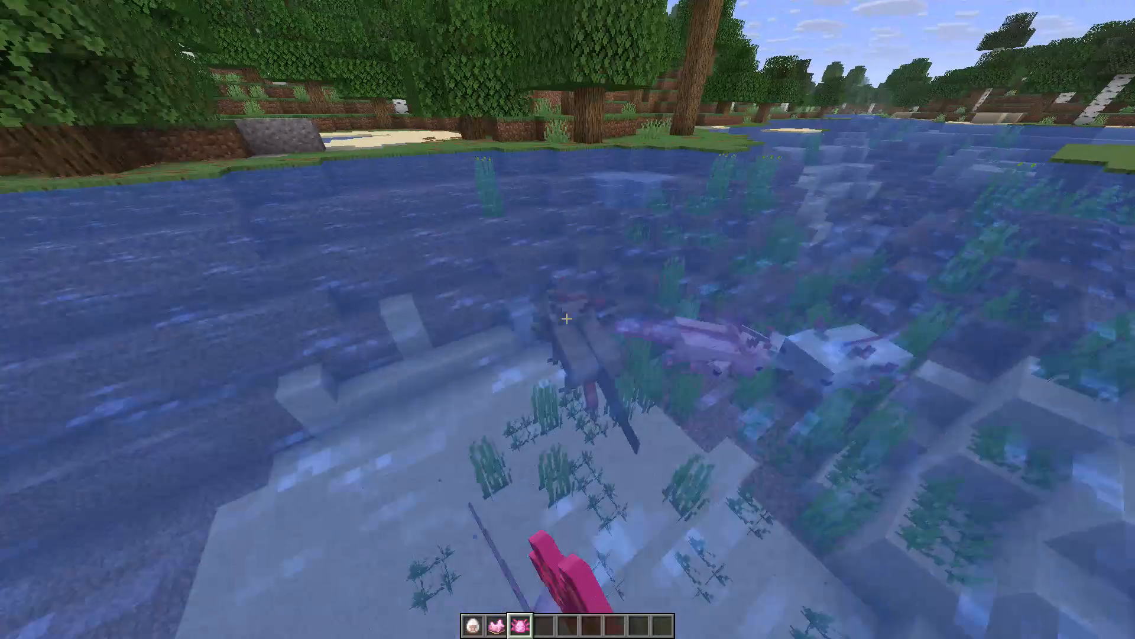
right_click(567, 319)
right_click(567, 319)
key(s)
key(d)
right_click(567, 319)
right_click(567, 319)
key(w)
right_click(567, 319)
right_click(567, 319)
right_click(567, 319)
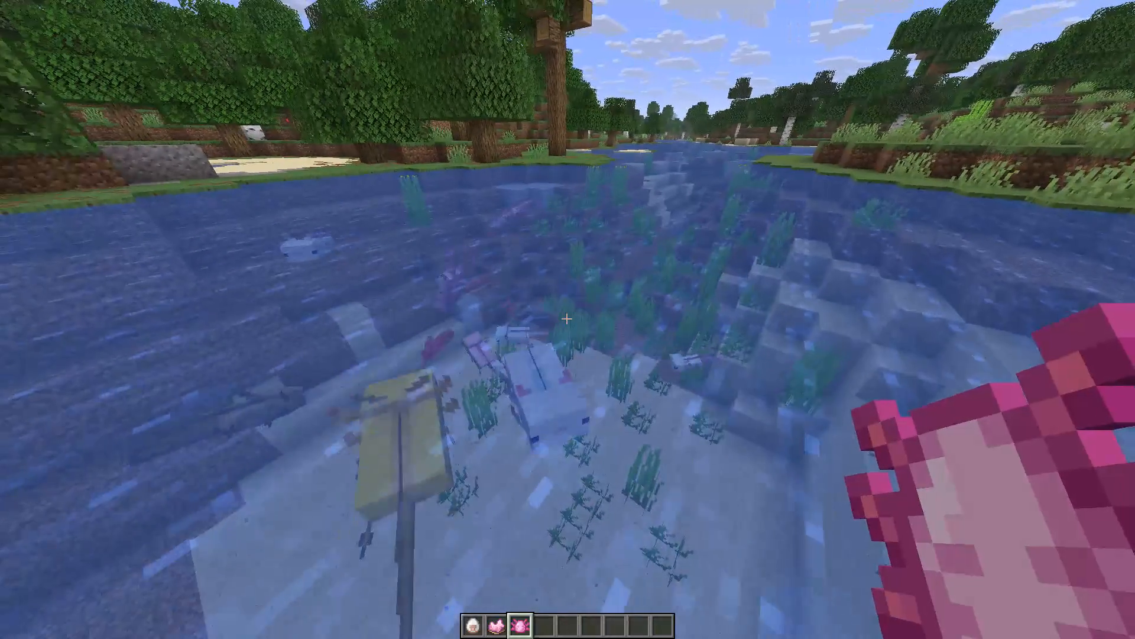
Start a new gameplay recording of the axolotl group in the river.
key(alt+x)
Circle over the river's sandy patch and spawn many more axolotls around it from different angles.
text(aw)
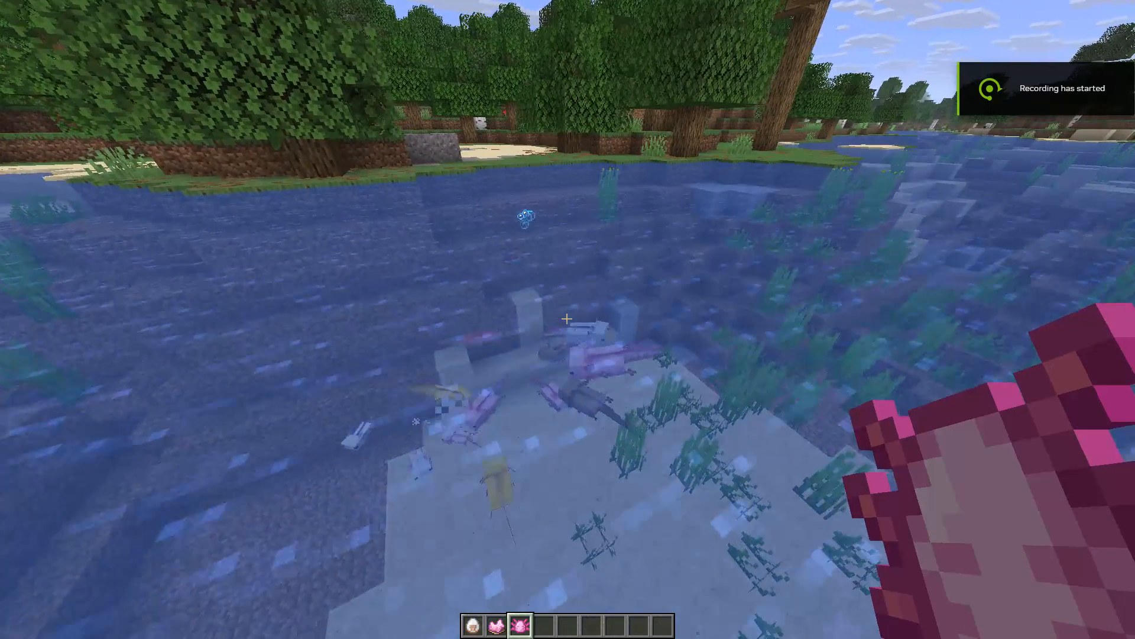
key(d)
key(d)
right_click(567, 319)
right_click(567, 319)
right_click(567, 319)
right_click(567, 319)
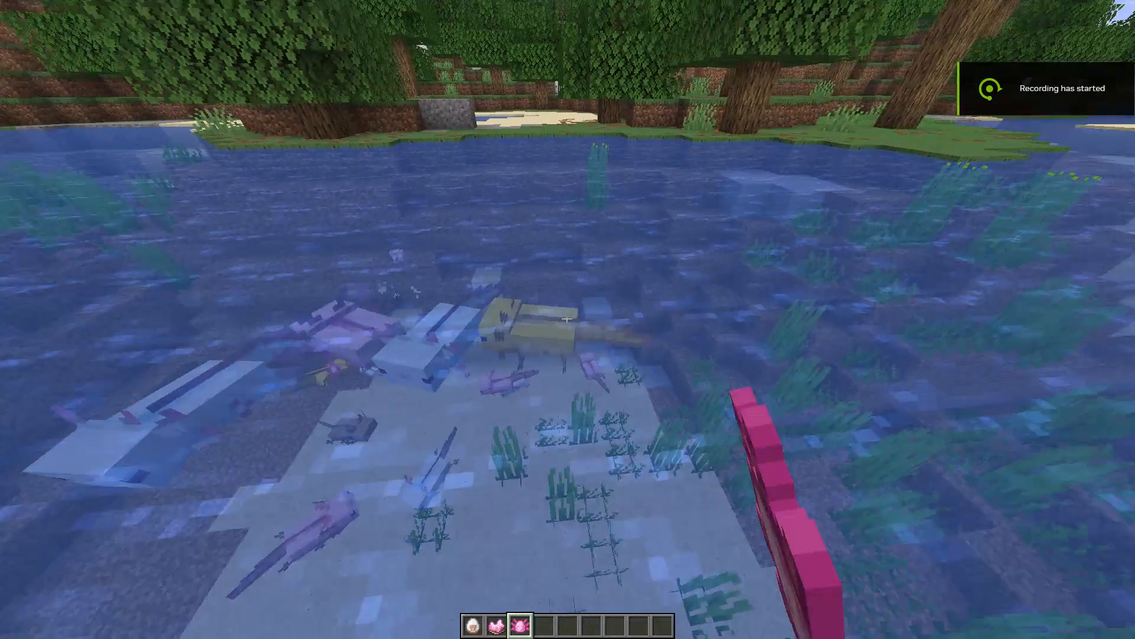
right_click(567, 319)
key(a)
key(a)
key(a)
key(a)
key(a)
key(a)
key(a)
key(a)
key(a)
right_click(567, 319)
right_click(567, 319)
right_click(567, 319)
right_click(567, 319)
key(w)
key(w)
right_click(567, 319)
right_click(567, 319)
right_click(567, 319)
key(a)
right_click(567, 319)
right_click(567, 319)
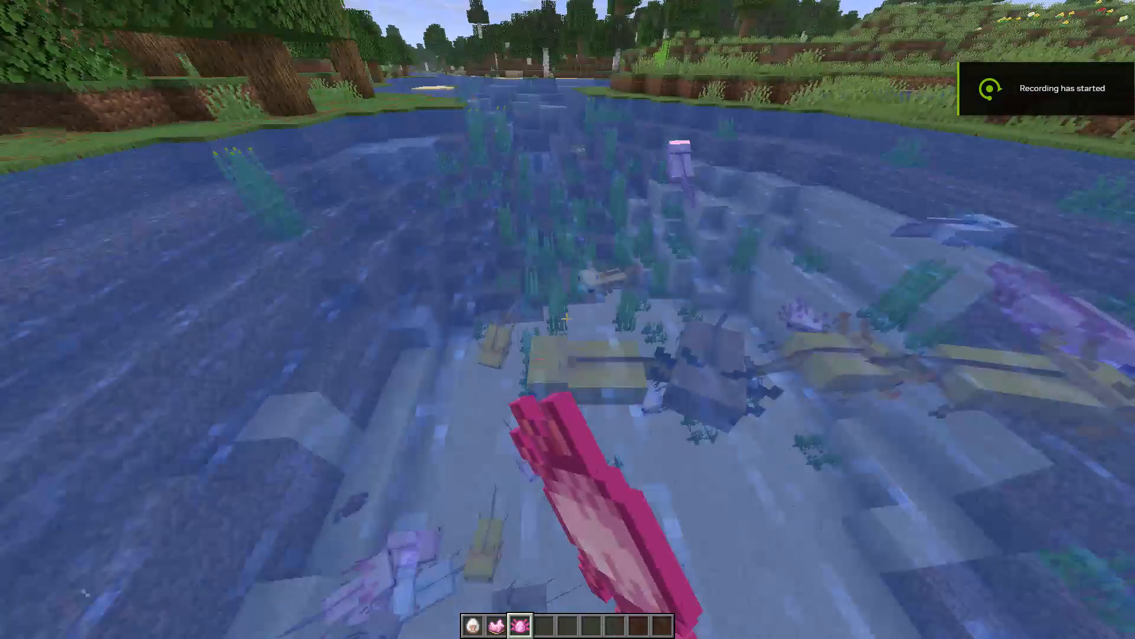
right_click(567, 319)
key(w)
right_click(567, 319)
key(a)
right_click(567, 319)
right_click(567, 319)
right_click(567, 319)
key(a)
key(a)
key(a)
right_click(567, 319)
right_click(567, 319)
key(w)
right_click(567, 319)
right_click(567, 319)
key(w)
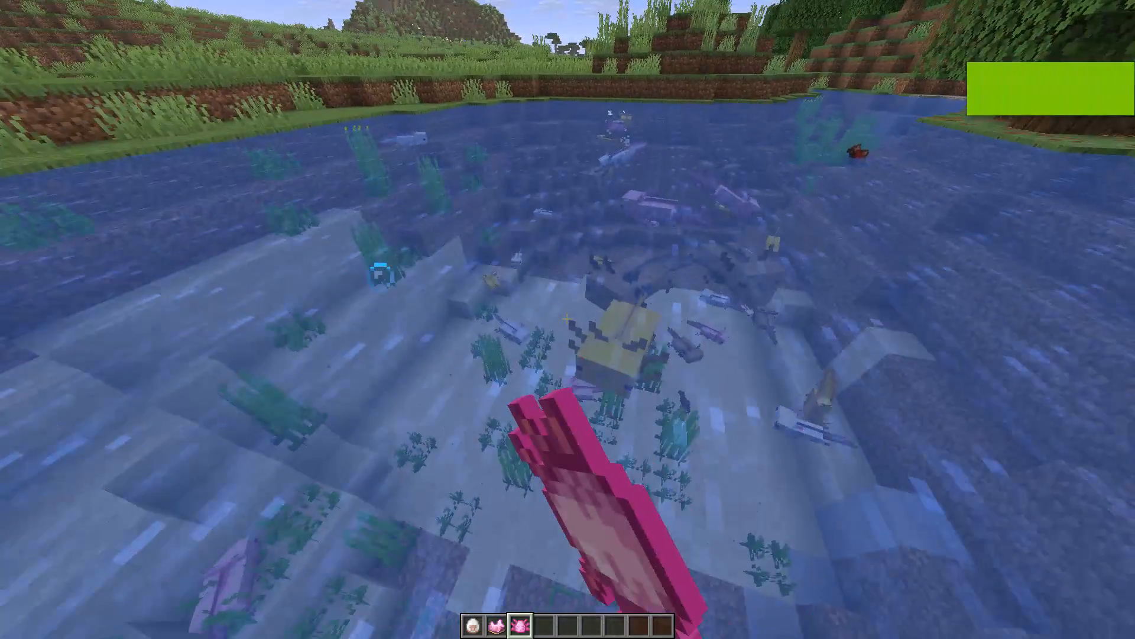
right_click(567, 319)
key(a)
right_click(567, 319)
right_click(567, 319)
right_click(567, 319)
key(a)
key(a)
key(a)
key(a)
right_click(567, 319)
right_click(567, 319)
right_click(567, 319)
right_click(567, 319)
right_click(567, 319)
key(a)
right_click(567, 319)
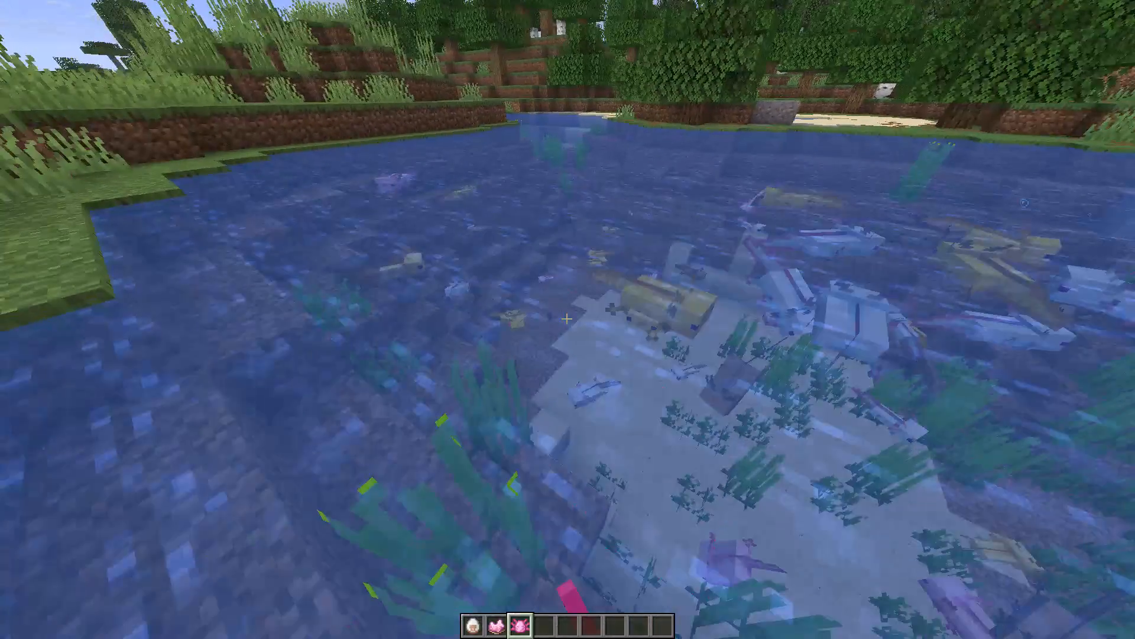
right_click(567, 319)
Search the creative inventory for "tad" and add the Bucket of Tadpole to the fourth hotbar slot.
key(e)
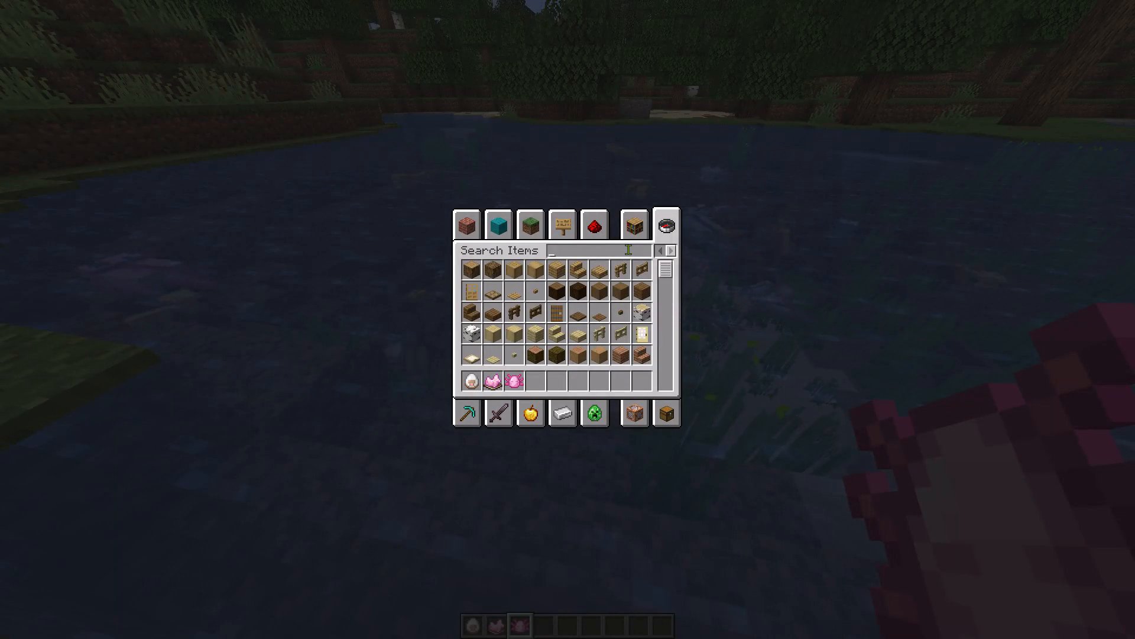
text(ta)
key(d)
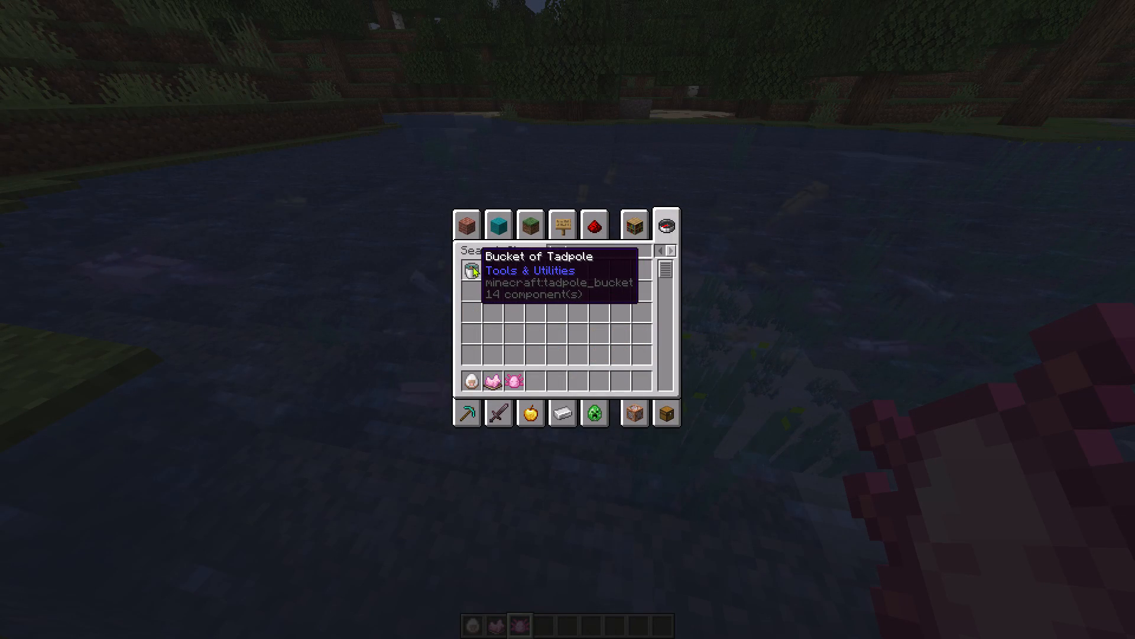
click(469, 272)
click(535, 385)
key(Escape)
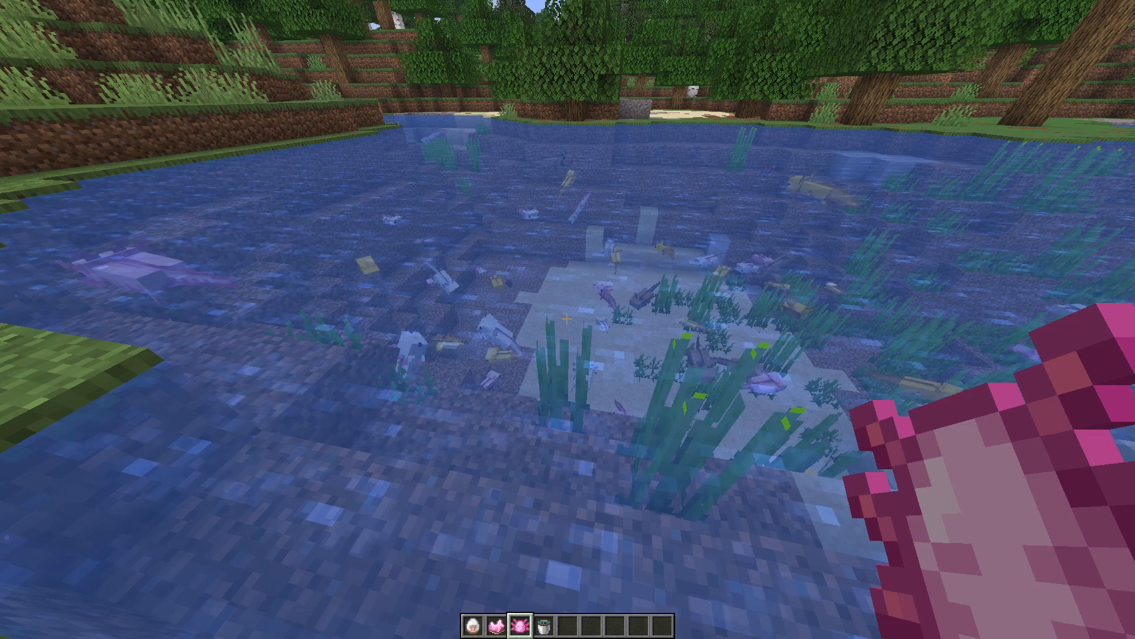
Equip the Bucket of Tadpole, dive in near the grassy bank, and release tadpoles among the axolotls.
scroll(567, 319, down, 1)
key(w)
key(a)
right_click(567, 319)
right_click(567, 319)
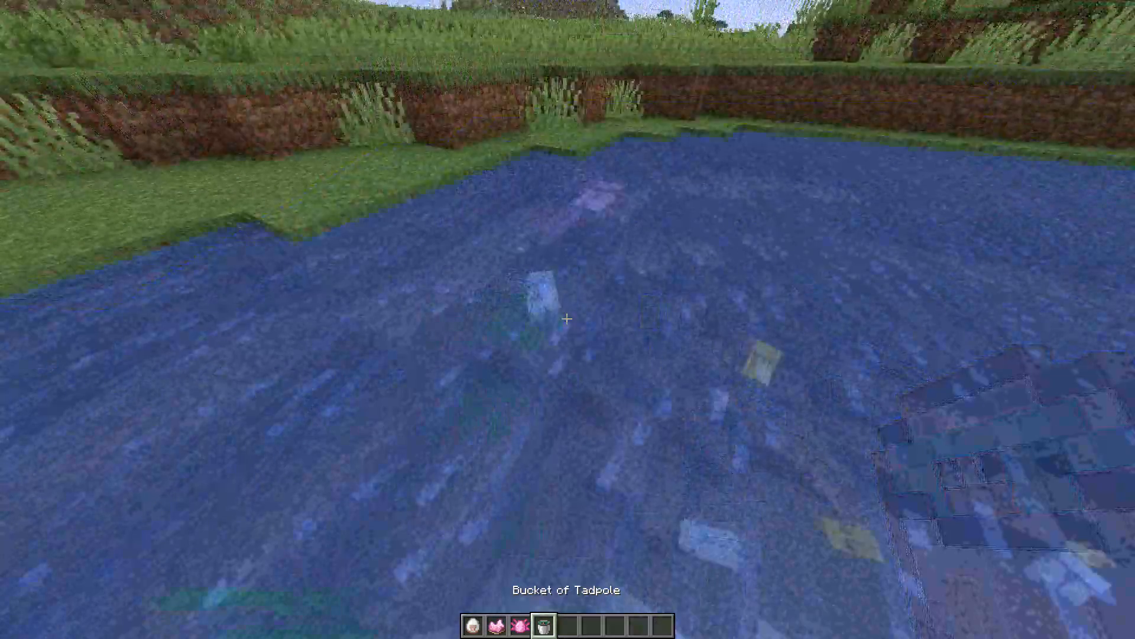
key(w)
right_click(567, 319)
right_click(567, 319)
key(s)
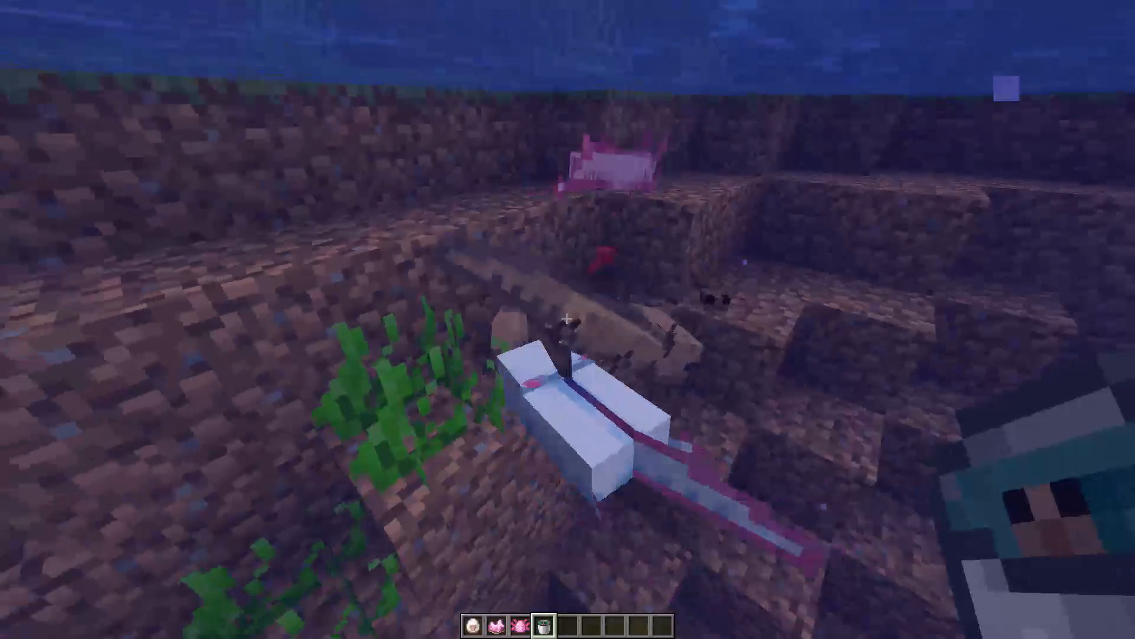
right_click(567, 319)
right_click(567, 319)
right_click(567, 319)
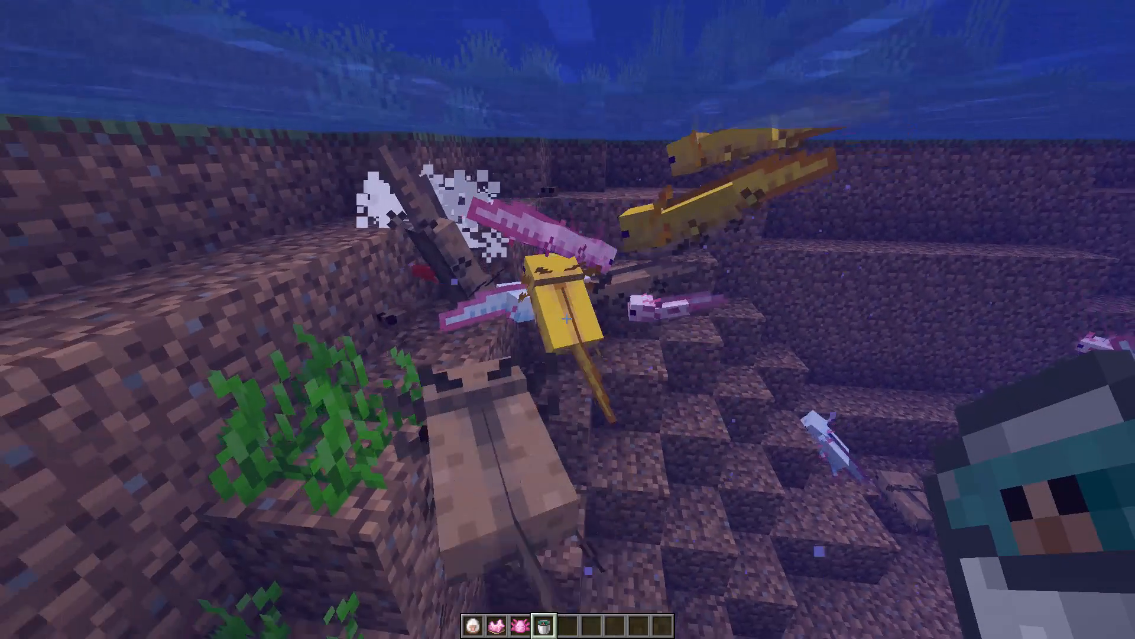
Swim along the riverbed to the sandy seagrass area and release more tadpoles near the axolotls.
key(d)
key(d)
key(w)
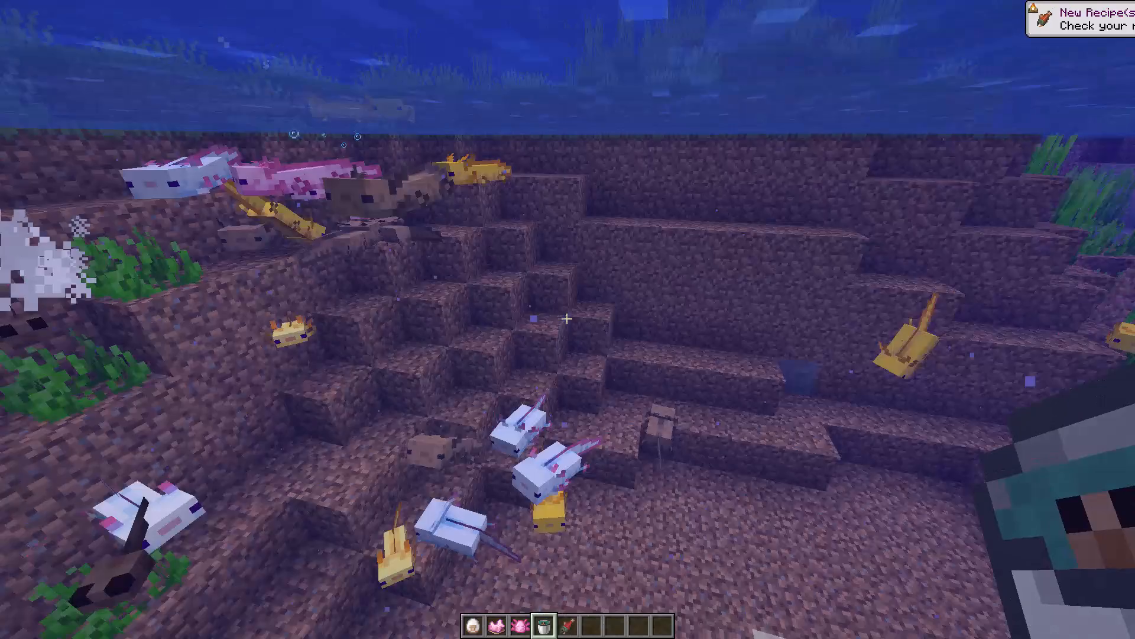
key(ctrl+w)
key(ctrl+a)
ctrl+right_click(567, 319)
key(space)
right_click(567, 319)
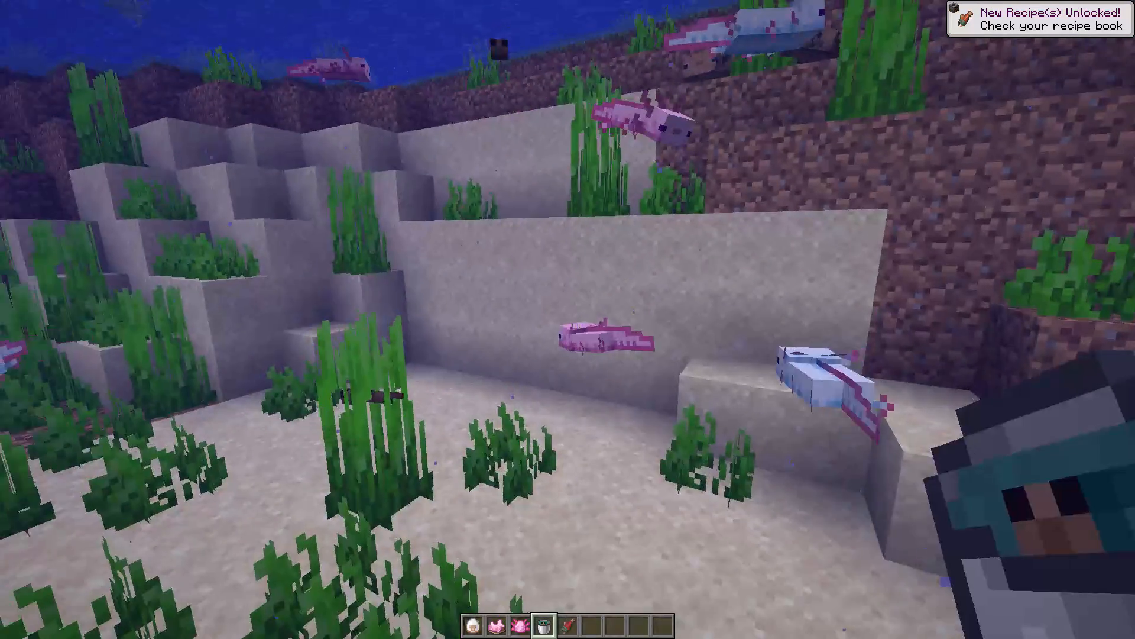
Search the creative inventory for "buc" and place the Bucket of Tropical Fish in the sixth hotbar slot.
key(e)
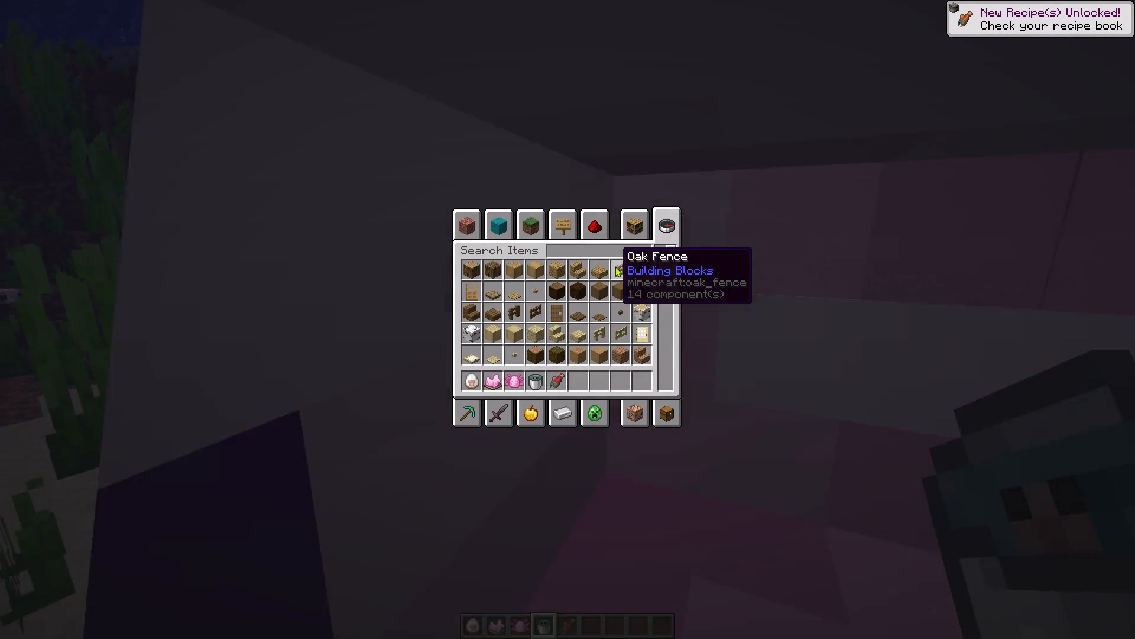
text(buc)
click(554, 273)
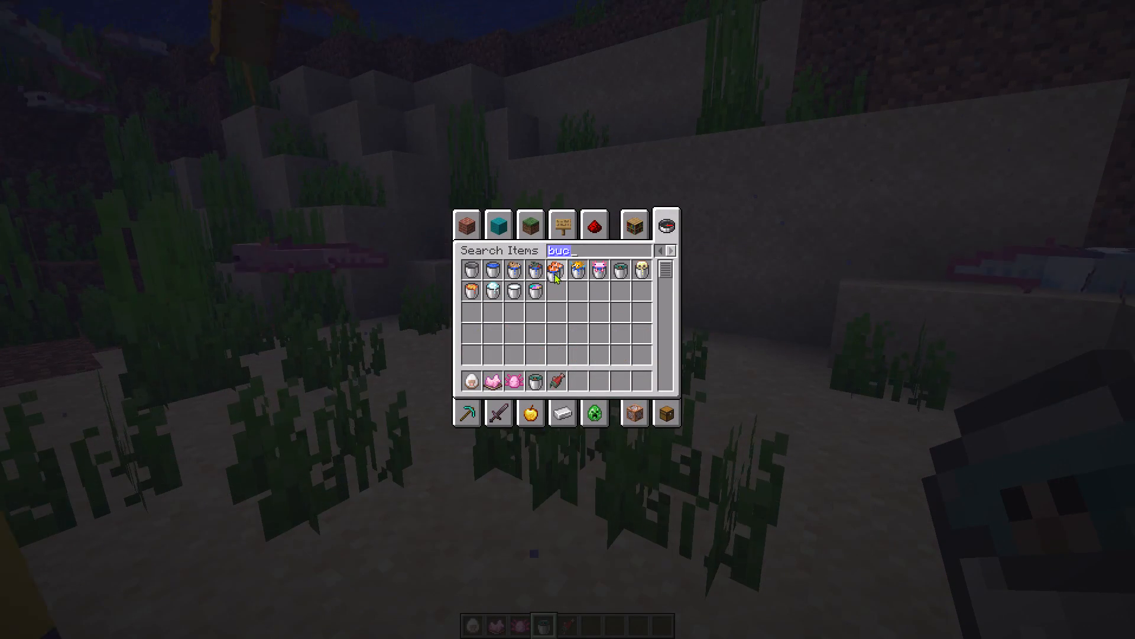
click(581, 378)
Clear every other item from the hotbar, leaving only the Bucket of Tropical Fish.
drag(554, 377, 554, 371)
click(555, 351)
shift+drag(547, 375, 538, 377)
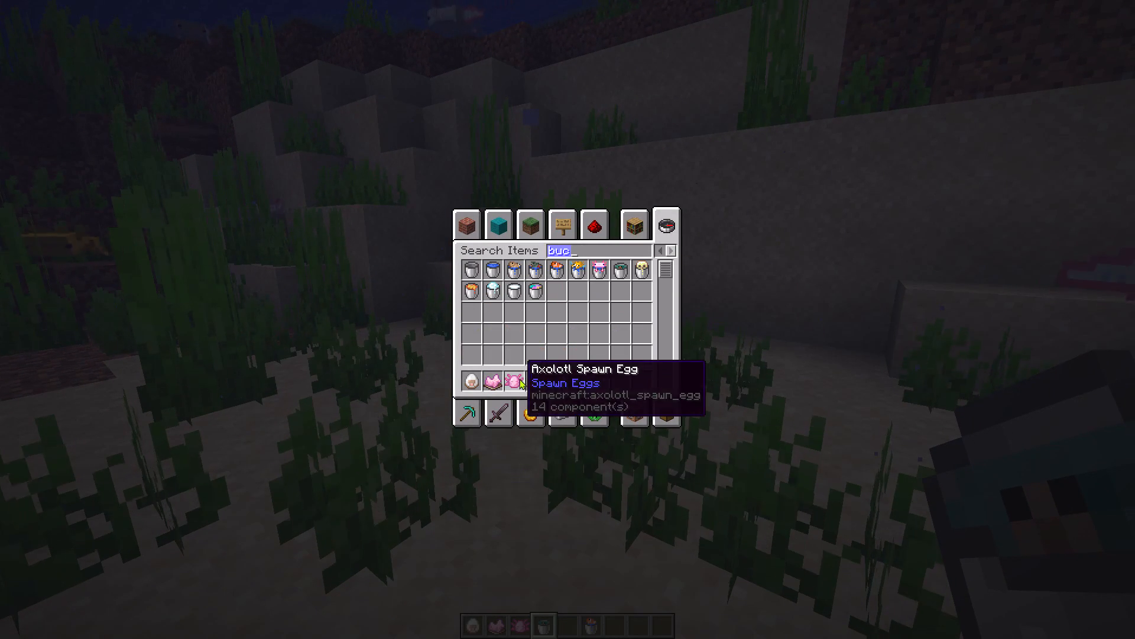
shift+click(518, 379)
shift+click(494, 380)
shift+click(479, 380)
shift+click(527, 381)
key(Escape)
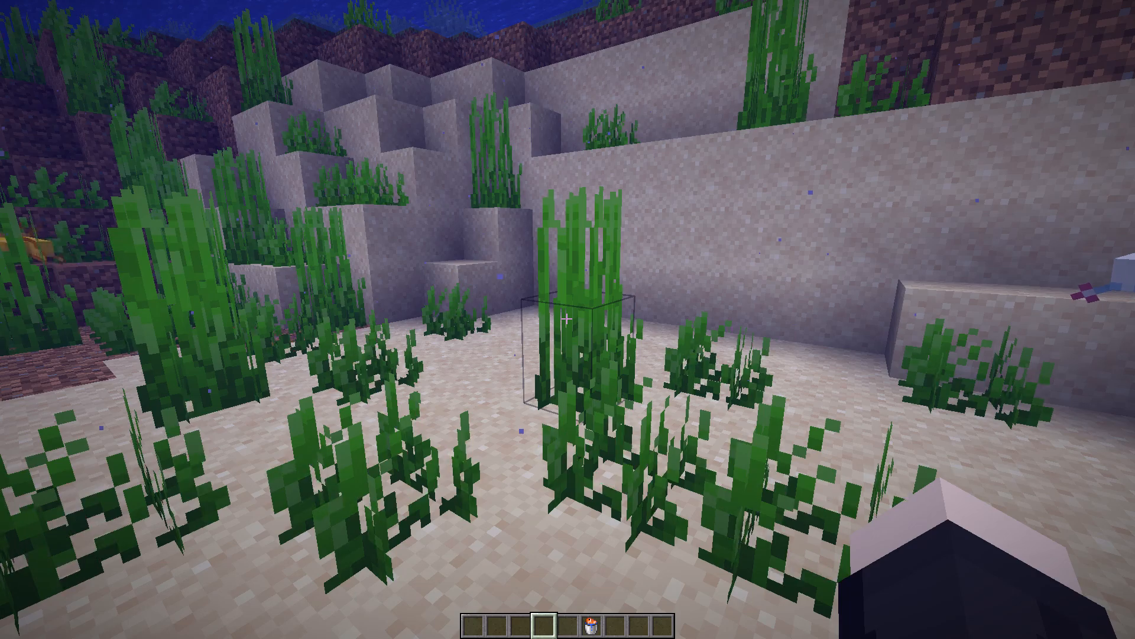
Equip the Bucket of Tropical Fish, swim over to the axolotl group, and start feeding the nearest ones.
scroll(567, 319, down, 2)
key(w)
key(space)
key(space)
key(space)
key(space)
key(space)
key(space)
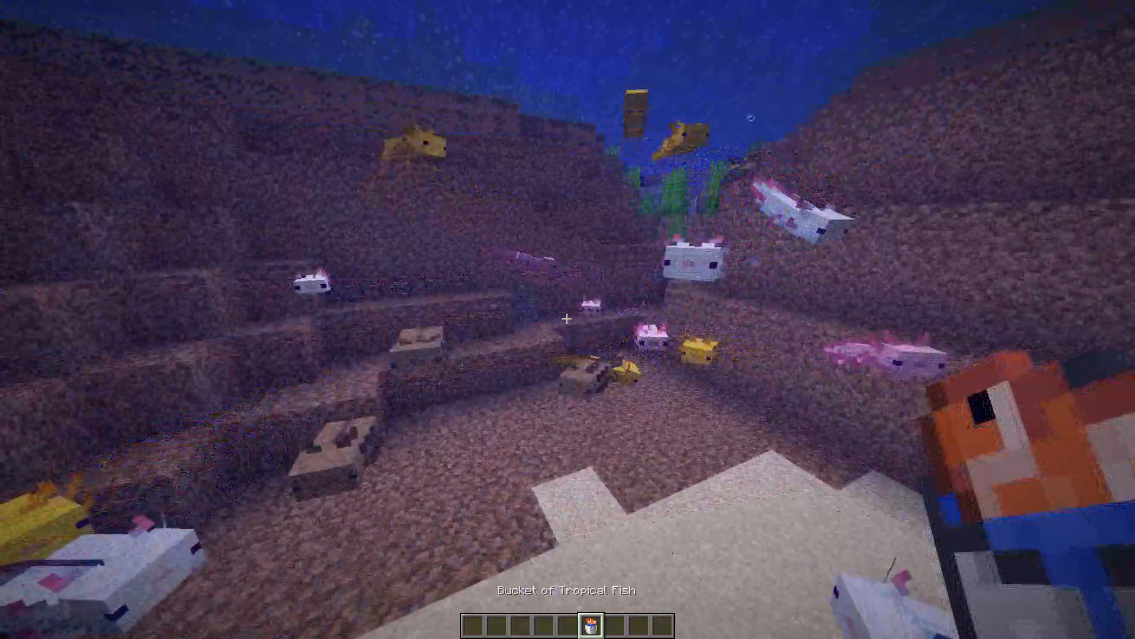
shift+right_click(567, 319)
key(w)
key(space)
right_click(567, 319)
right_click(567, 319)
key(a)
right_click(567, 319)
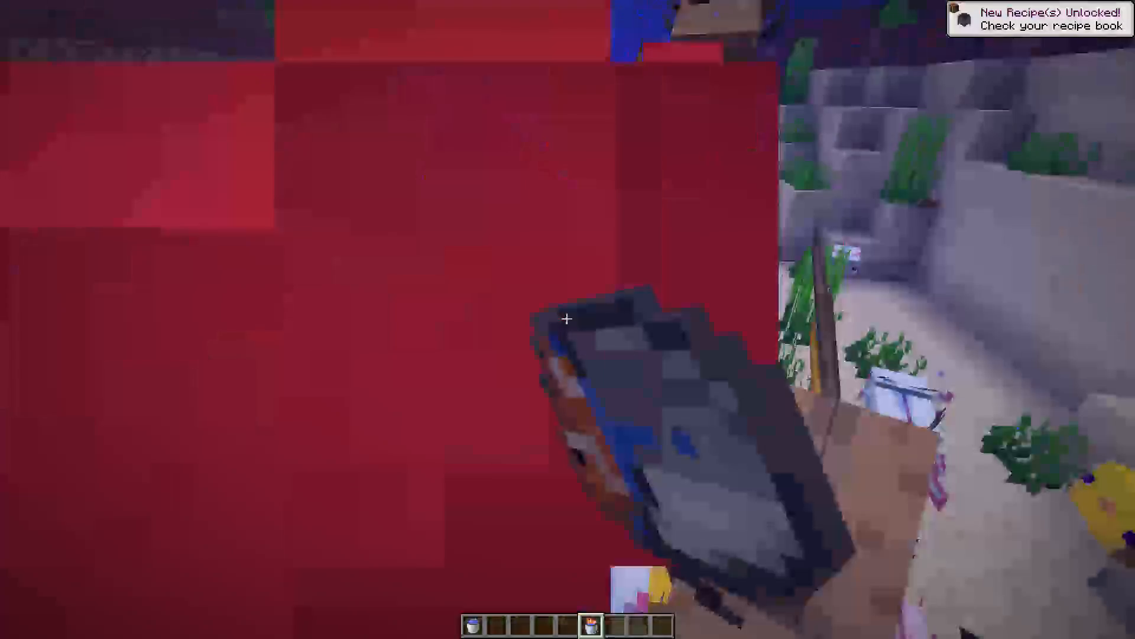
right_click(567, 319)
right_click(567, 319)
key(w)
right_click(567, 319)
key(a)
right_click(567, 319)
right_click(567, 319)
right_click(567, 319)
Back away from the swarm and feed the following axolotls over the dirt riverbed.
key(s)
key(s)
key(s)
key(s)
key(s)
right_click(567, 319)
right_click(567, 319)
key(d)
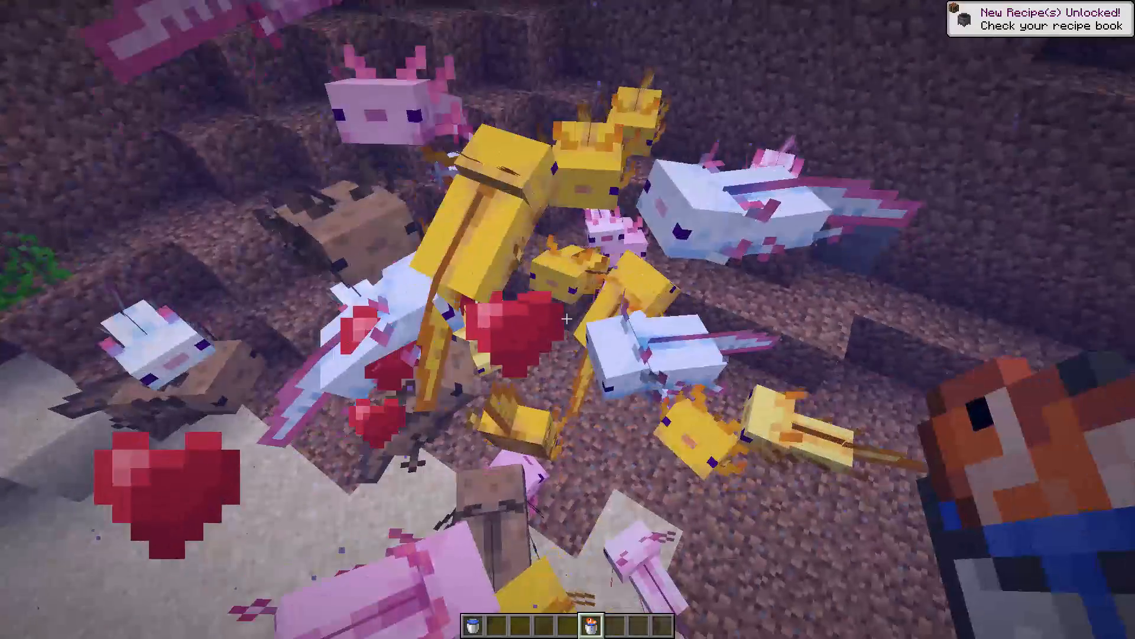
right_click(567, 319)
right_click(567, 319)
key(w)
right_click(567, 319)
right_click(567, 319)
key(s)
right_click(567, 319)
Circle sideways around the swarm and feed more axolotls where the sand meets the dirt steps.
key(a)
key(a)
key(a)
key(a)
key(a)
key(a)
key(a)
key(a)
key(a)
key(a)
key(a)
key(a)
key(a)
key(a)
key(a)
key(a)
key(a)
key(a)
key(a)
key(a)
right_click(567, 319)
right_click(567, 319)
right_click(567, 319)
right_click(567, 319)
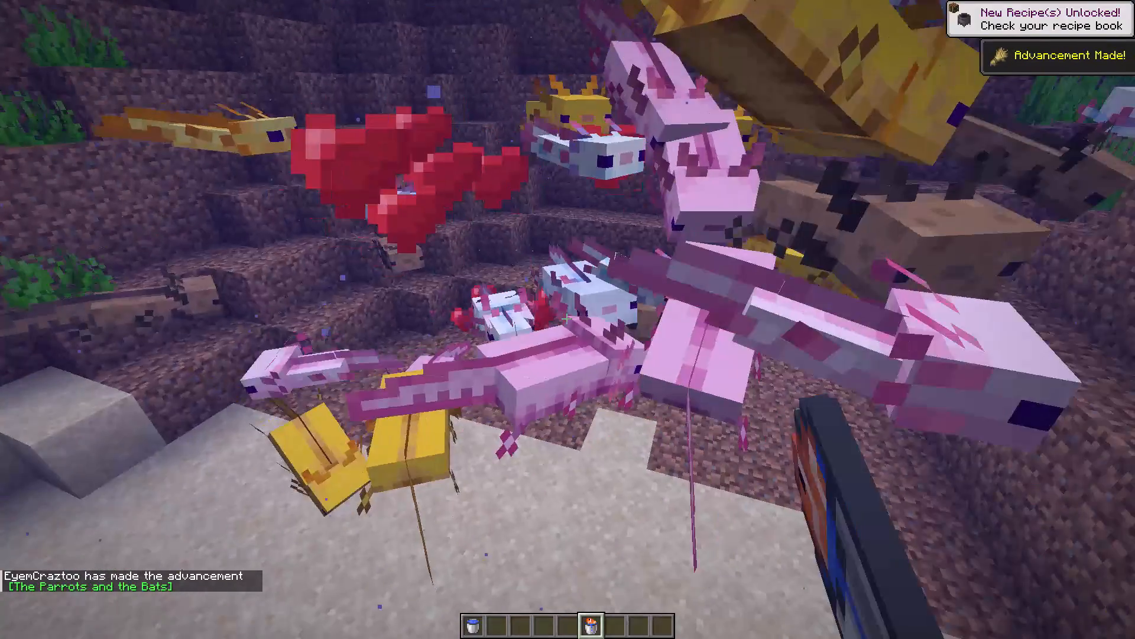
Move in among the swarm over the sand patch and feed the axolotls at close range.
right_click(567, 319)
key(w)
right_click(567, 319)
right_click(567, 319)
key(d)
right_click(567, 319)
key(w)
right_click(567, 319)
right_click(567, 319)
right_click(567, 319)
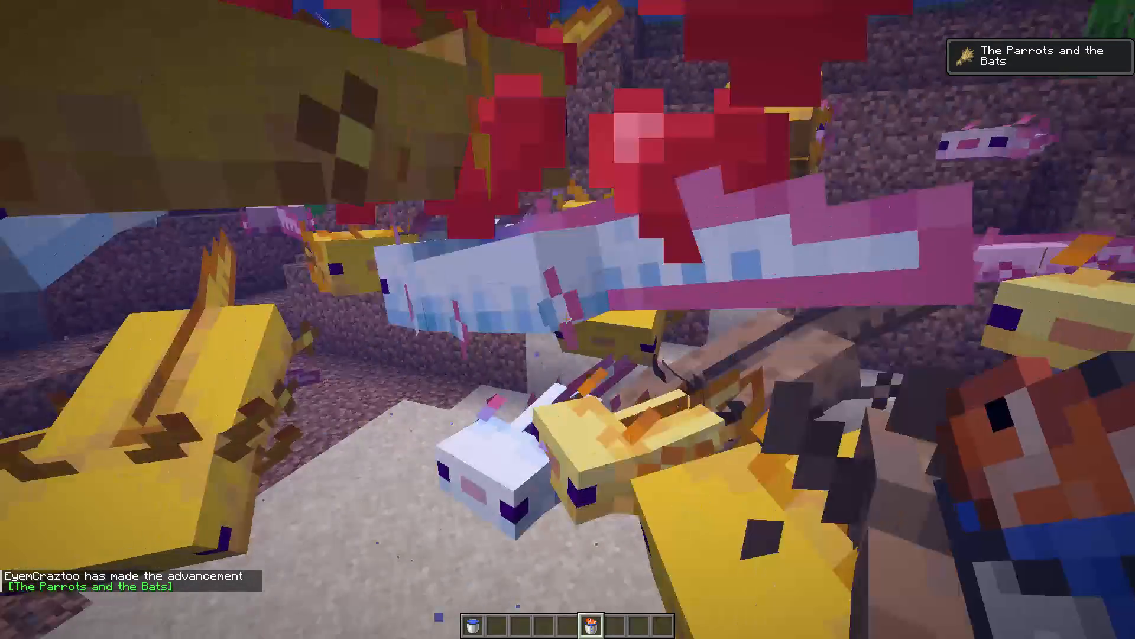
right_click(567, 319)
right_click(567, 319)
key(s)
right_click(567, 319)
Rise above the swarm for a downward view and keep feeding tropical fish to the axolotls on the sand.
key(space)
key(space)
key(space)
right_click(567, 319)
right_click(567, 319)
right_click(567, 319)
key(a)
key(w)
right_click(567, 319)
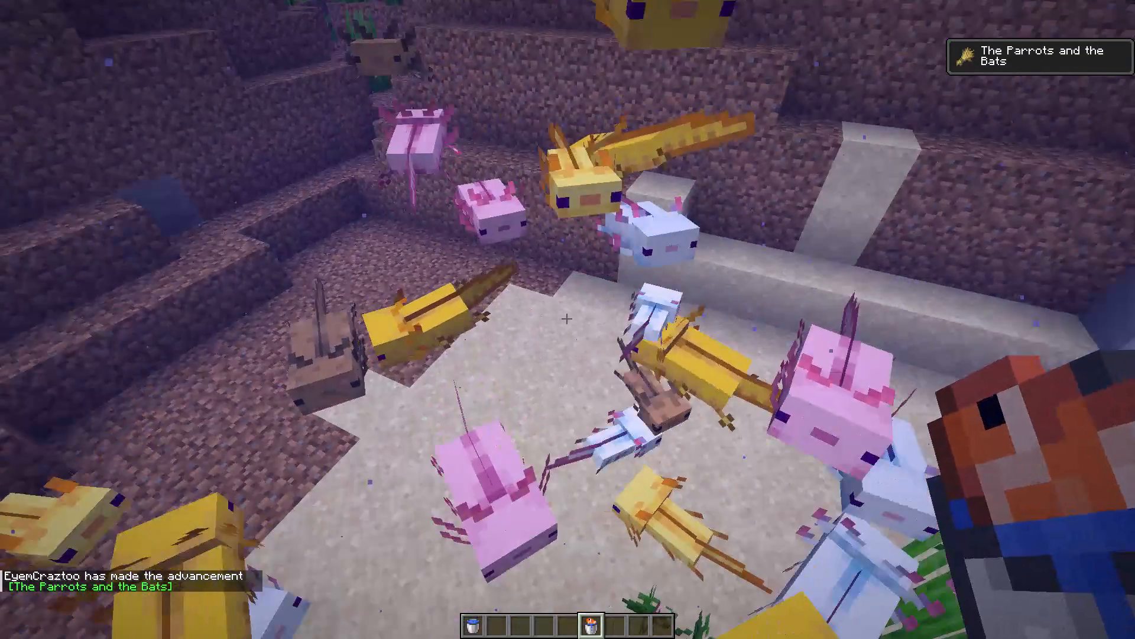
key(w)
key(w)
right_click(567, 319)
right_click(567, 319)
key(s)
right_click(567, 319)
key(a)
key(d)
right_click(567, 319)
Circle the swarm to face the sandy seagrass channel and feed the adult and baby axolotls crowding there.
key(a)
key(a)
key(a)
key(a)
key(a)
key(a)
key(a)
key(a)
key(a)
key(a)
key(a)
key(a)
key(a)
key(a)
key(a)
key(a)
key(a)
key(a)
key(a)
key(a)
right_click(567, 319)
right_click(567, 319)
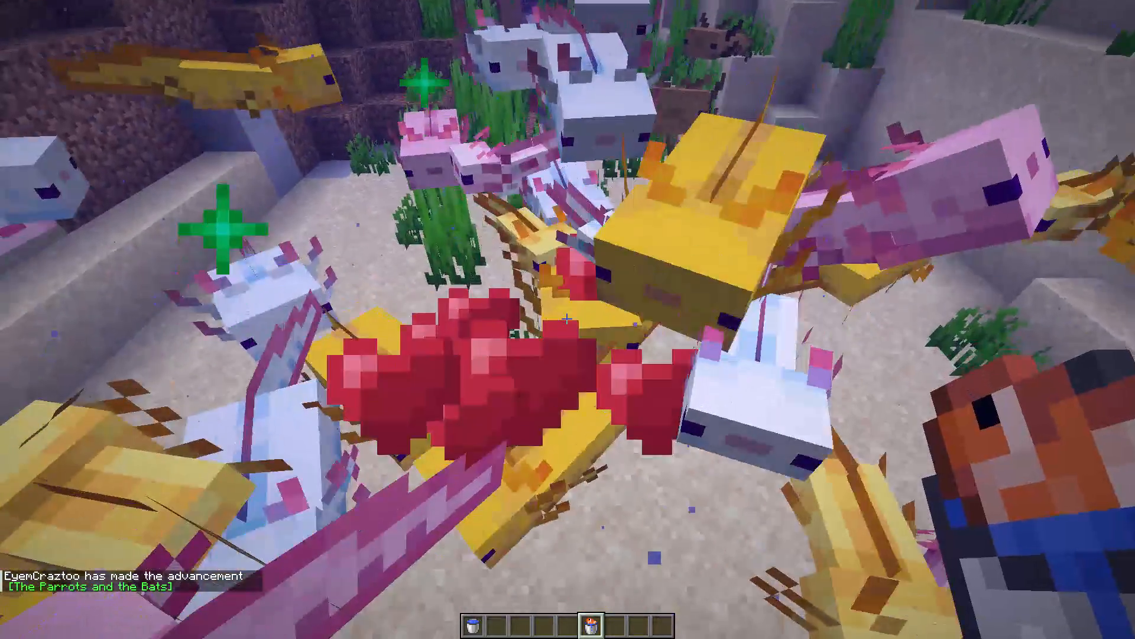
right_click(567, 319)
right_click(567, 319)
right_click(567, 319)
right_click(567, 319)
right_click(567, 319)
right_click(567, 319)
right_click(567, 319)
Circle sideways around the swarm to where the sand meets the dirt floor and feed tropical fish to the axolotls there.
key(d)
key(d)
key(d)
key(d)
key(d)
key(d)
key(d)
key(d)
key(d)
key(d)
key(d)
key(d)
key(d)
key(d)
key(d)
key(d)
key(d)
key(d)
key(d)
key(d)
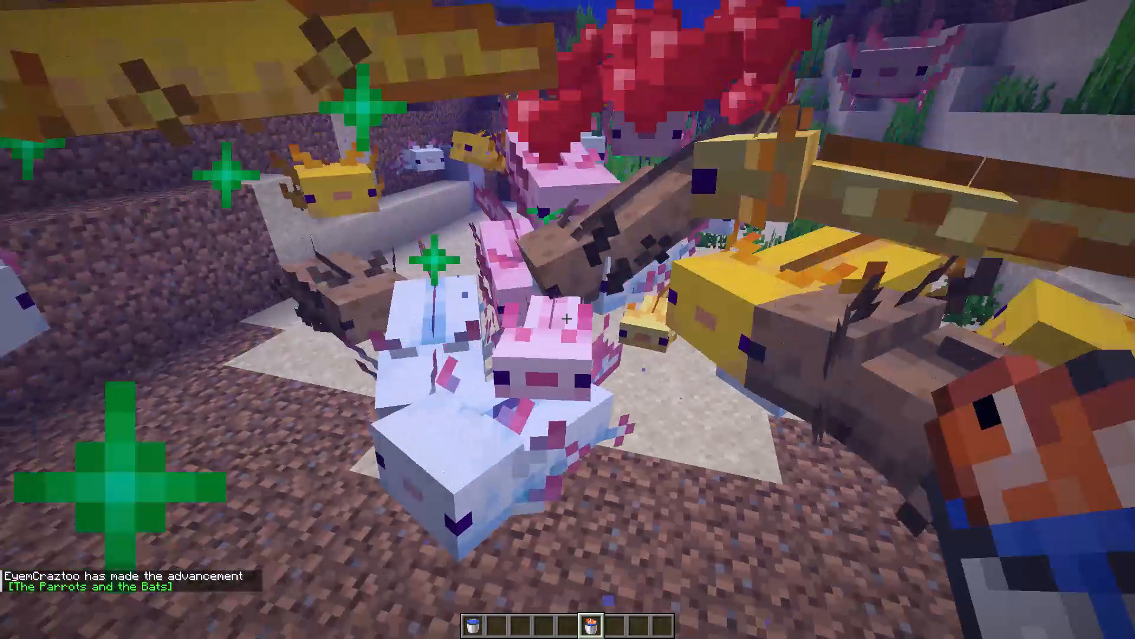
right_click(567, 319)
right_click(567, 319)
right_click(567, 319)
right_click(567, 319)
right_click(567, 319)
right_click(567, 319)
right_click(567, 319)
key(w)
right_click(567, 319)
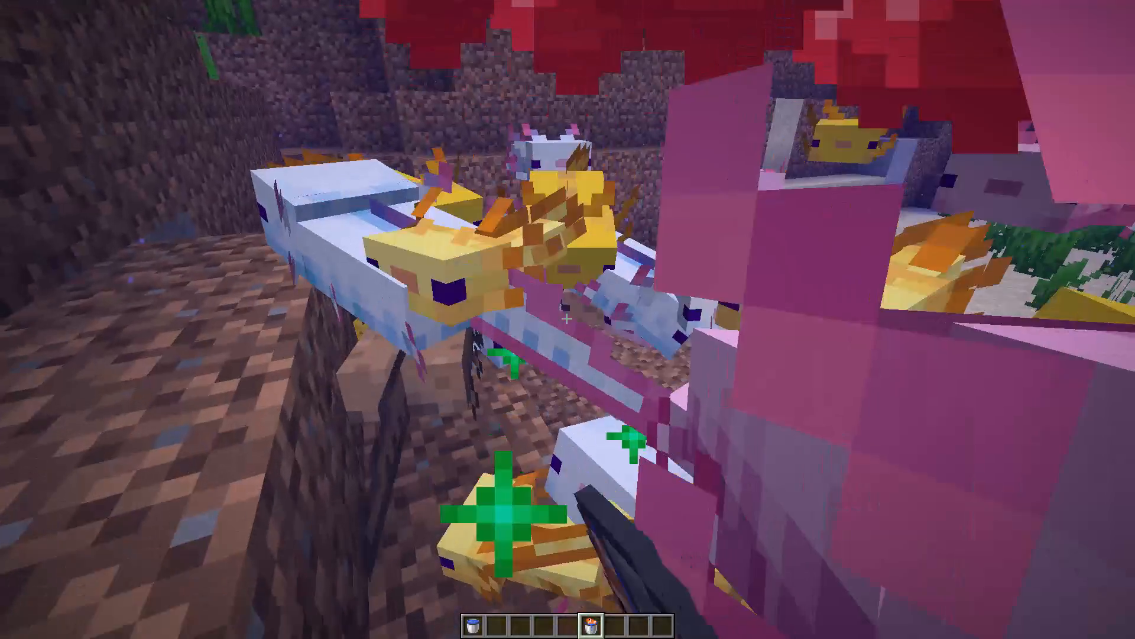
Rise beside the dirt wall, circle sideways, and feed the axolotls while looking down on the swarm.
right_click(567, 319)
key(space)
right_click(567, 319)
key(d)
key(d)
key(d)
key(d)
key(d)
key(d)
key(d)
key(d)
key(d)
key(d)
key(d)
key(d)
key(d)
right_click(567, 319)
right_click(567, 319)
right_click(567, 319)
right_click(567, 319)
key(d)
key(d)
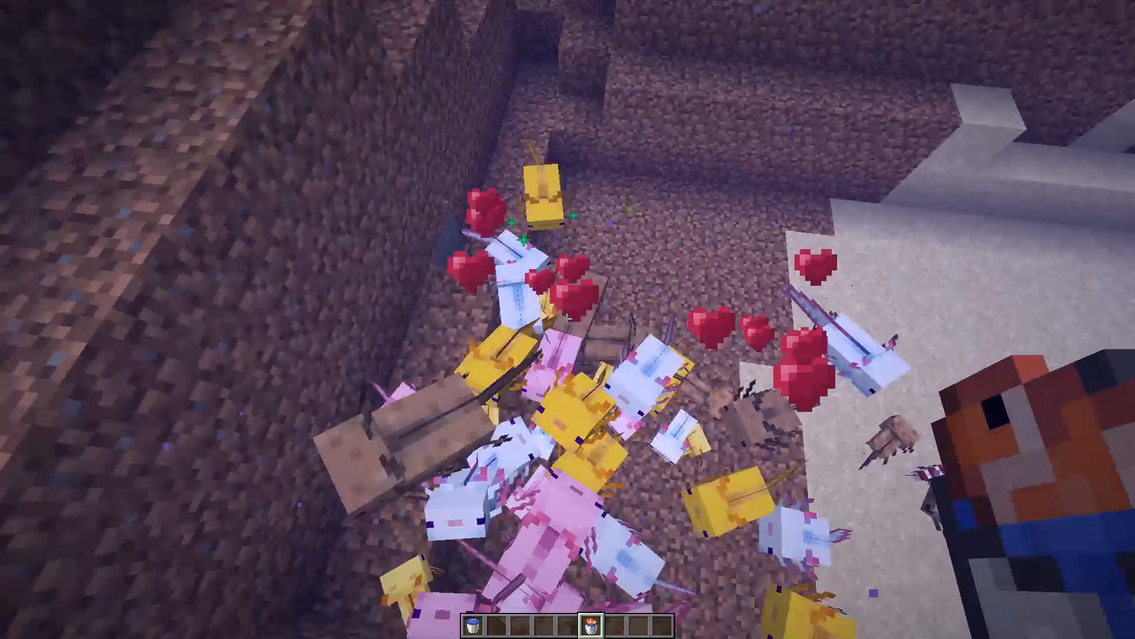
right_click(567, 319)
Back off, circle the swarm in the opposite direction, and feed more of the axolotls over the dirt floor.
key(s)
key(a)
key(a)
key(a)
key(a)
key(a)
key(a)
key(a)
key(a)
key(a)
key(a)
key(a)
key(a)
key(a)
key(a)
key(a)
right_click(567, 319)
right_click(567, 319)
right_click(567, 319)
Circle back around the swarm to face the dirt steps and feed the adult and baby axolotls gathered there.
key(d)
key(d)
key(d)
key(d)
key(d)
key(d)
key(d)
key(d)
key(d)
key(d)
key(d)
key(d)
key(d)
key(d)
key(d)
key(d)
key(d)
key(d)
key(d)
key(d)
right_click(567, 319)
right_click(567, 319)
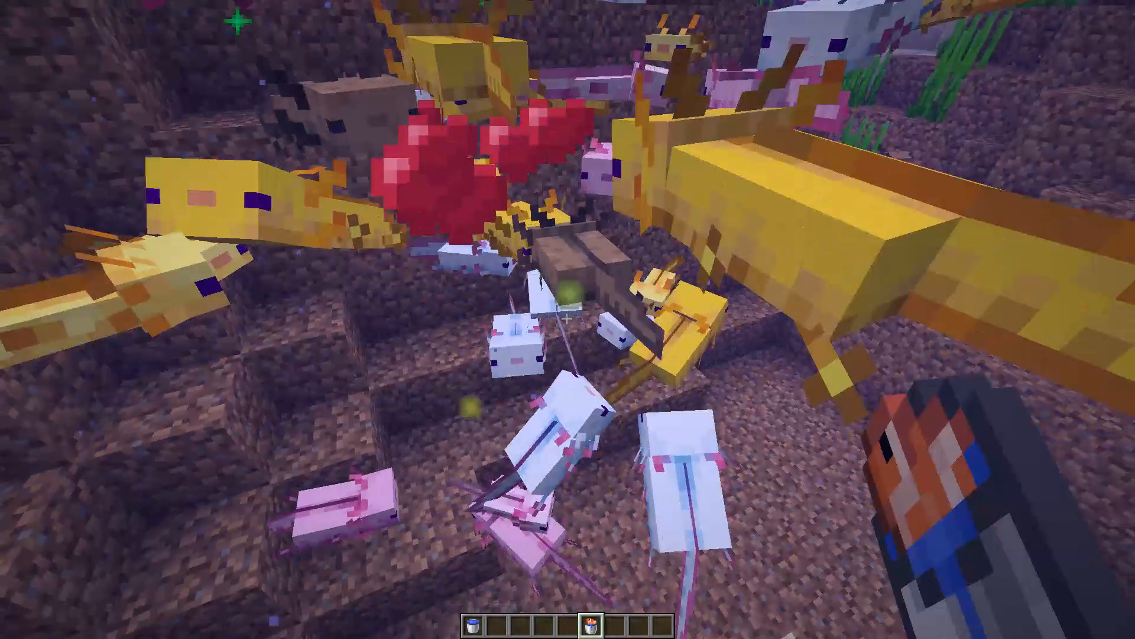
right_click(567, 319)
right_click(567, 319)
right_click(567, 319)
right_click(567, 319)
key(a)
key(a)
key(a)
key(a)
right_click(567, 319)
End the axolotl gameplay recording and switch to Premiere.
key(alt+x)
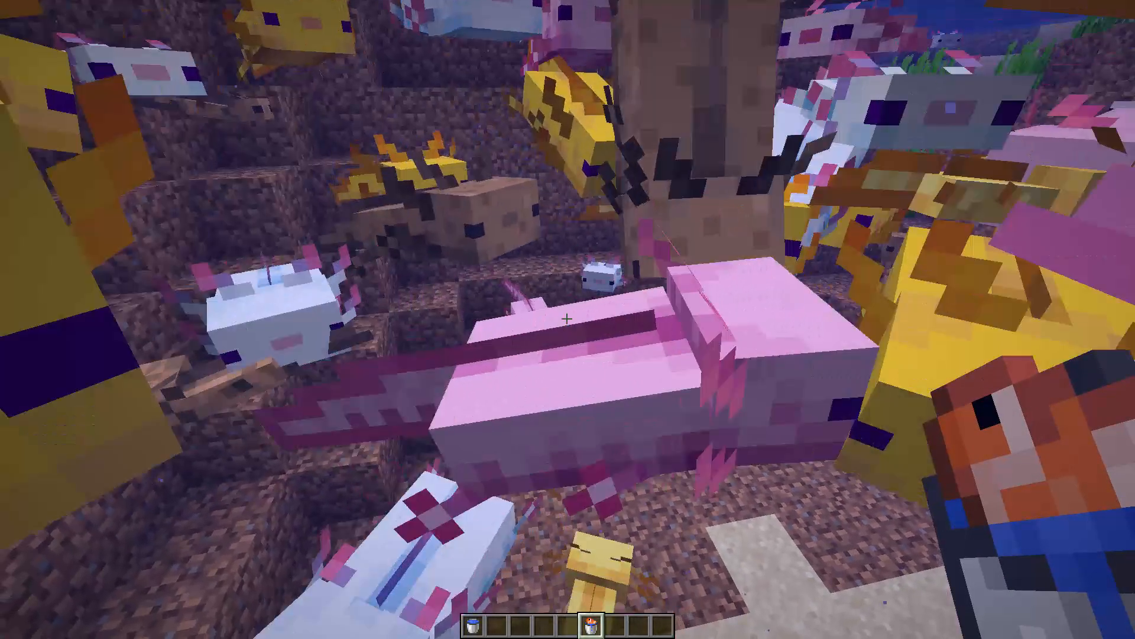
key(alt+Tab)
Import the newly saved recording Minecraft 2026.11.02 - 11.59.00.04.mp4 into project 470.
scroll(429, 244, down, 4)
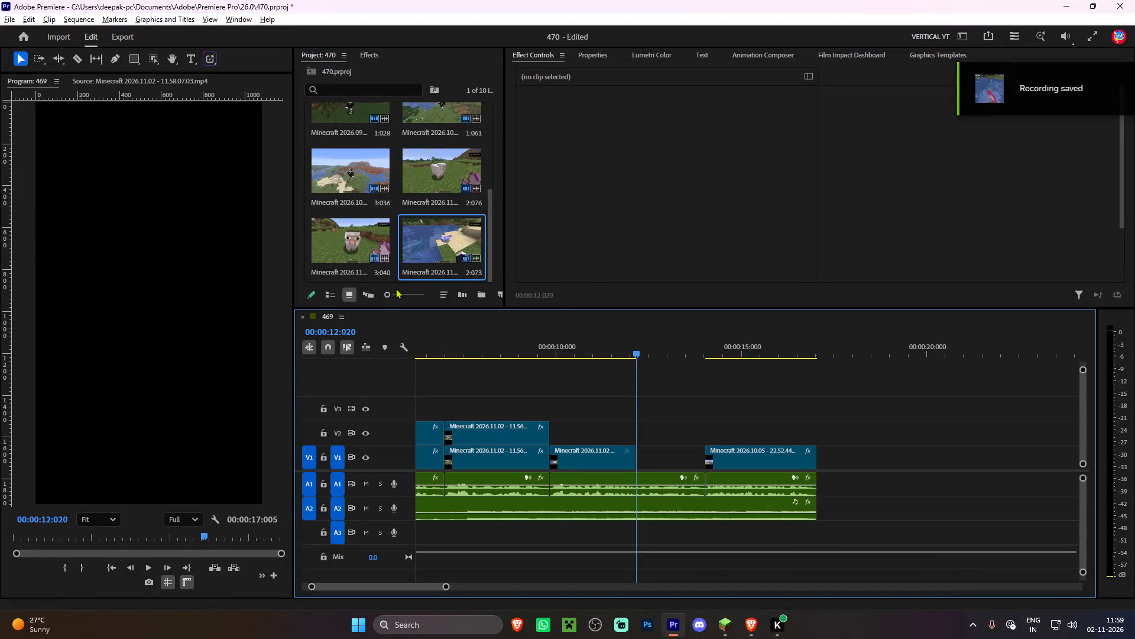
double_click(390, 276)
double_click(394, 277)
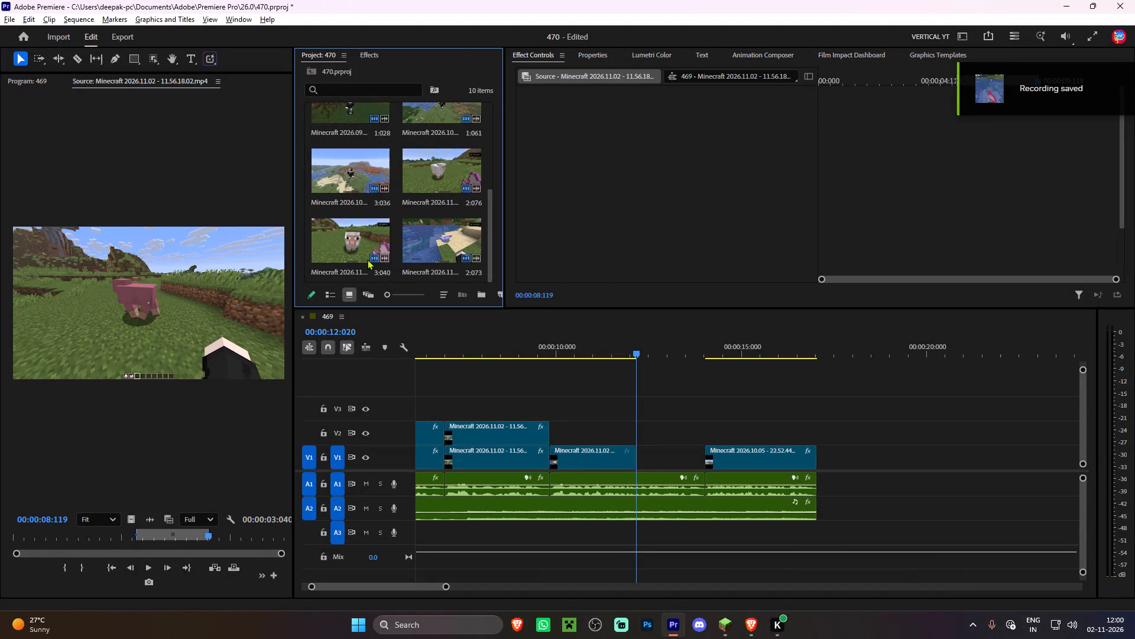
scroll(321, 231, down, 19)
double_click(457, 250)
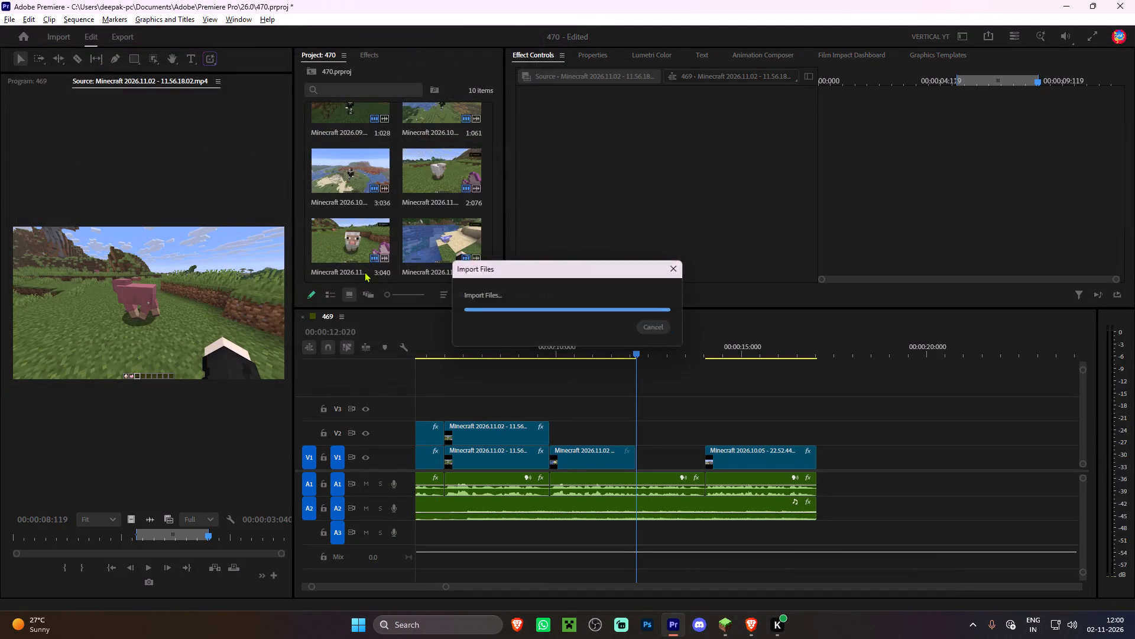
Open the new recording as the source and mark a 1:039 stretch of axolotl feeding that ends at 00:00:41:064.
double_click(362, 245)
key(space)
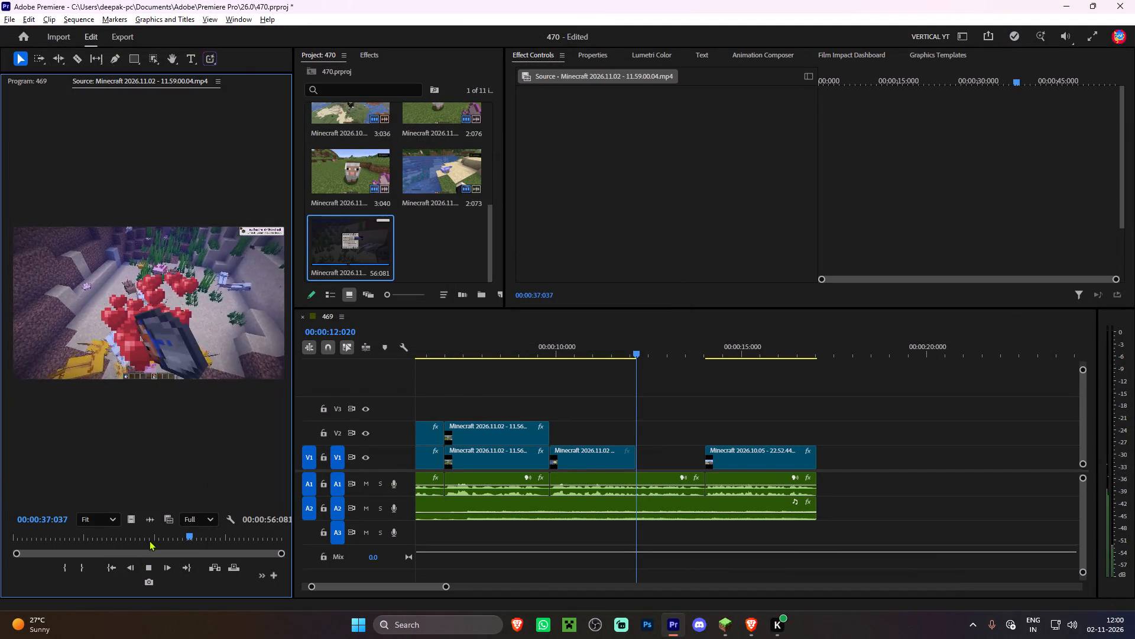
drag(147, 536, 183, 525)
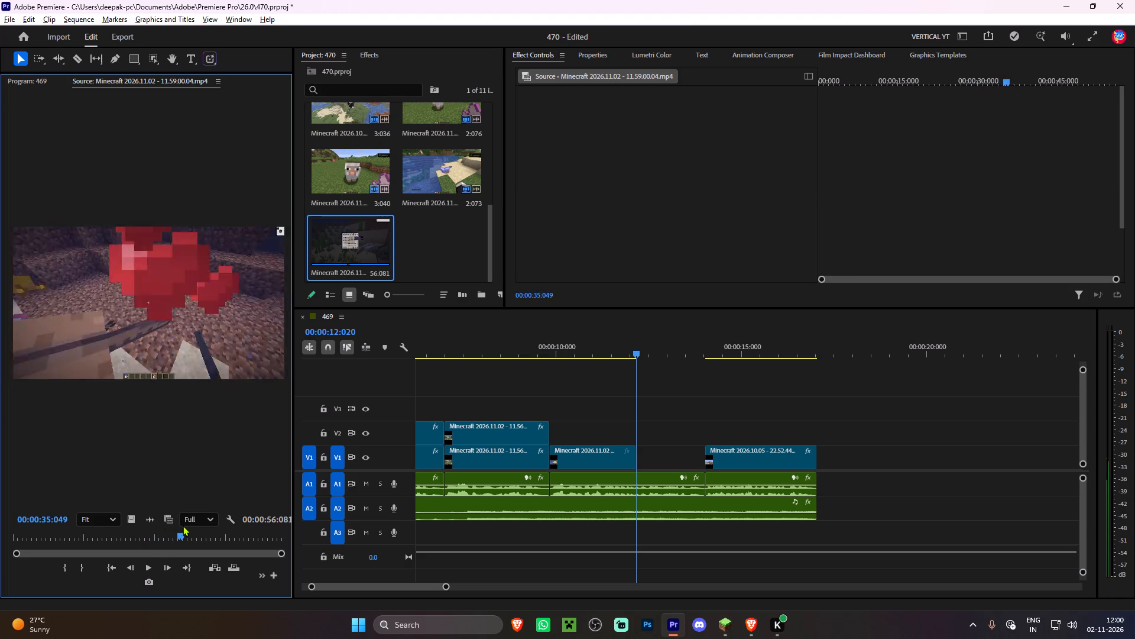
drag(183, 525, 193, 524)
key(i)
key(space)
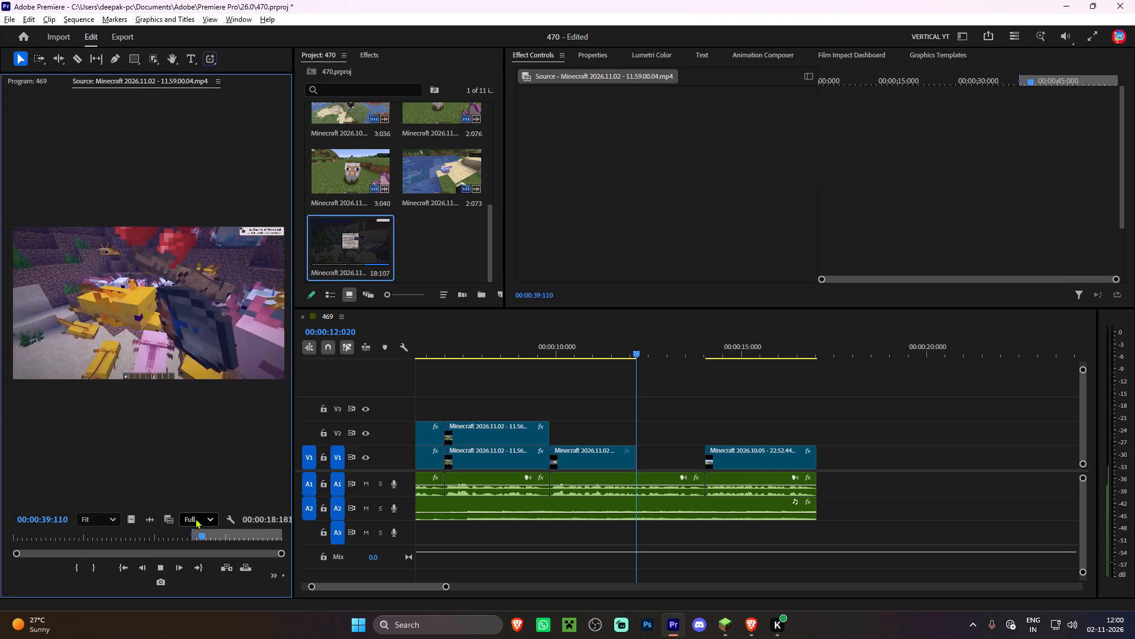
key(space)
text(i)
key(space)
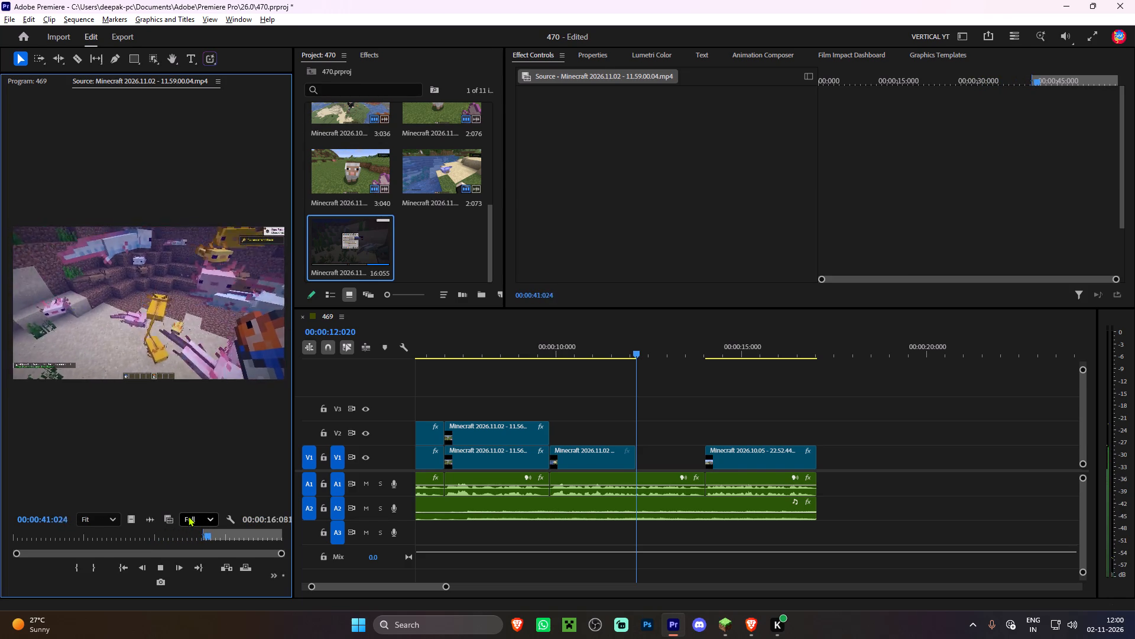
key(space)
text(o)
Place the marked video on V2 against the last clip, extend its start to fill the gap from 00:00:12:020, and play it back.
click(129, 511)
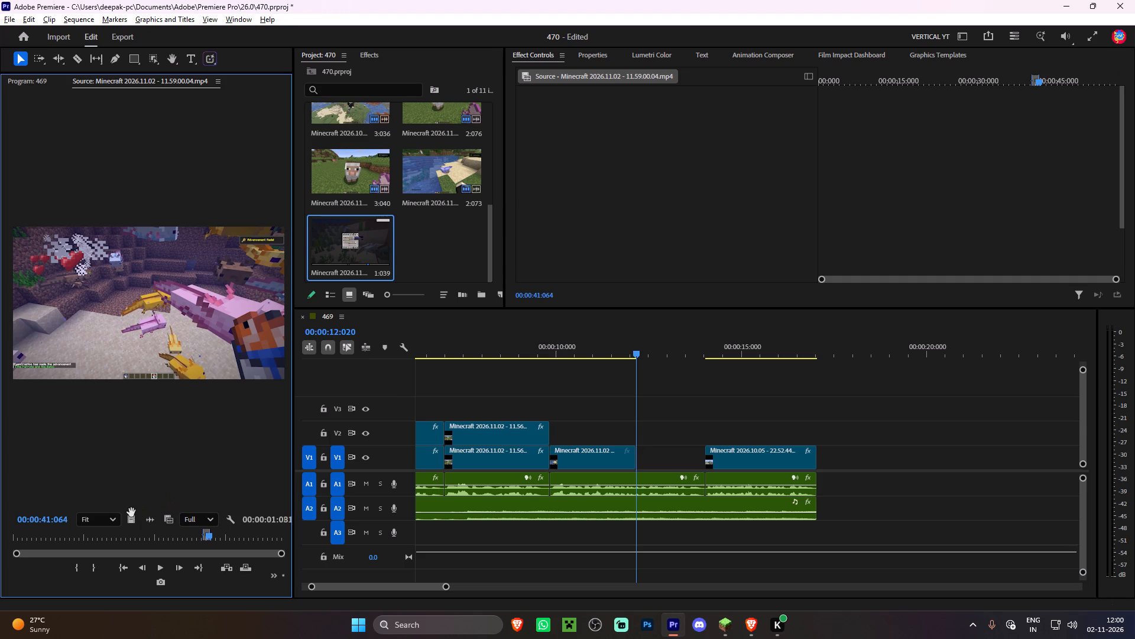
drag(134, 521, 643, 431)
drag(659, 441, 683, 438)
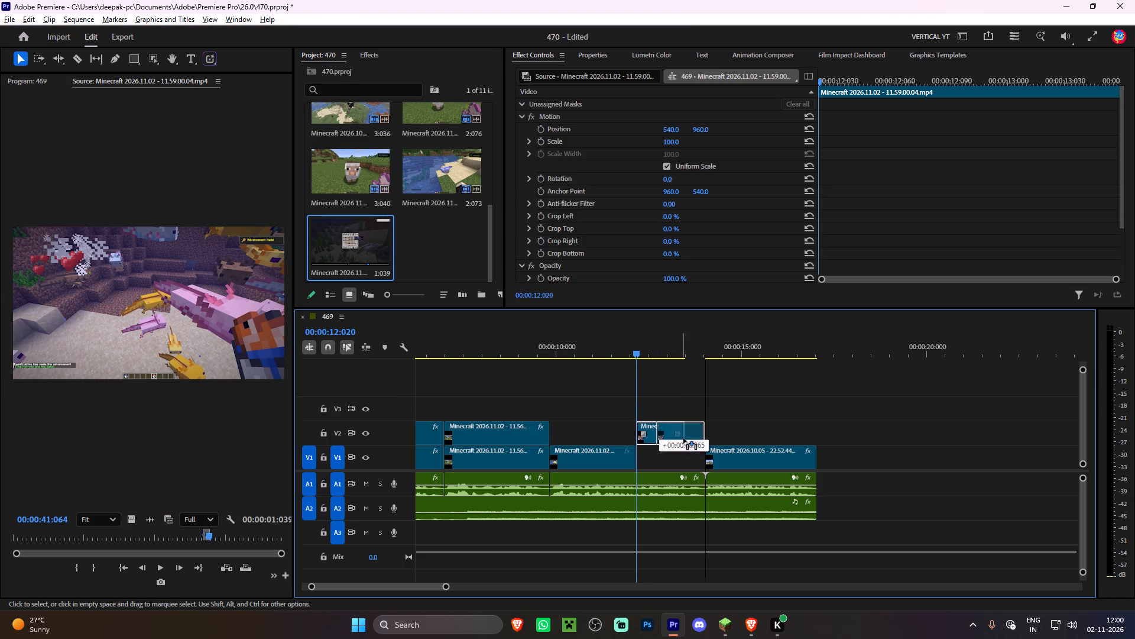
drag(683, 438, 685, 438)
drag(647, 432, 631, 432)
drag(653, 432, 631, 432)
key(space)
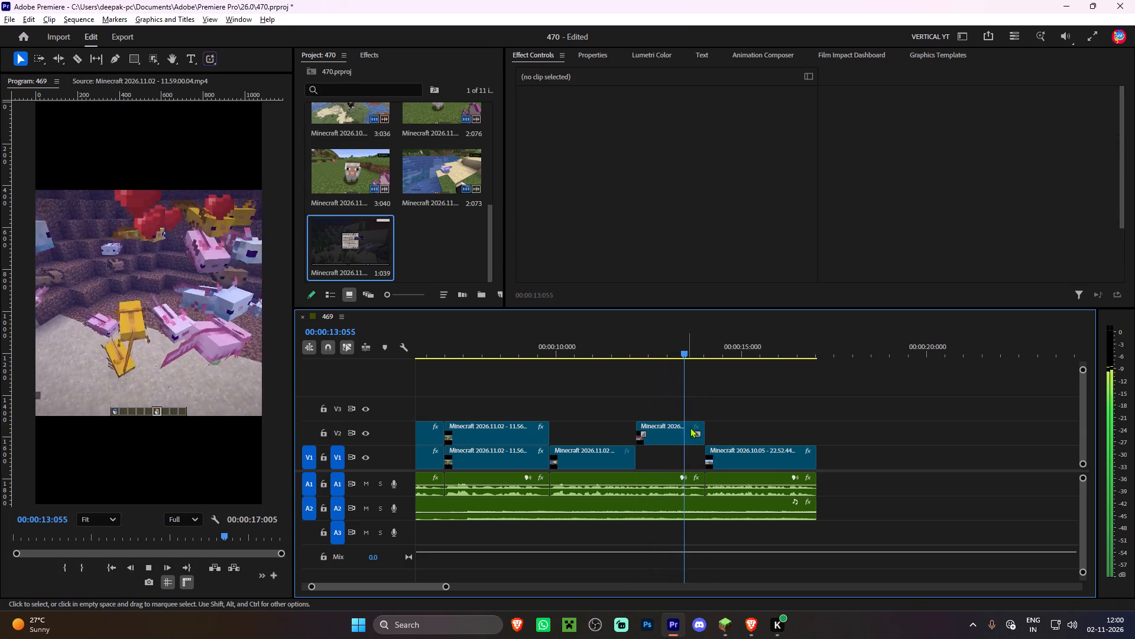
key(space)
Move the new axolotl feeding clip from V2 down to V1, between the two neighbouring clips.
click(660, 437)
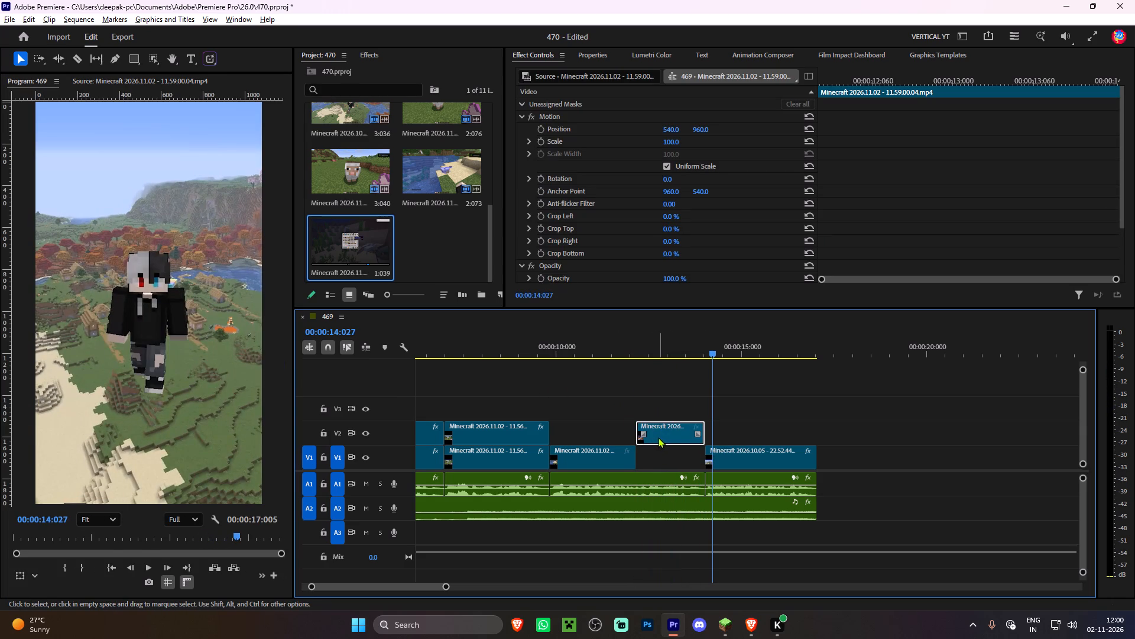
drag(621, 416, 644, 402)
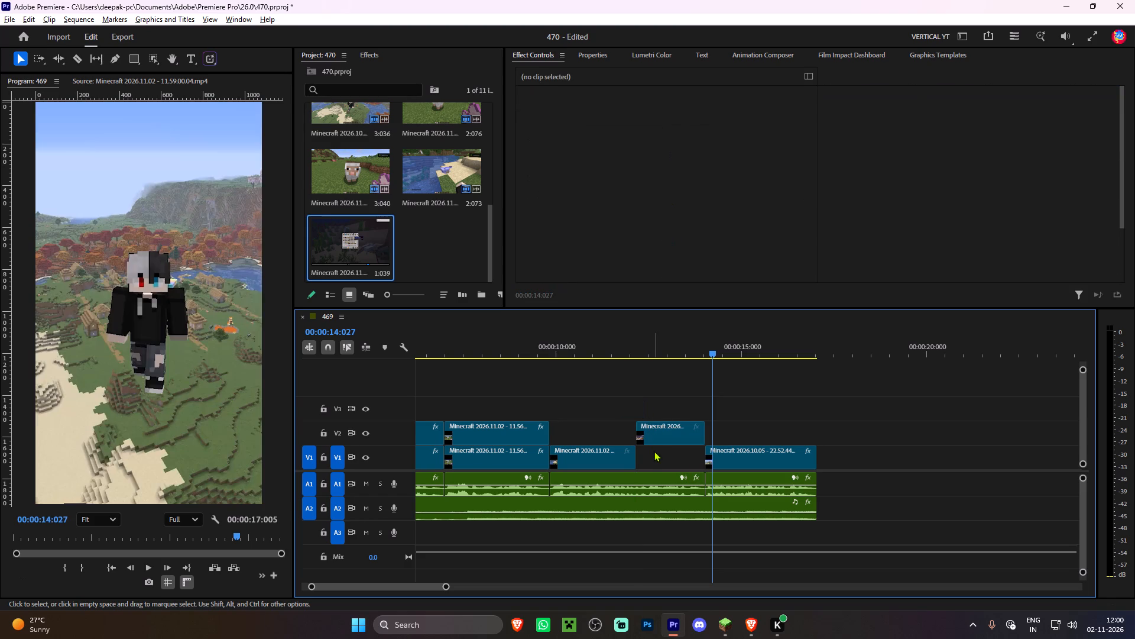
click(649, 444)
Duplicate the two newest axolotl clips from V1 onto V2 directly above the originals.
drag(621, 424, 651, 450)
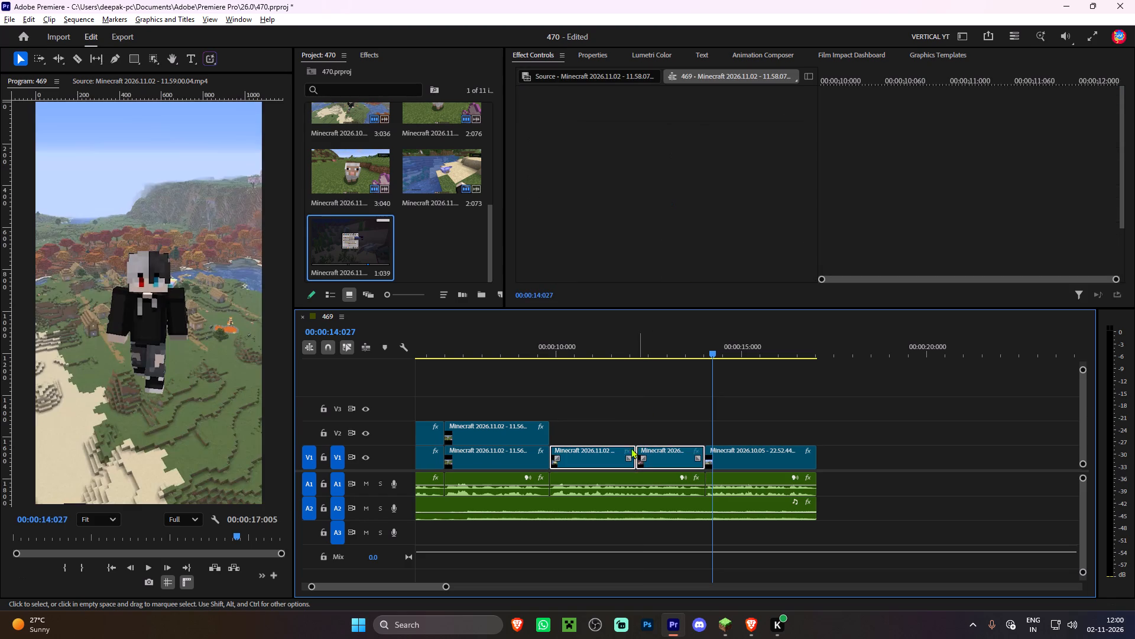
alt+drag(604, 449, 599, 439)
Apply Motion Preset max and Gaussian Blur (Legacy) Preset to the two axolotl clips on V1.
click(358, 59)
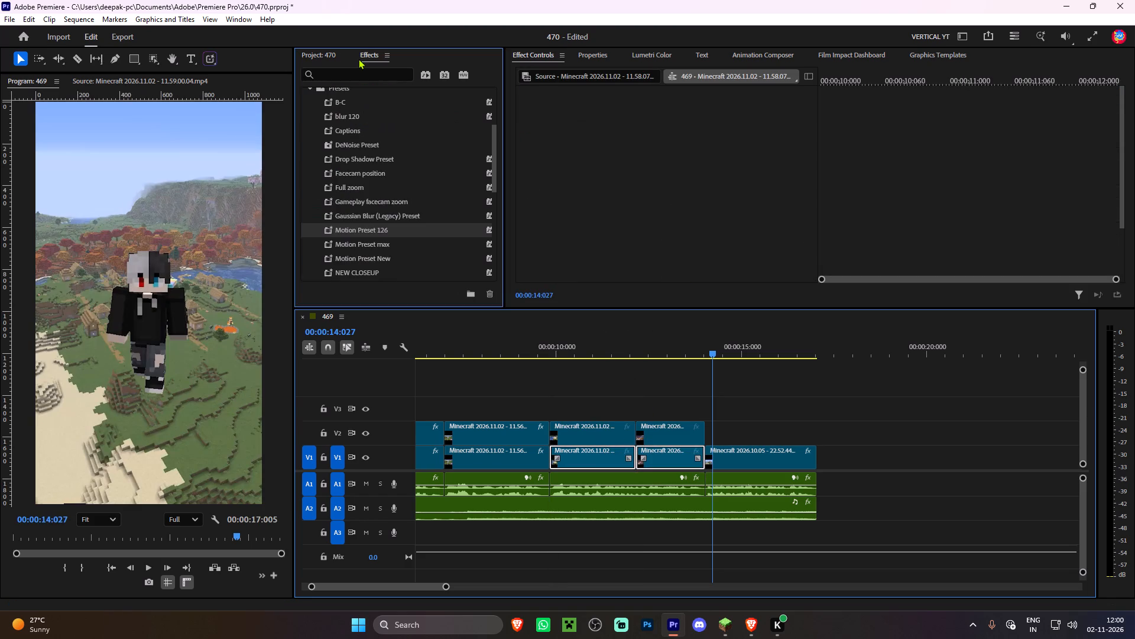
drag(381, 243, 642, 462)
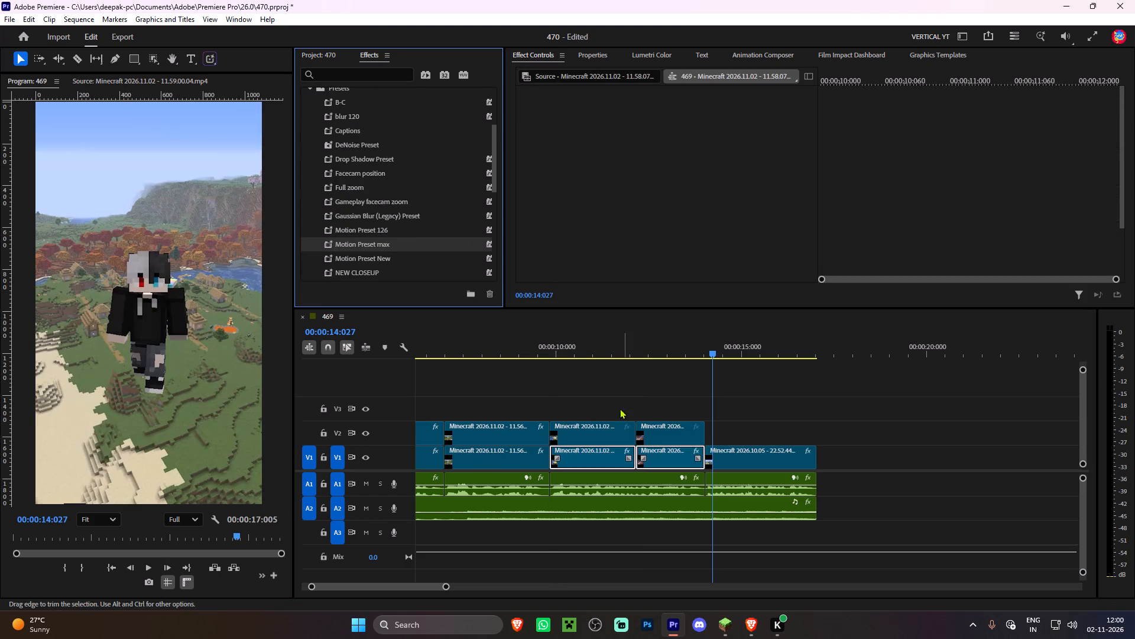
drag(373, 212, 615, 460)
Apply Motion Preset 126 to the two duplicated axolotl clips on V2.
drag(626, 399, 662, 418)
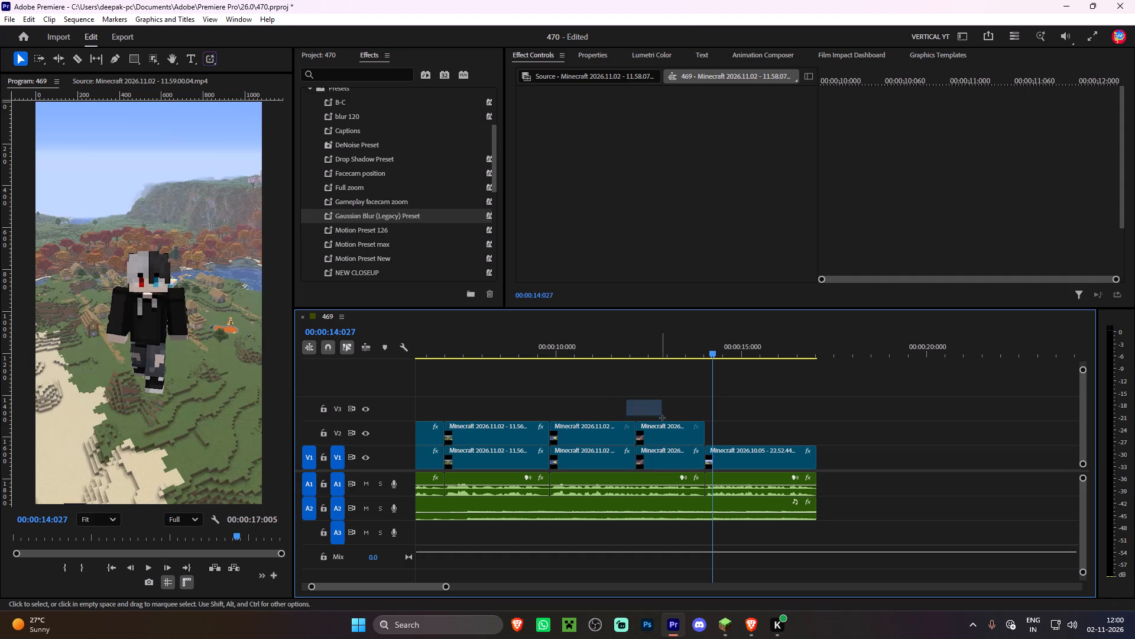
drag(662, 418, 670, 428)
drag(379, 225, 596, 419)
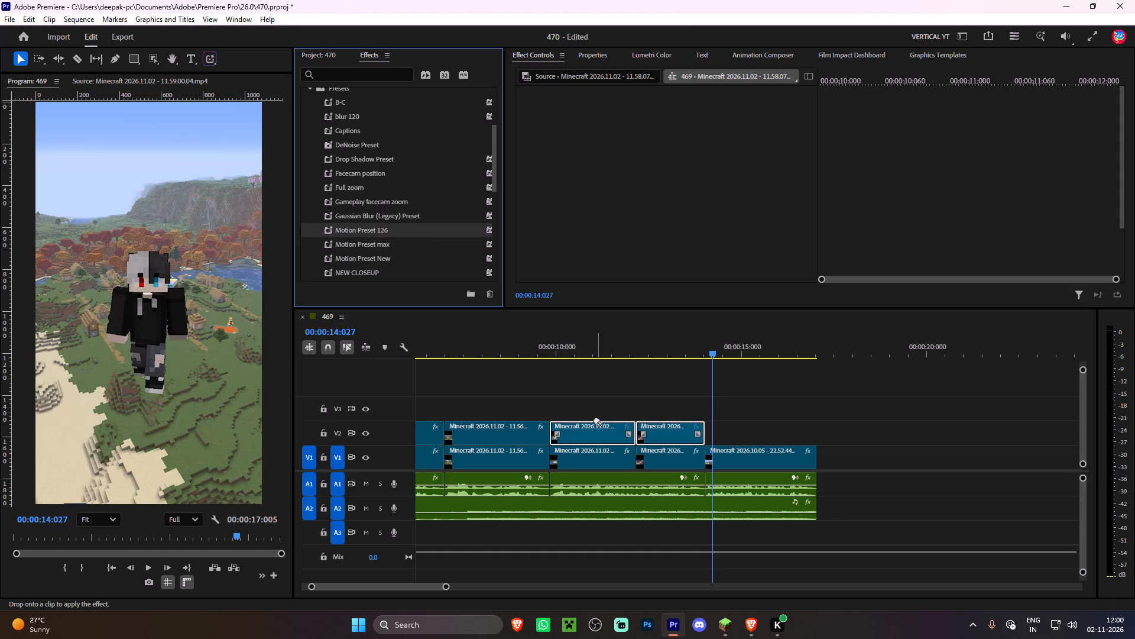
drag(596, 419, 600, 425)
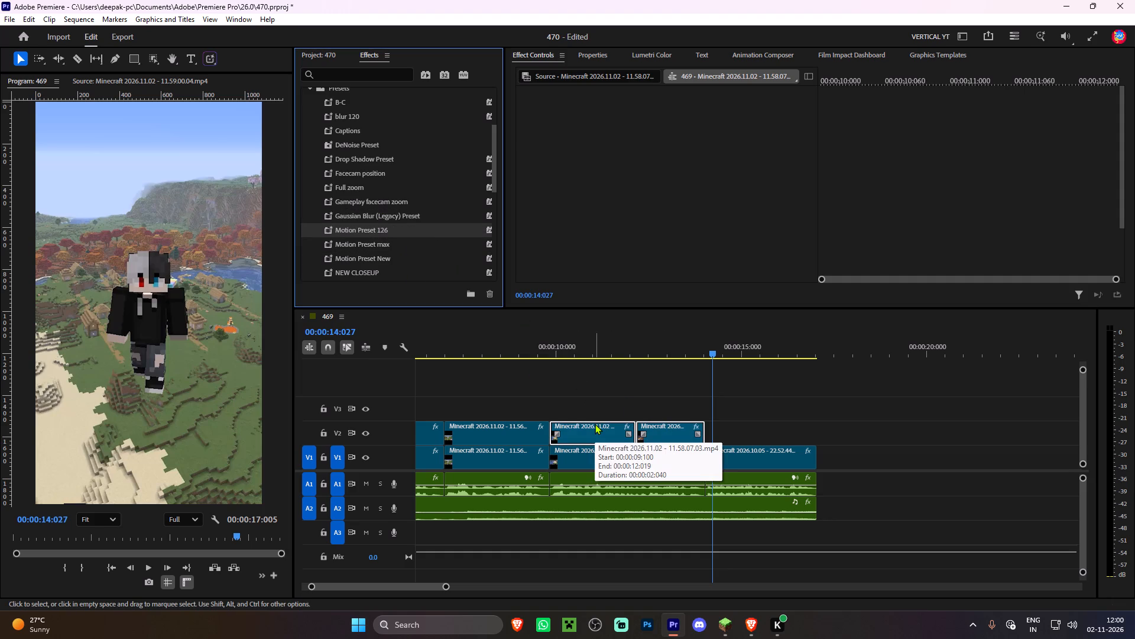
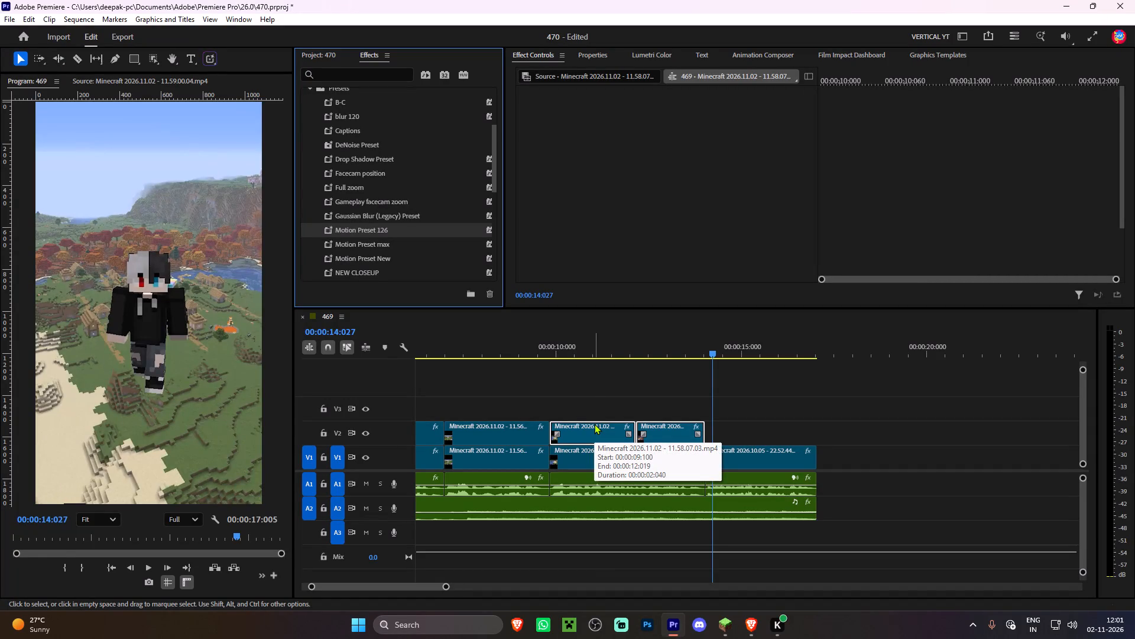
Play back the two layered axolotl clips through to the start of the following character clip to check them.
click(585, 387)
click(596, 337)
key(space)
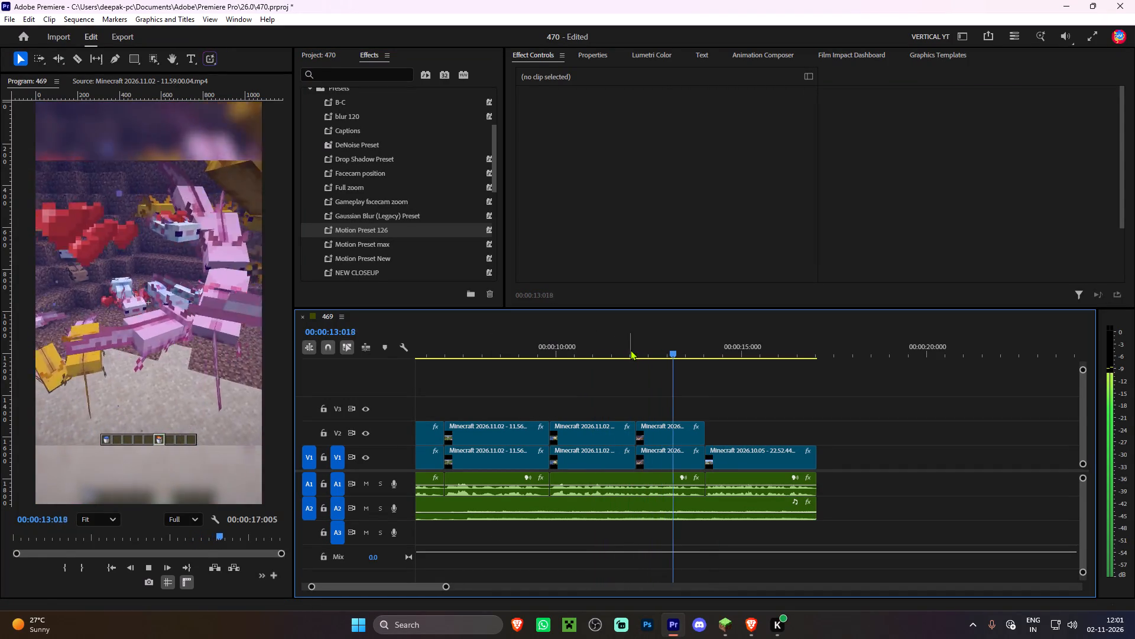
click(711, 369)
key(space)
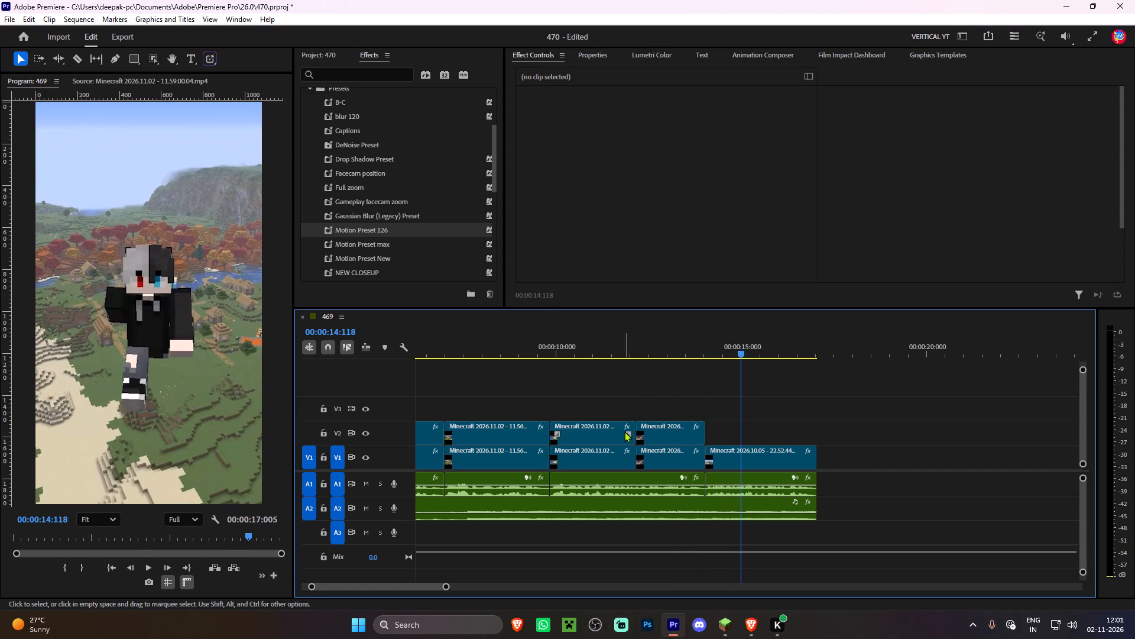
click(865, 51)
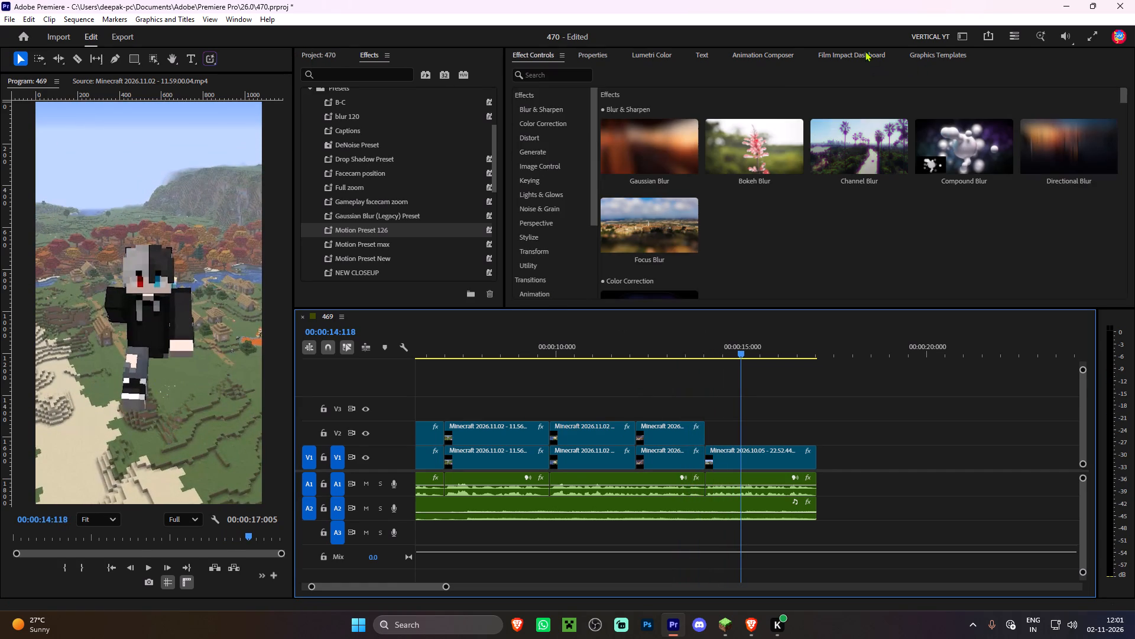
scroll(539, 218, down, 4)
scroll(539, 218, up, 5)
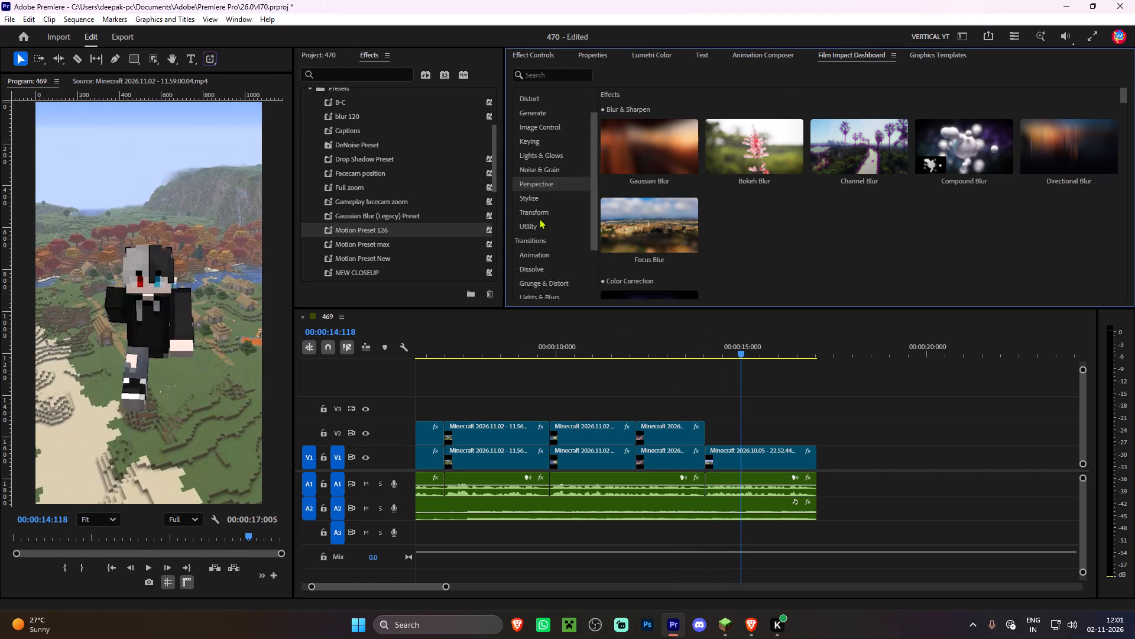
Find the Heart 1 animation in Animation Composer's Social Media collection and select it for use in the sequence.
click(770, 53)
scroll(558, 189, up, 5)
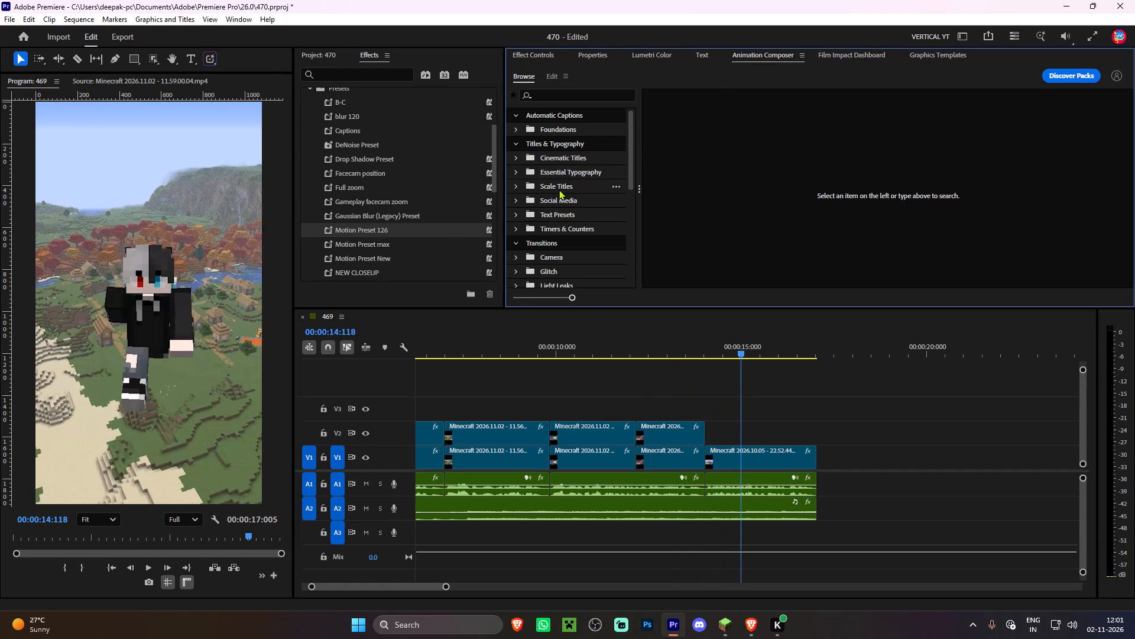
scroll(572, 243, down, 1)
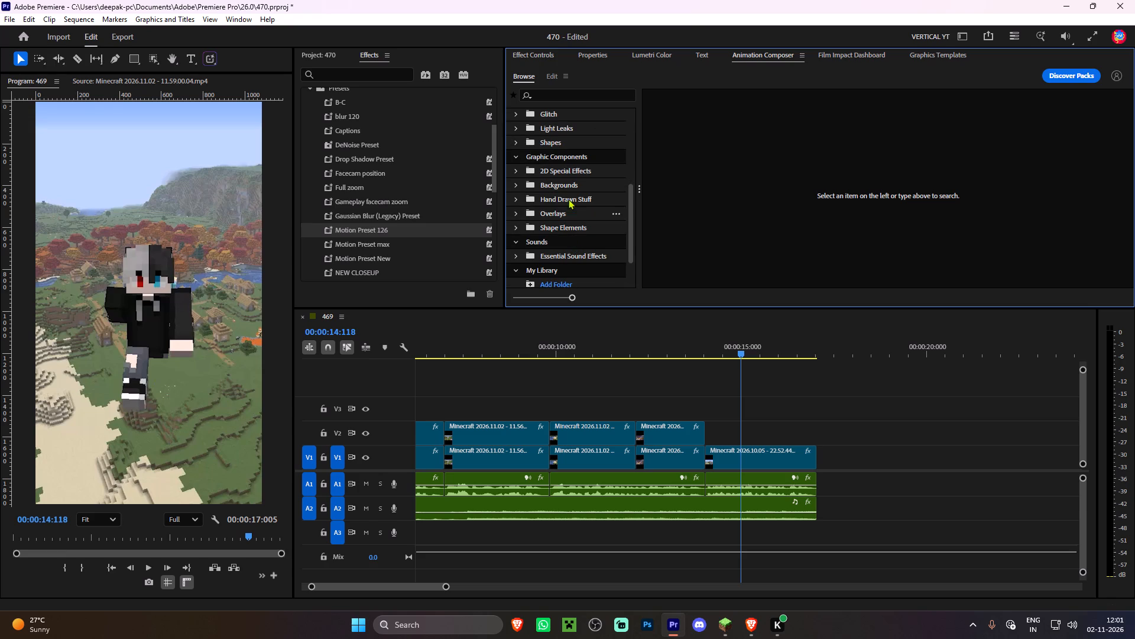
scroll(556, 195, up, 1)
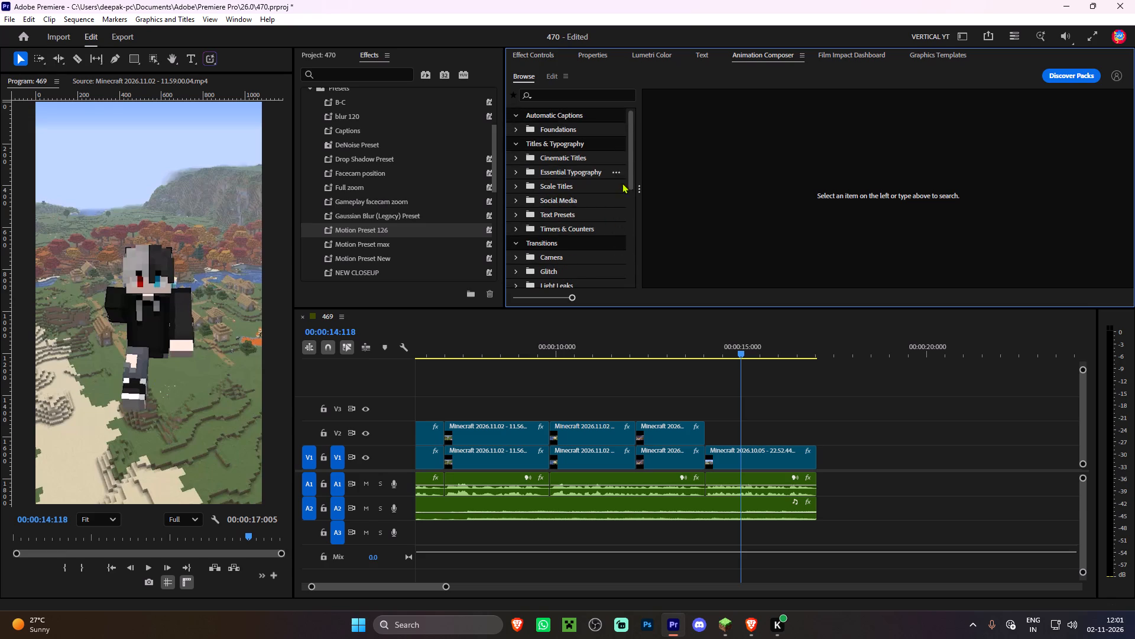
click(571, 199)
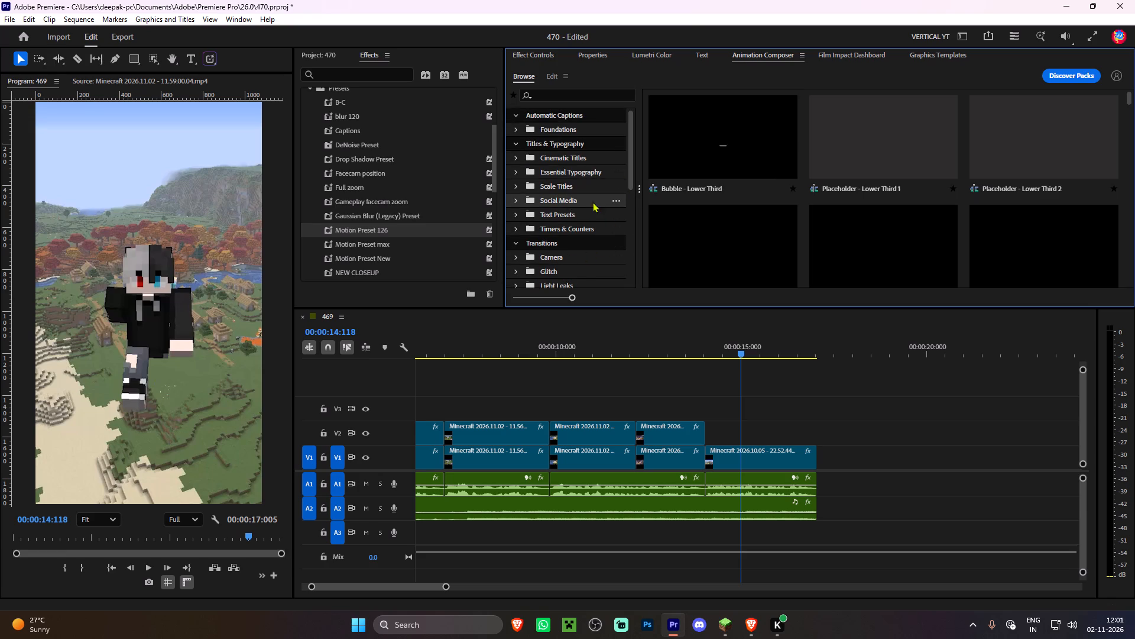
scroll(777, 167, down, 4)
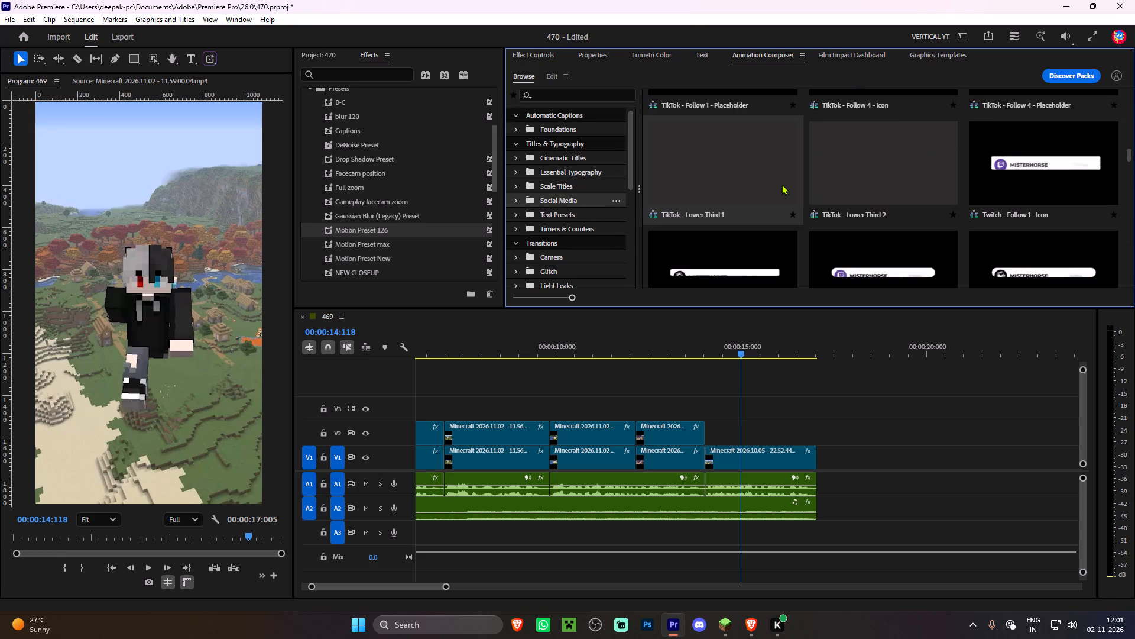
scroll(783, 190, down, 3)
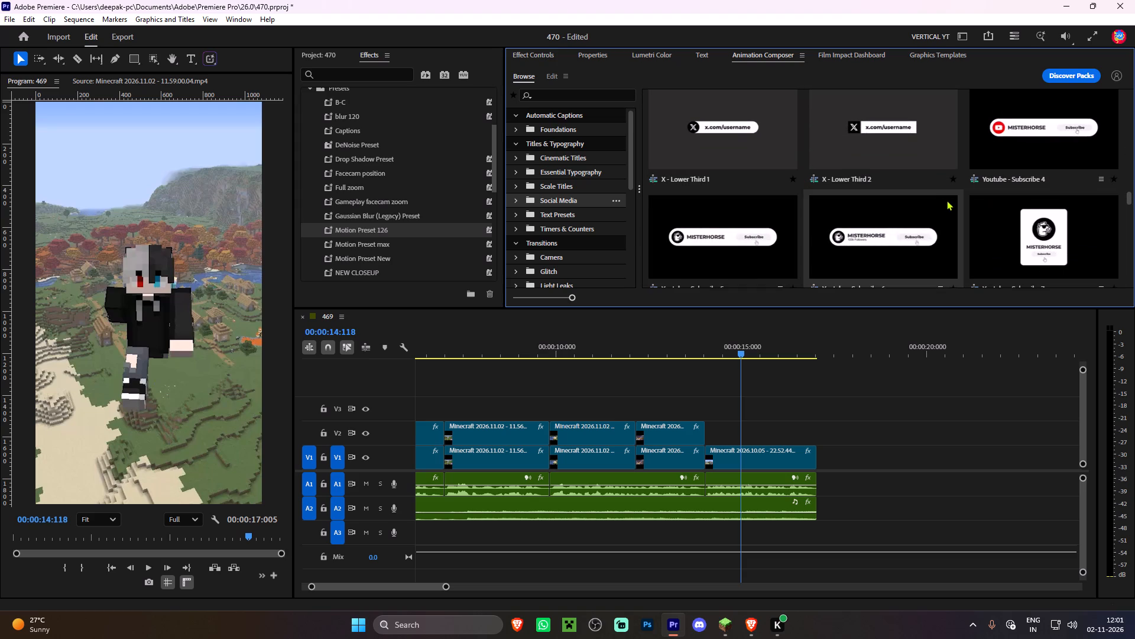
scroll(943, 201, down, 1)
scroll(1044, 196, down, 1)
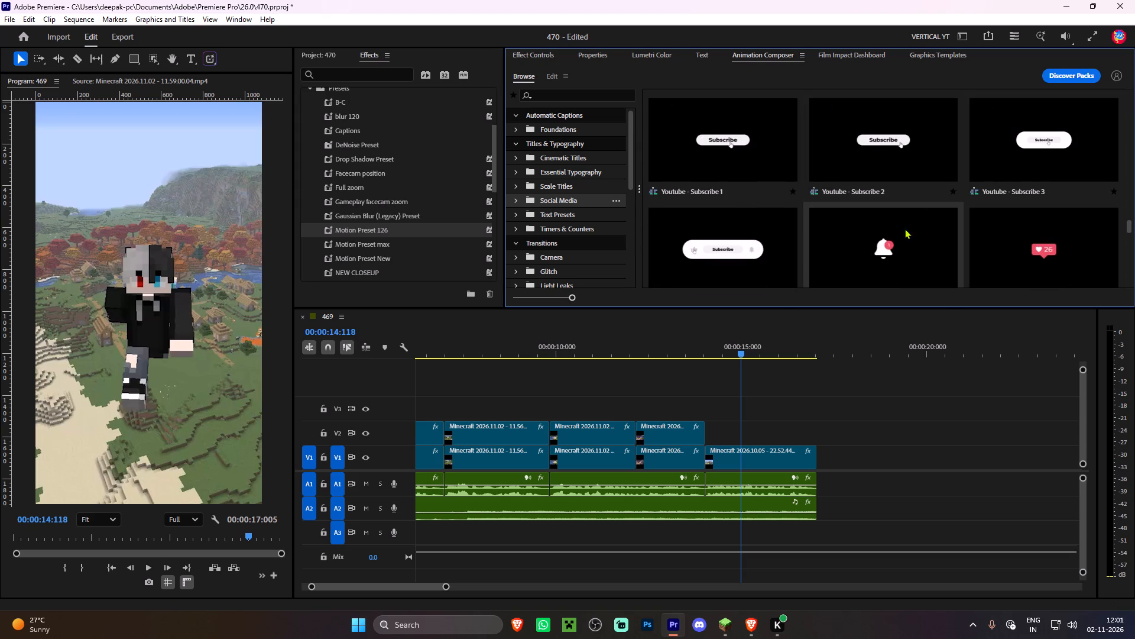
scroll(876, 253, down, 1)
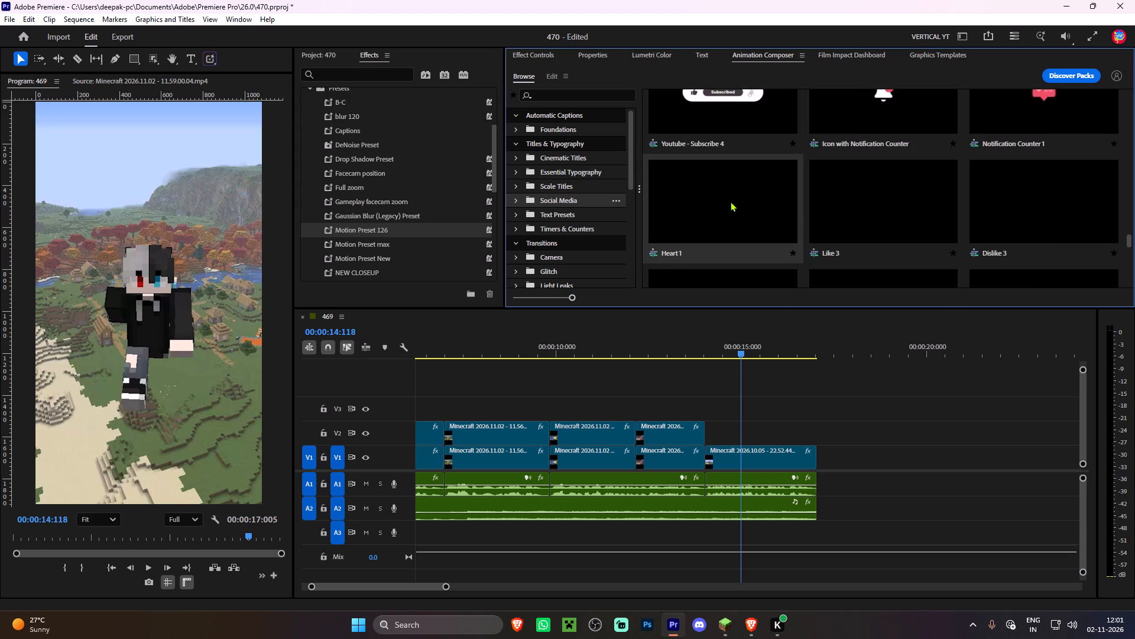
scroll(731, 201, down, 2)
scroll(731, 201, up, 1)
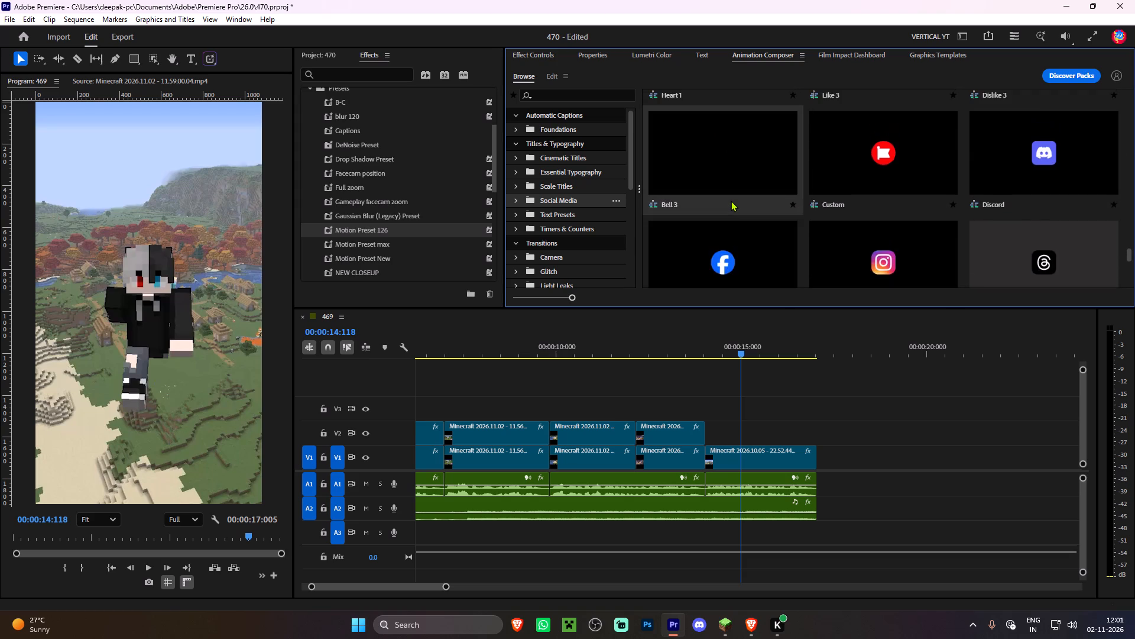
scroll(731, 201, down, 2)
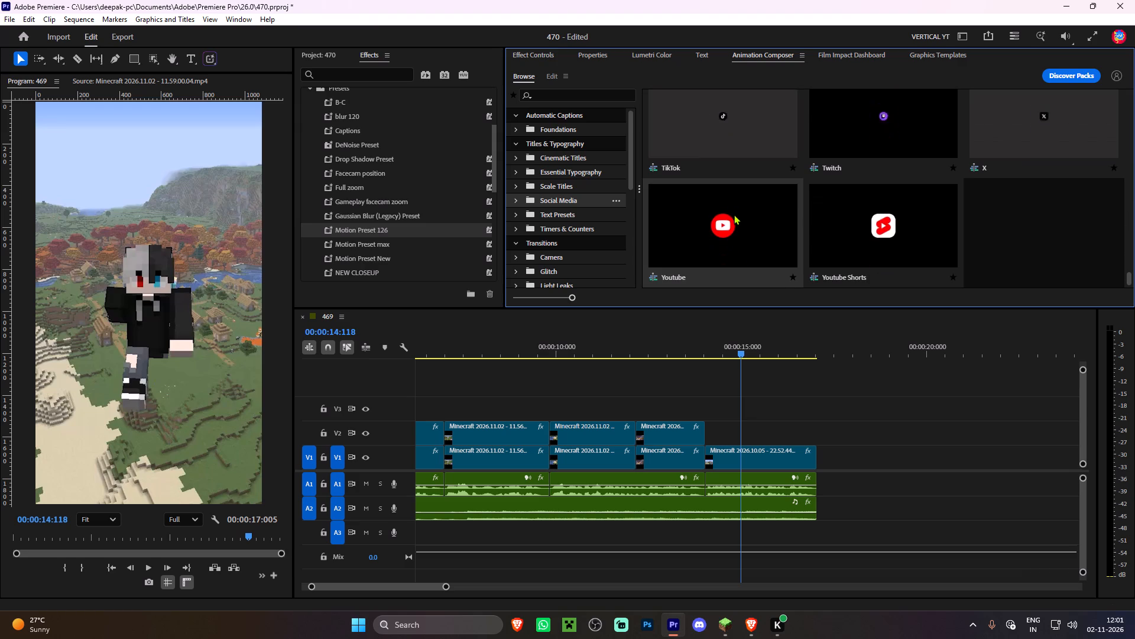
scroll(761, 227, up, 3)
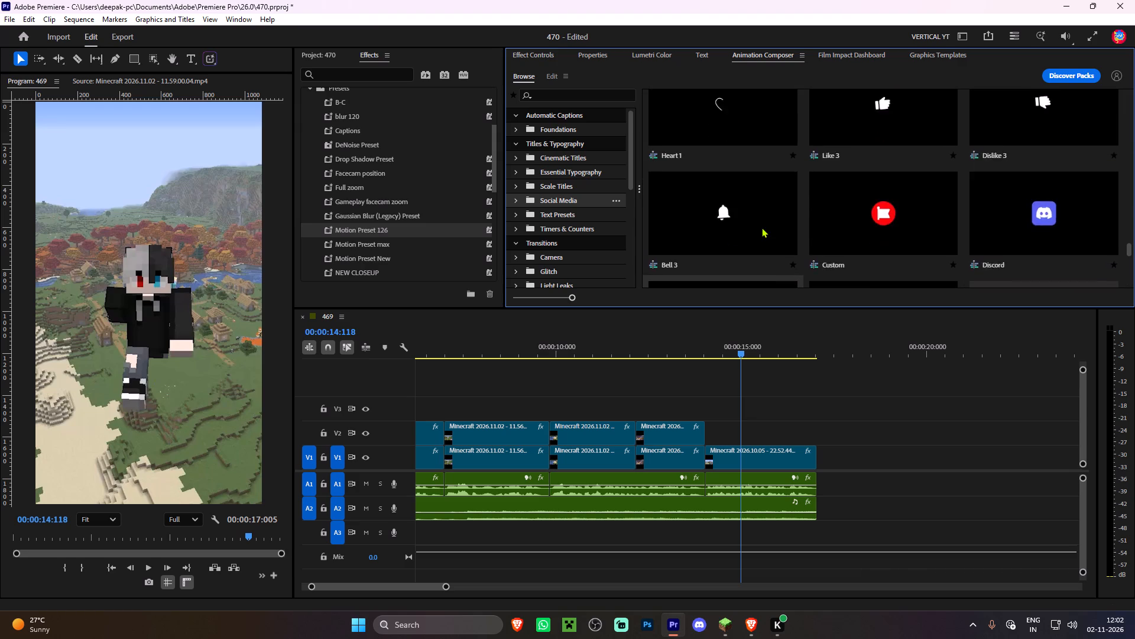
double_click(725, 245)
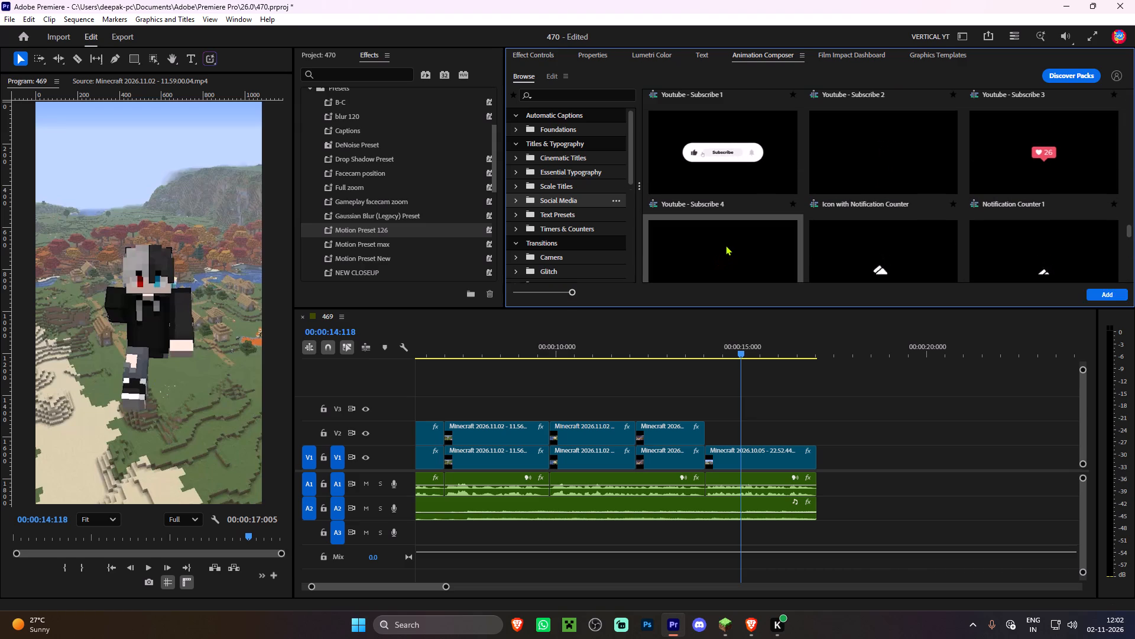
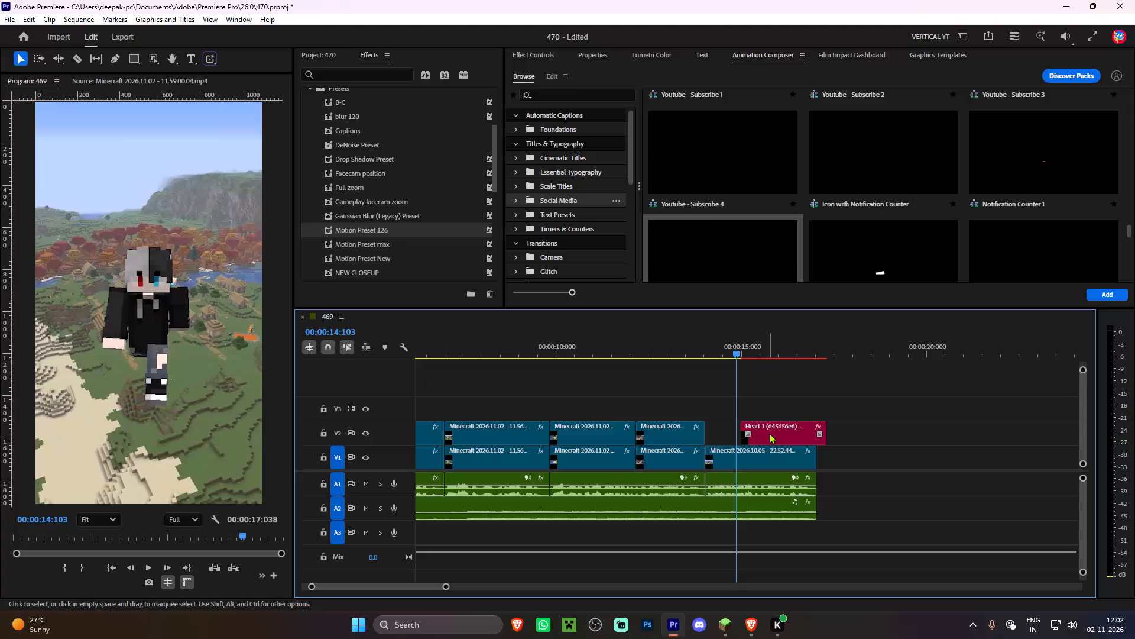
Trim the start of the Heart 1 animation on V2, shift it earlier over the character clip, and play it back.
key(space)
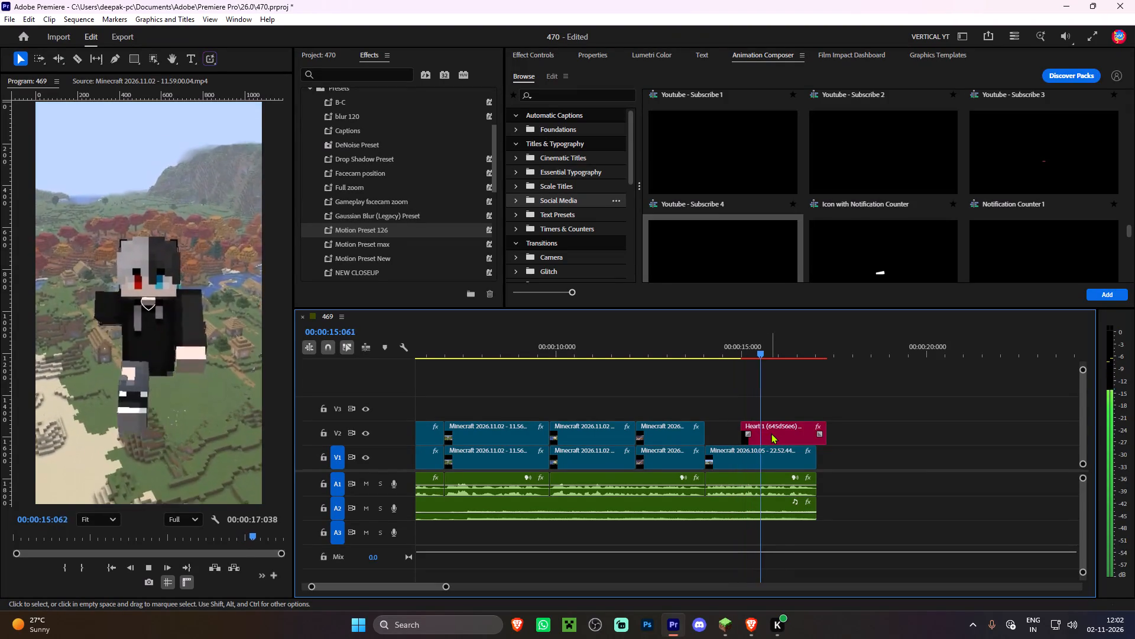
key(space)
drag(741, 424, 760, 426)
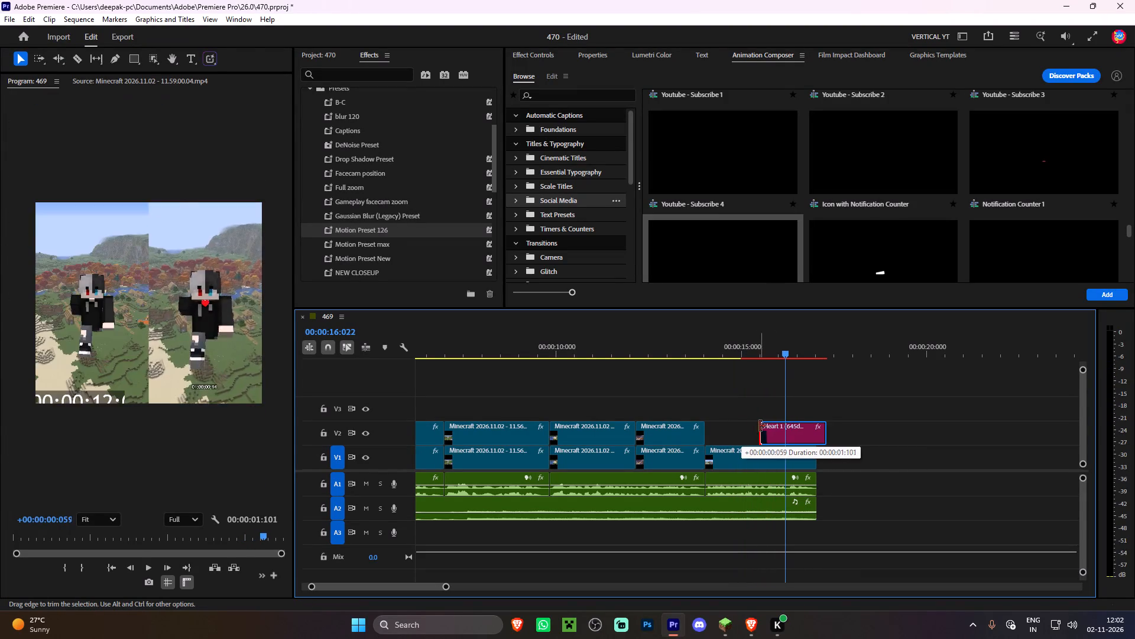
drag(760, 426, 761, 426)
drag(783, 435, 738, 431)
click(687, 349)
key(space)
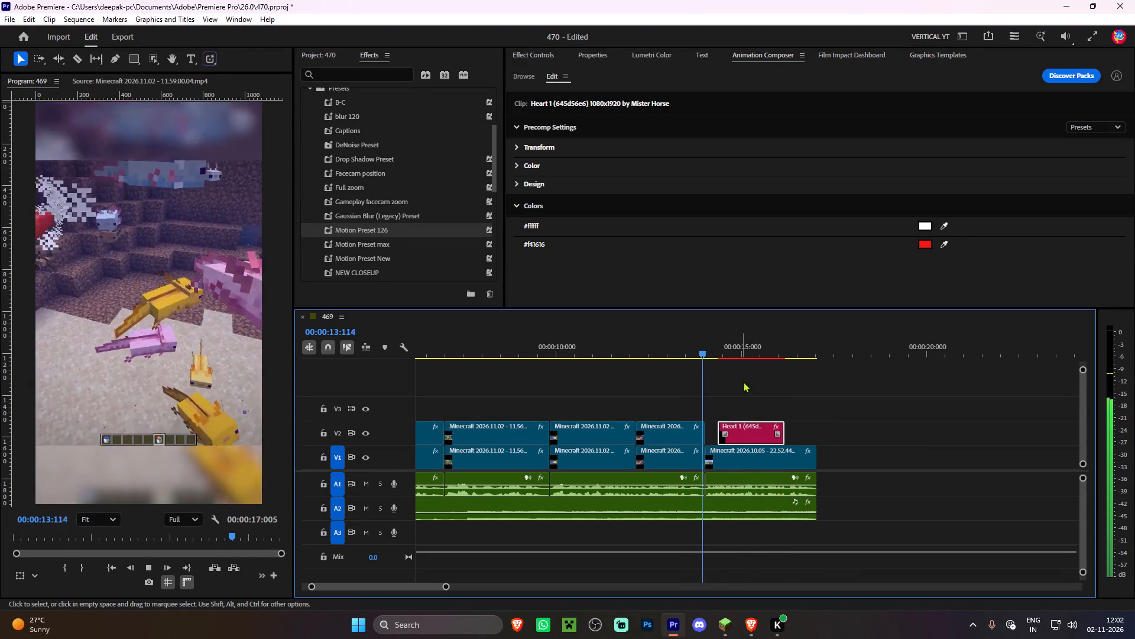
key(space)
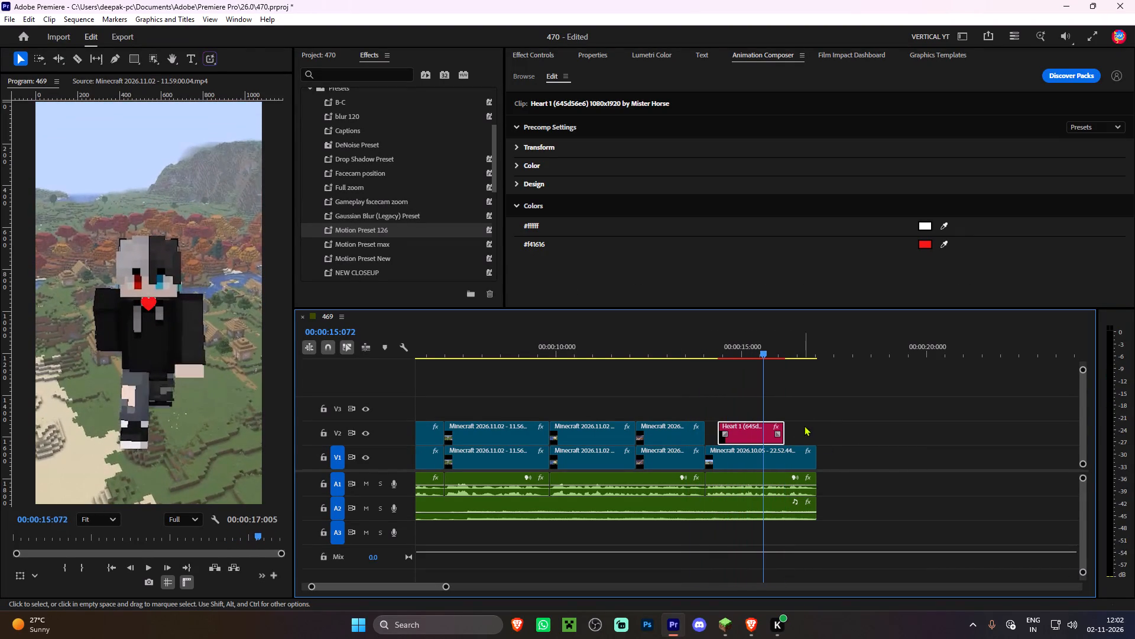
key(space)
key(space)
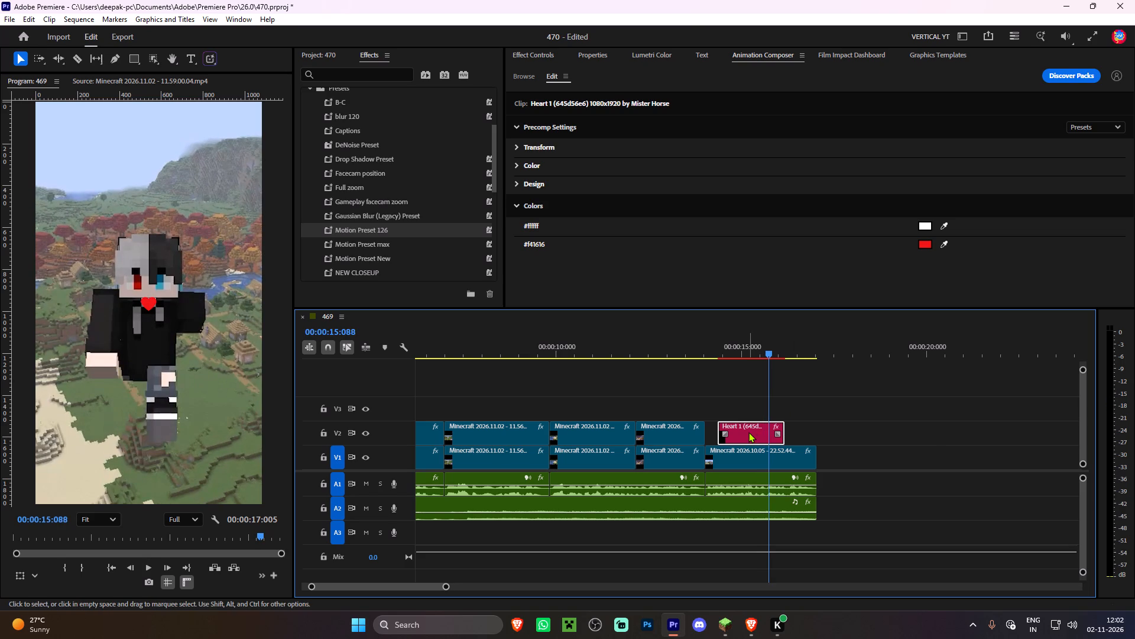
Delete the Heart 1 animation from V2 above the character clip.
click(748, 432)
right_click(748, 432)
click(783, 82)
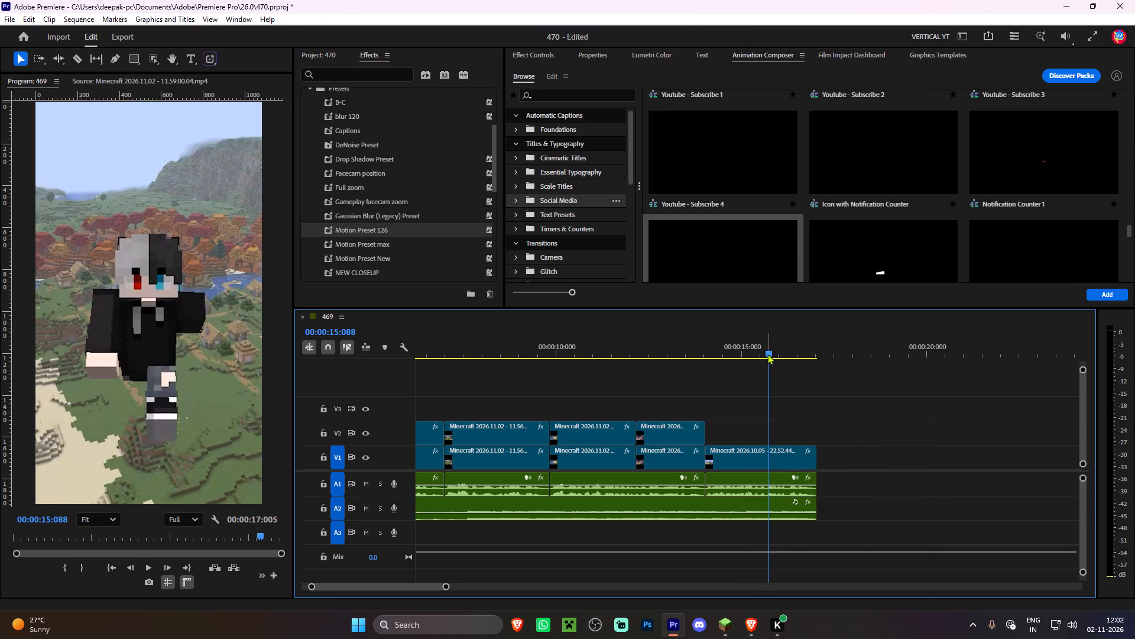
click(771, 347)
Import the "No copy right green screen like button" video from the Memes folder in Videos.
click(306, 55)
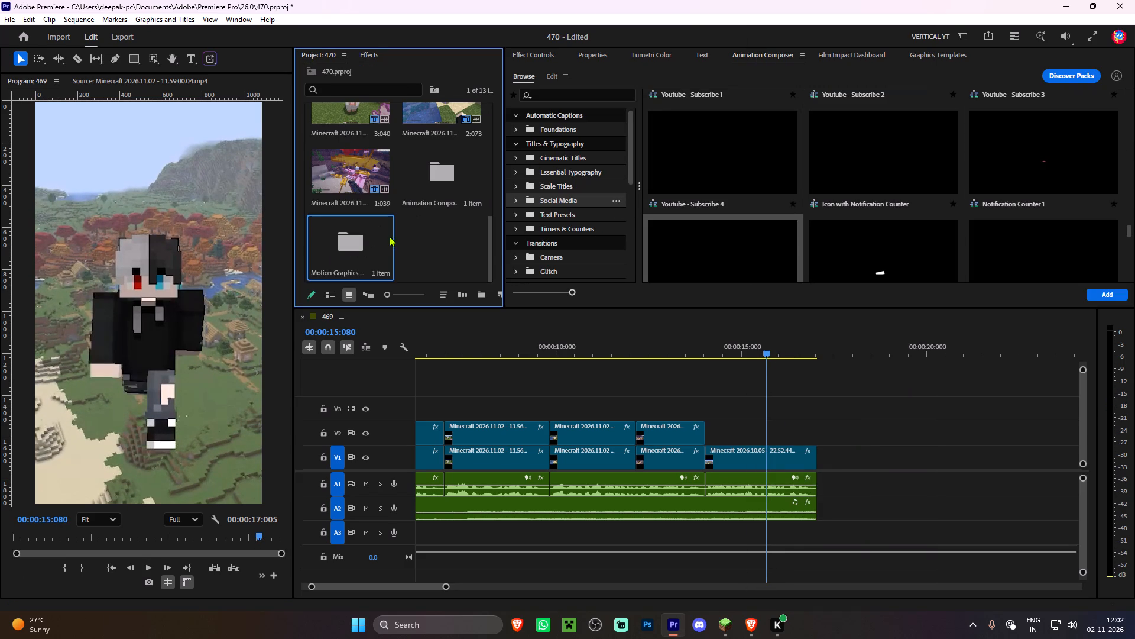
double_click(432, 254)
click(58, 155)
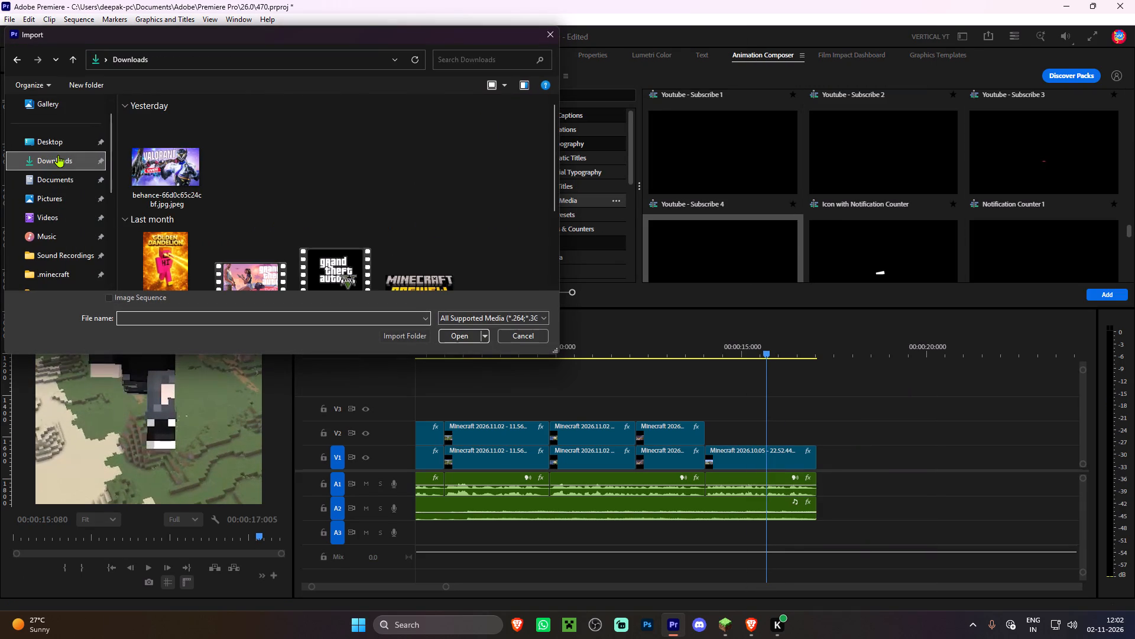
click(55, 214)
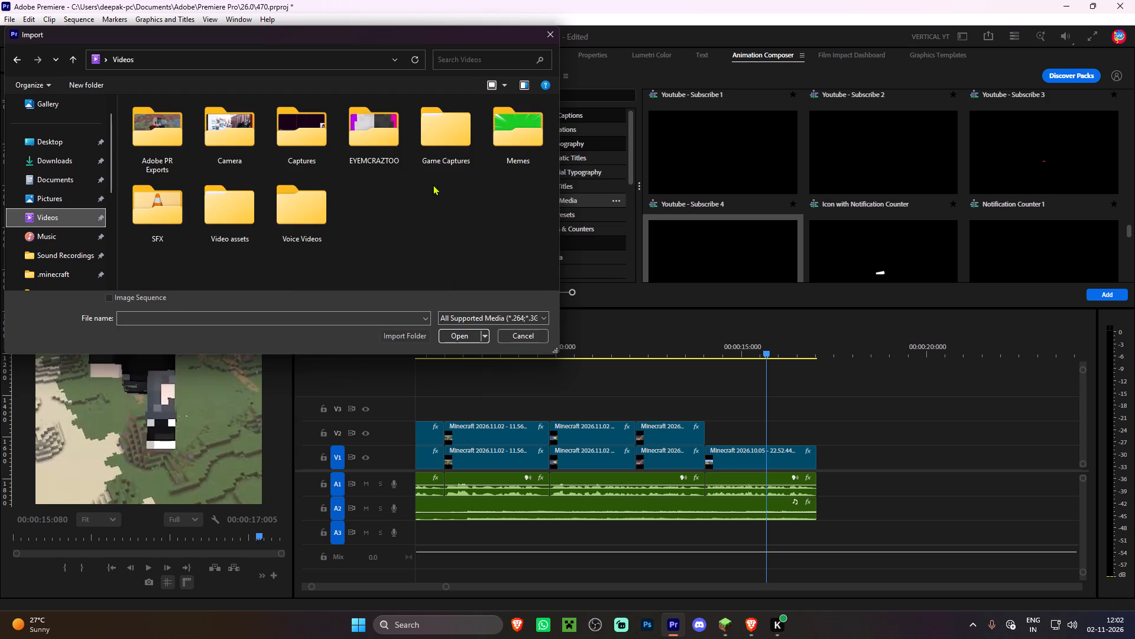
double_click(504, 130)
scroll(333, 181, down, 6)
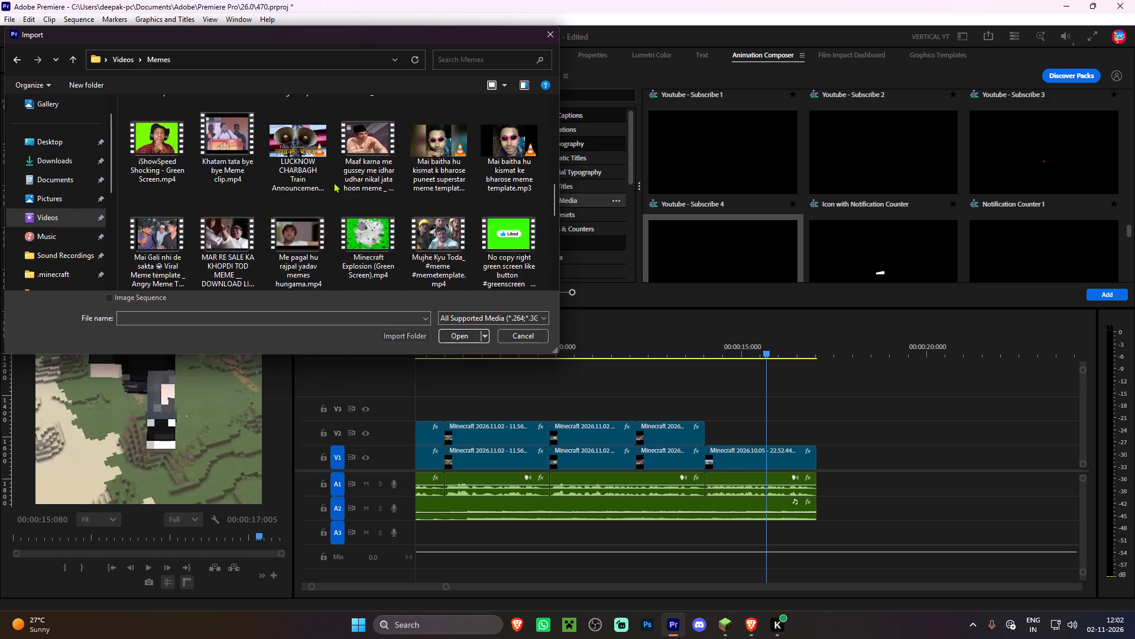
scroll(332, 225, down, 2)
scroll(332, 225, up, 2)
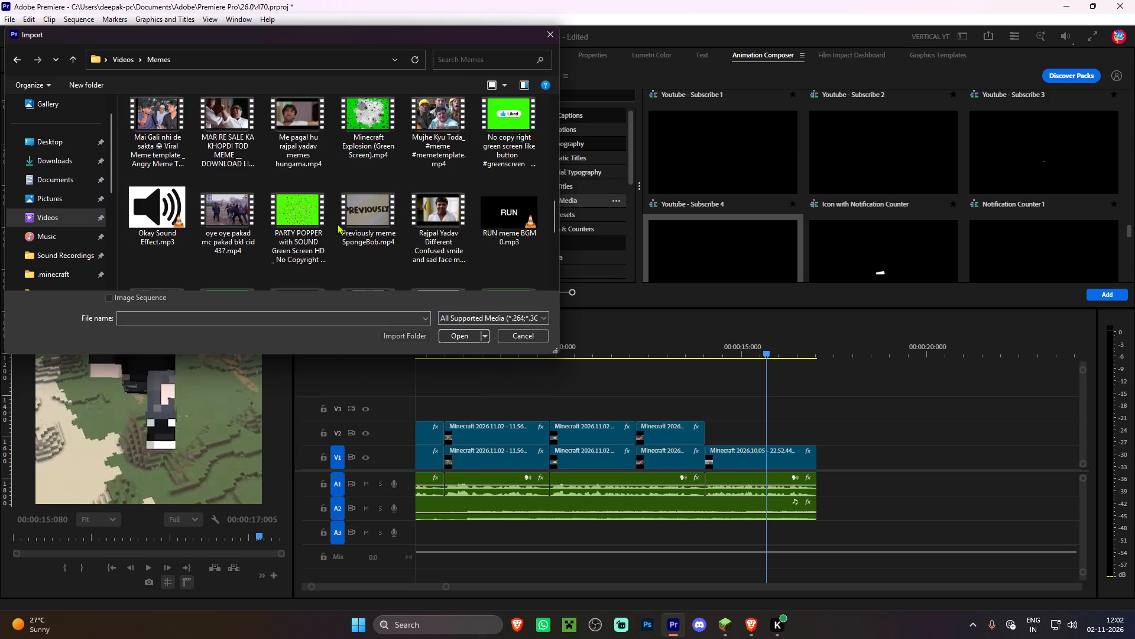
double_click(509, 127)
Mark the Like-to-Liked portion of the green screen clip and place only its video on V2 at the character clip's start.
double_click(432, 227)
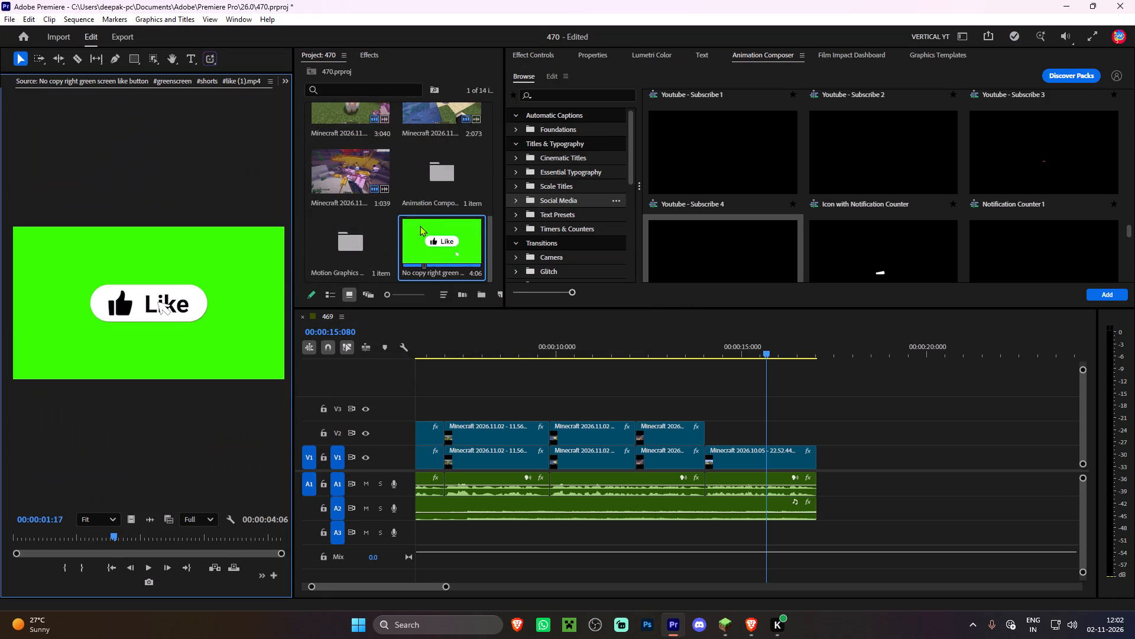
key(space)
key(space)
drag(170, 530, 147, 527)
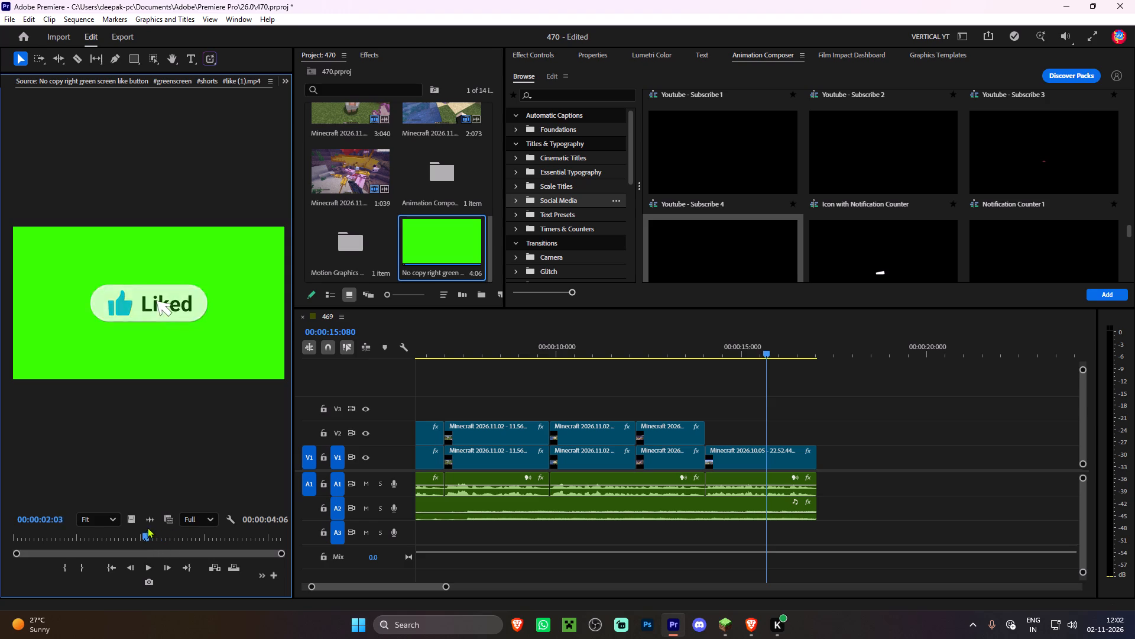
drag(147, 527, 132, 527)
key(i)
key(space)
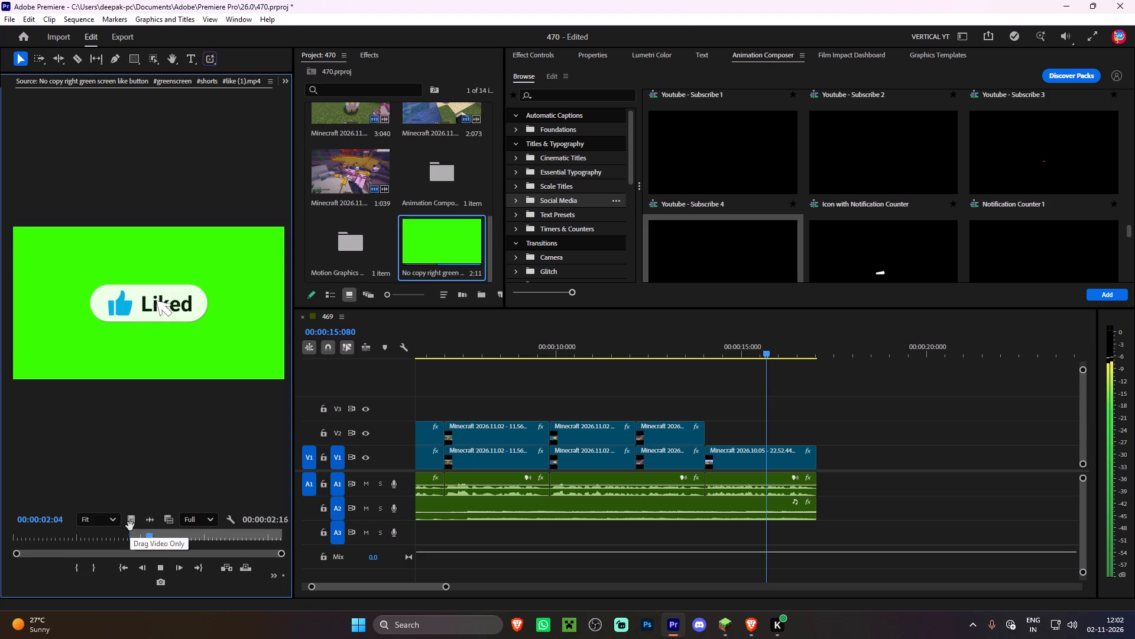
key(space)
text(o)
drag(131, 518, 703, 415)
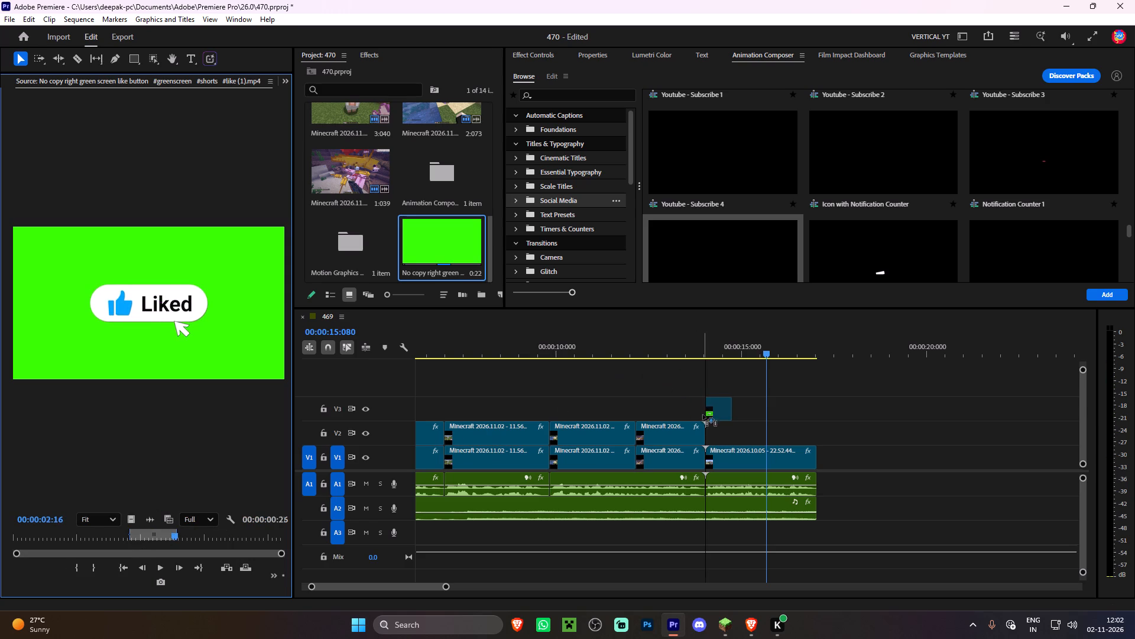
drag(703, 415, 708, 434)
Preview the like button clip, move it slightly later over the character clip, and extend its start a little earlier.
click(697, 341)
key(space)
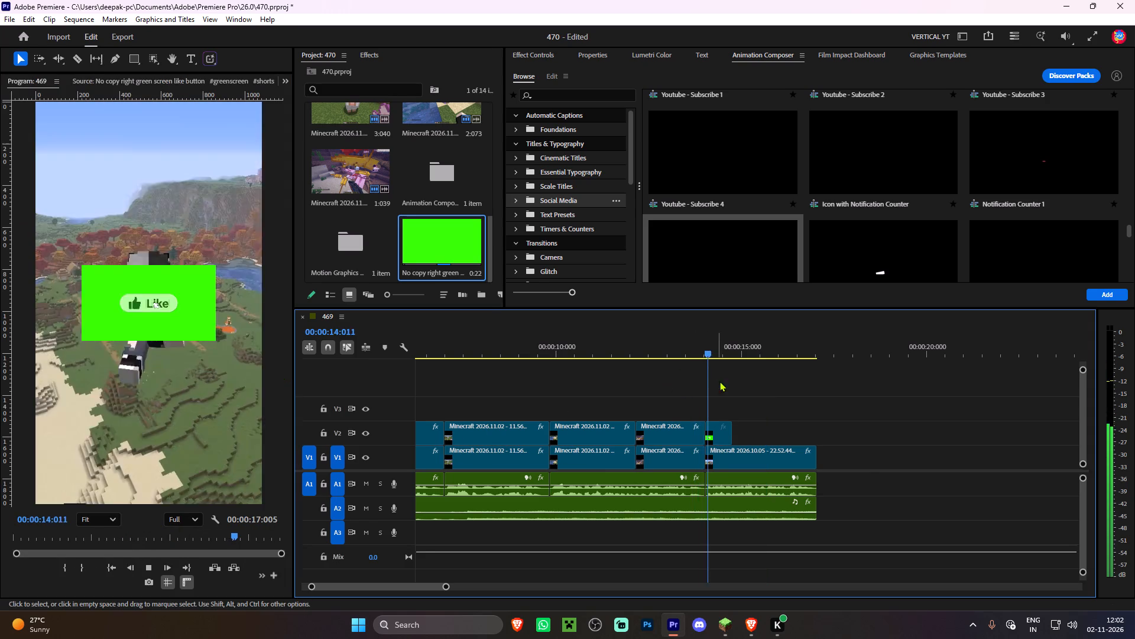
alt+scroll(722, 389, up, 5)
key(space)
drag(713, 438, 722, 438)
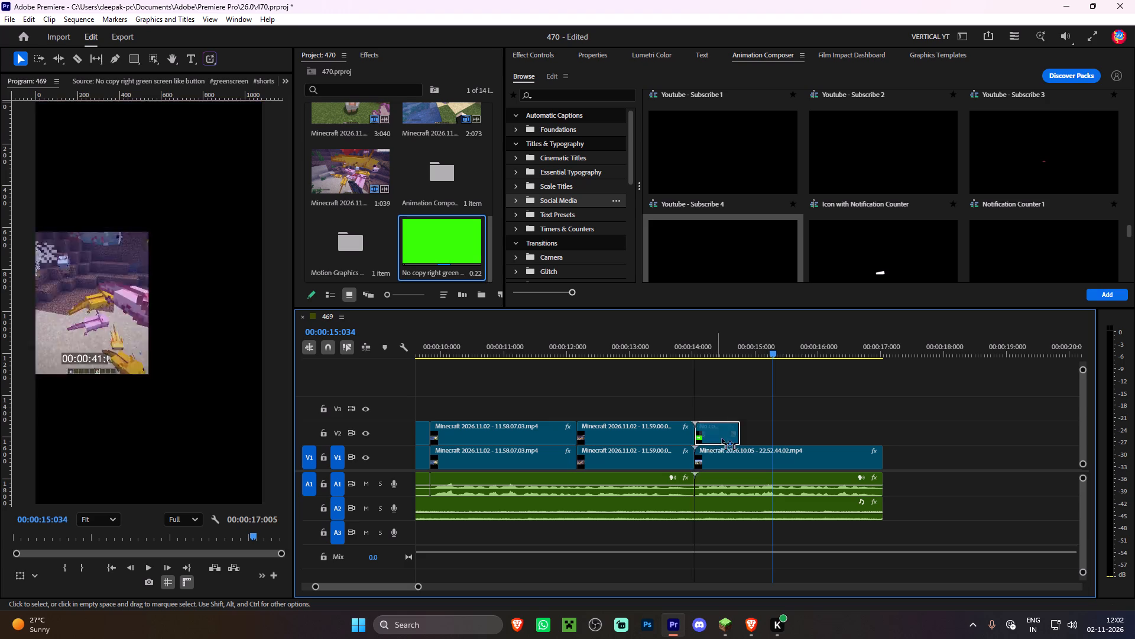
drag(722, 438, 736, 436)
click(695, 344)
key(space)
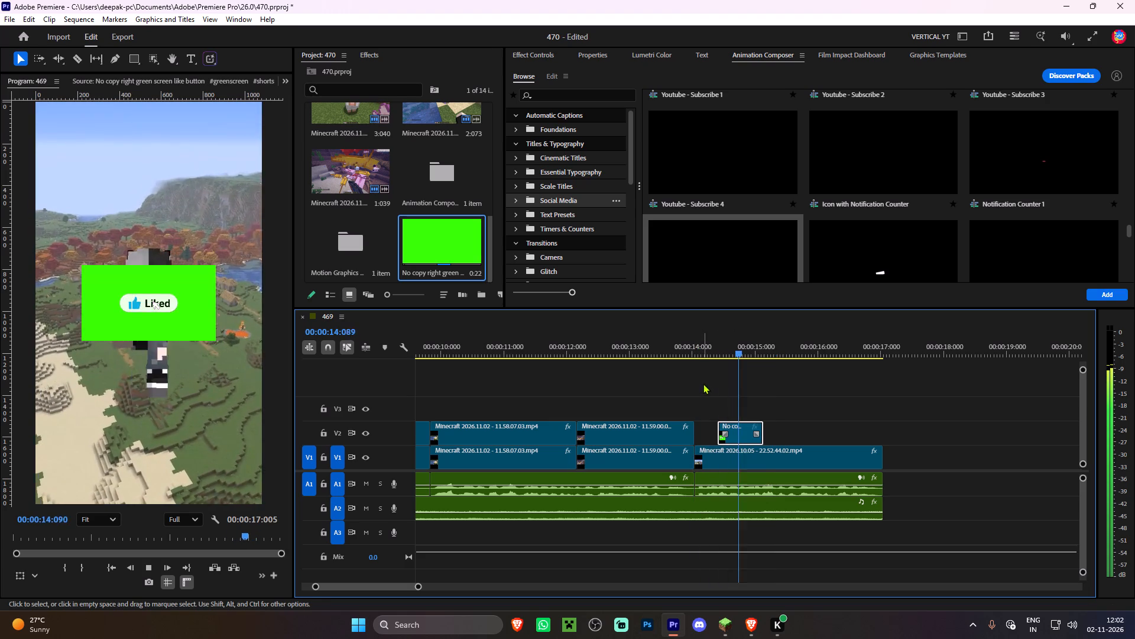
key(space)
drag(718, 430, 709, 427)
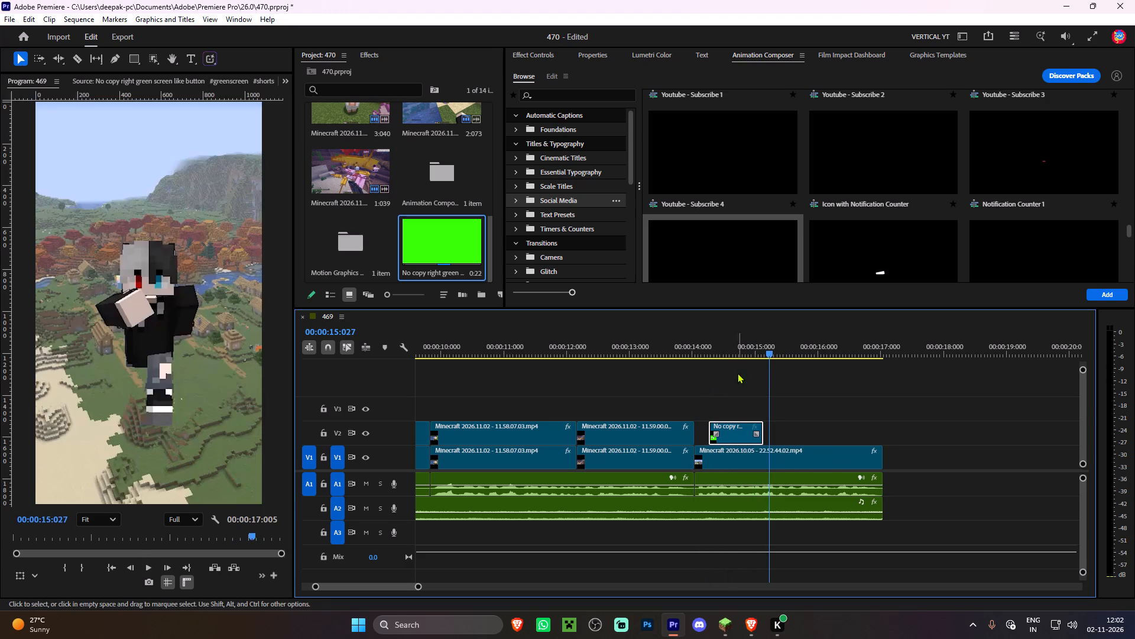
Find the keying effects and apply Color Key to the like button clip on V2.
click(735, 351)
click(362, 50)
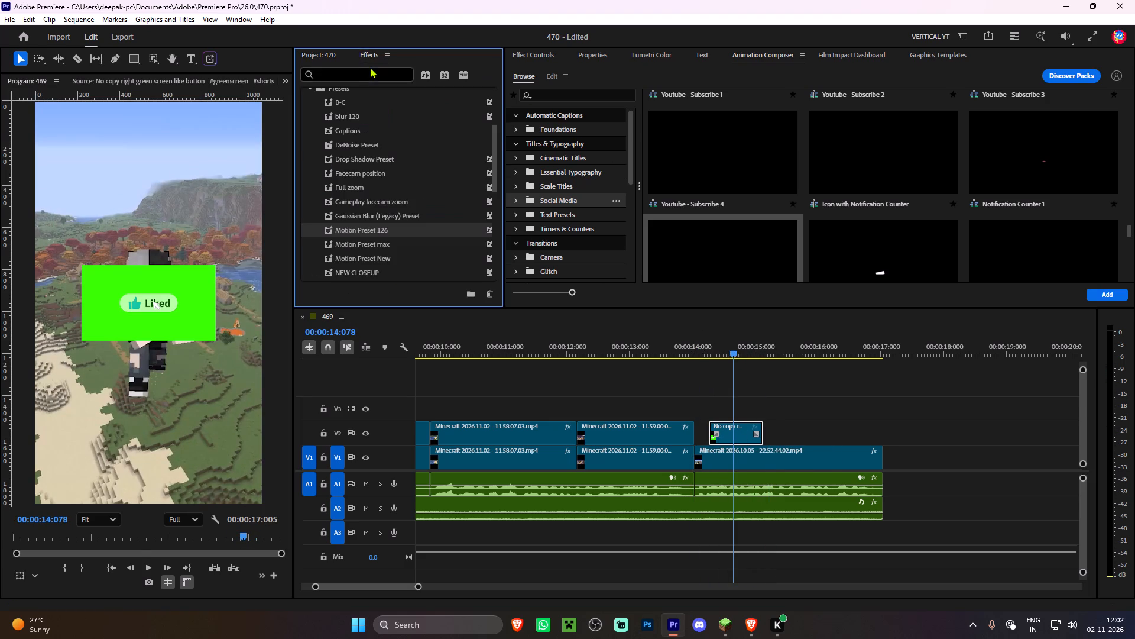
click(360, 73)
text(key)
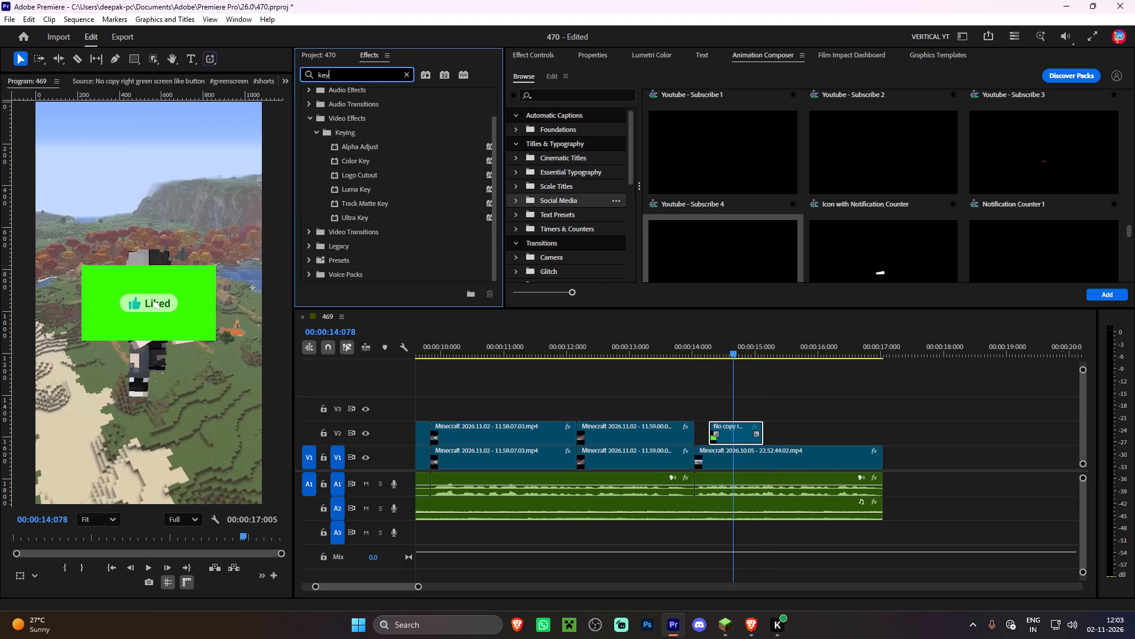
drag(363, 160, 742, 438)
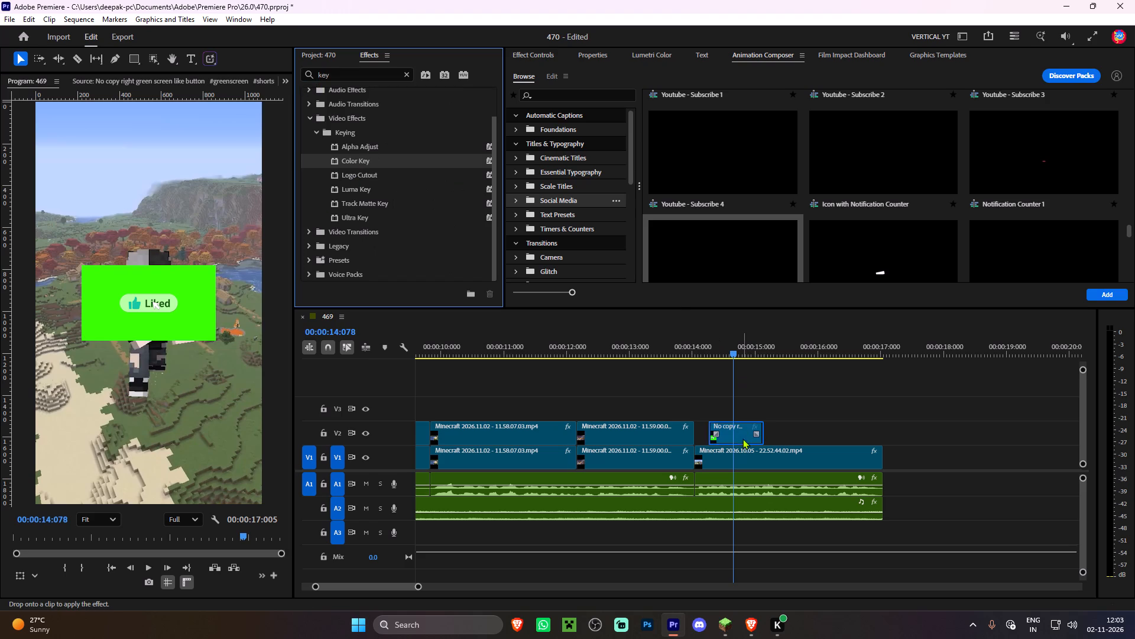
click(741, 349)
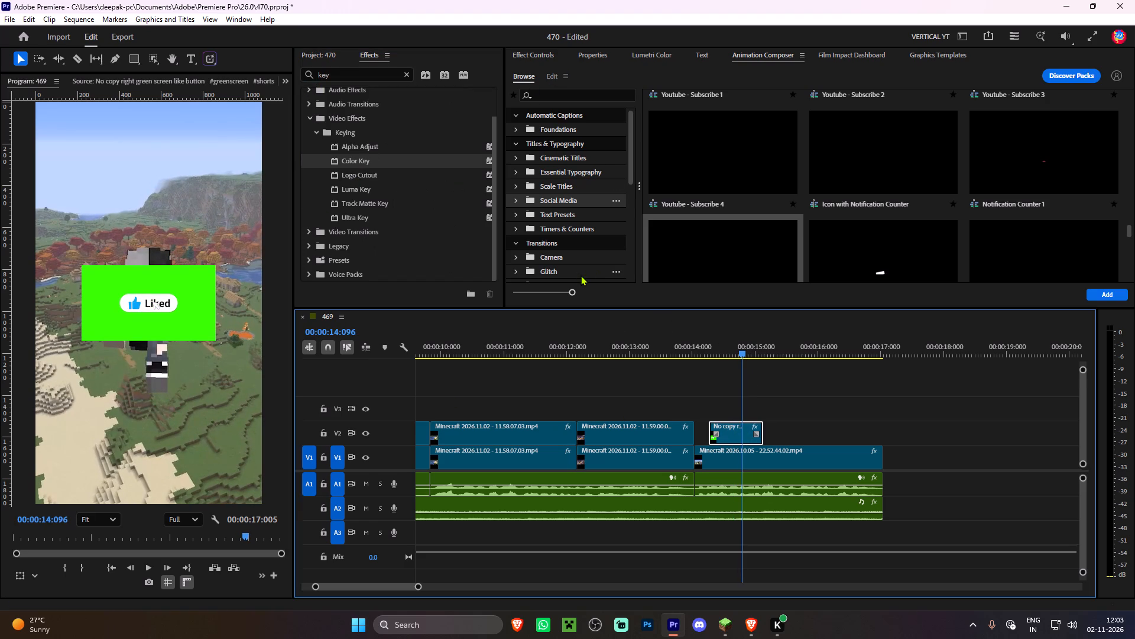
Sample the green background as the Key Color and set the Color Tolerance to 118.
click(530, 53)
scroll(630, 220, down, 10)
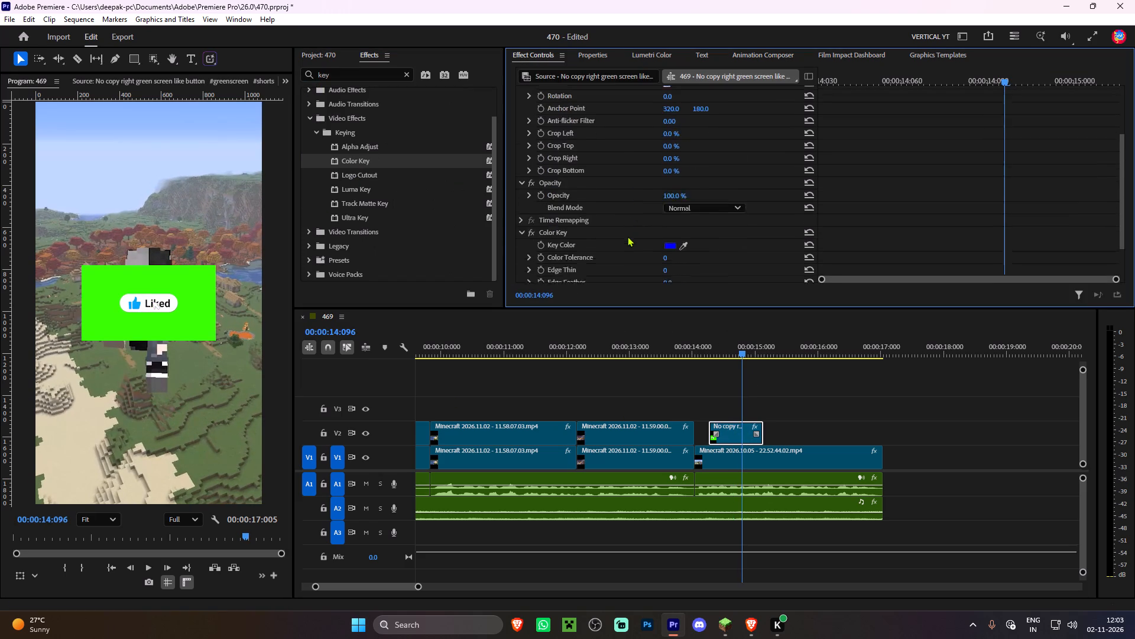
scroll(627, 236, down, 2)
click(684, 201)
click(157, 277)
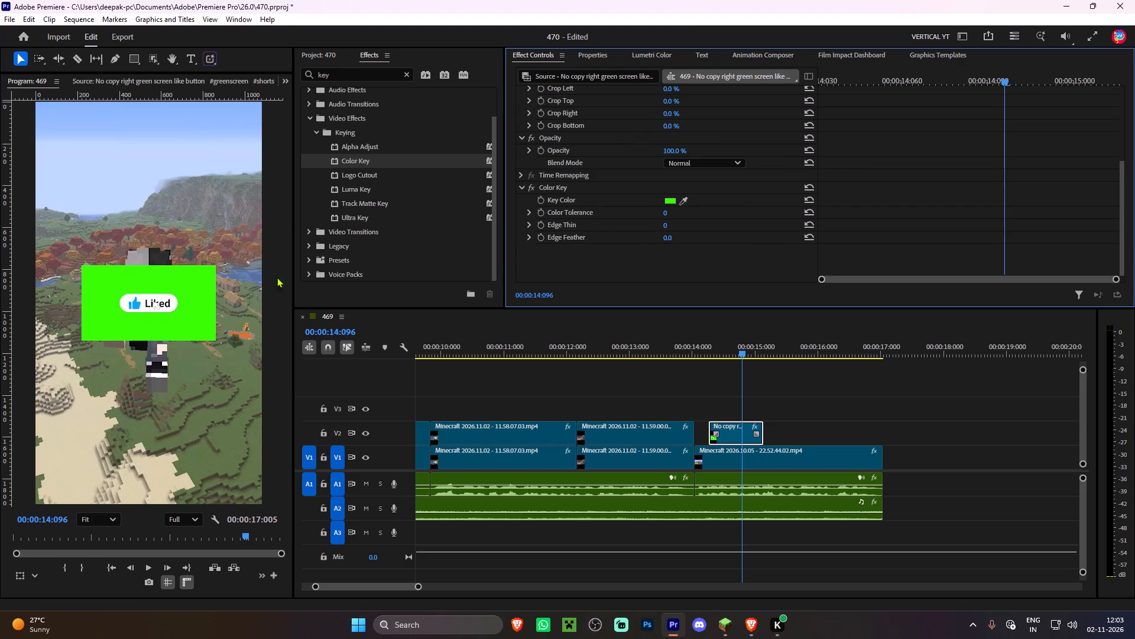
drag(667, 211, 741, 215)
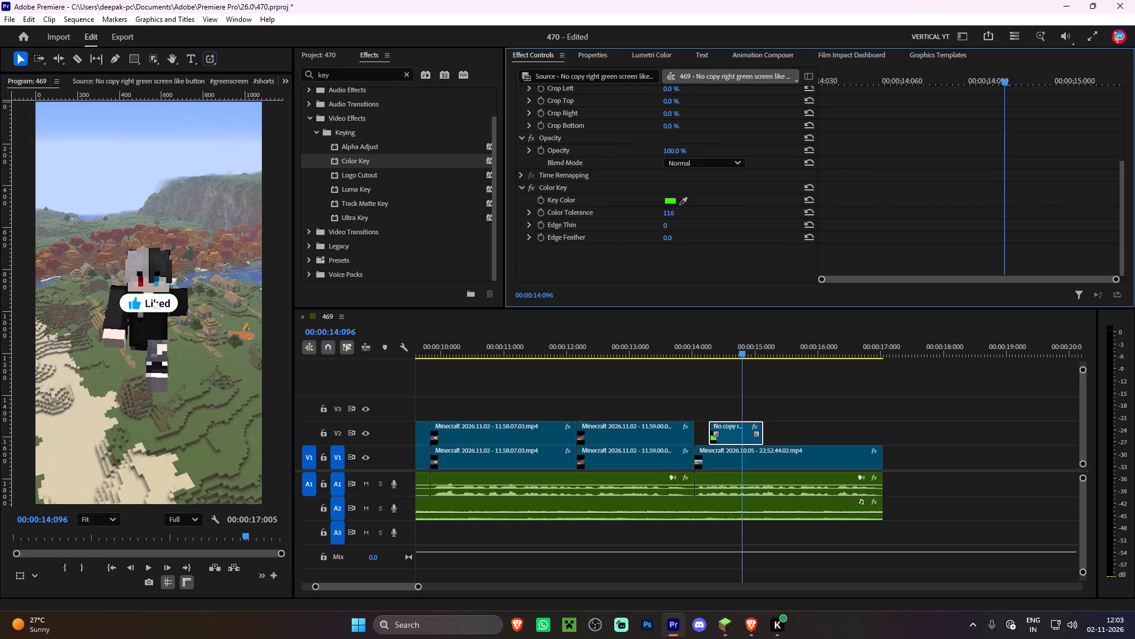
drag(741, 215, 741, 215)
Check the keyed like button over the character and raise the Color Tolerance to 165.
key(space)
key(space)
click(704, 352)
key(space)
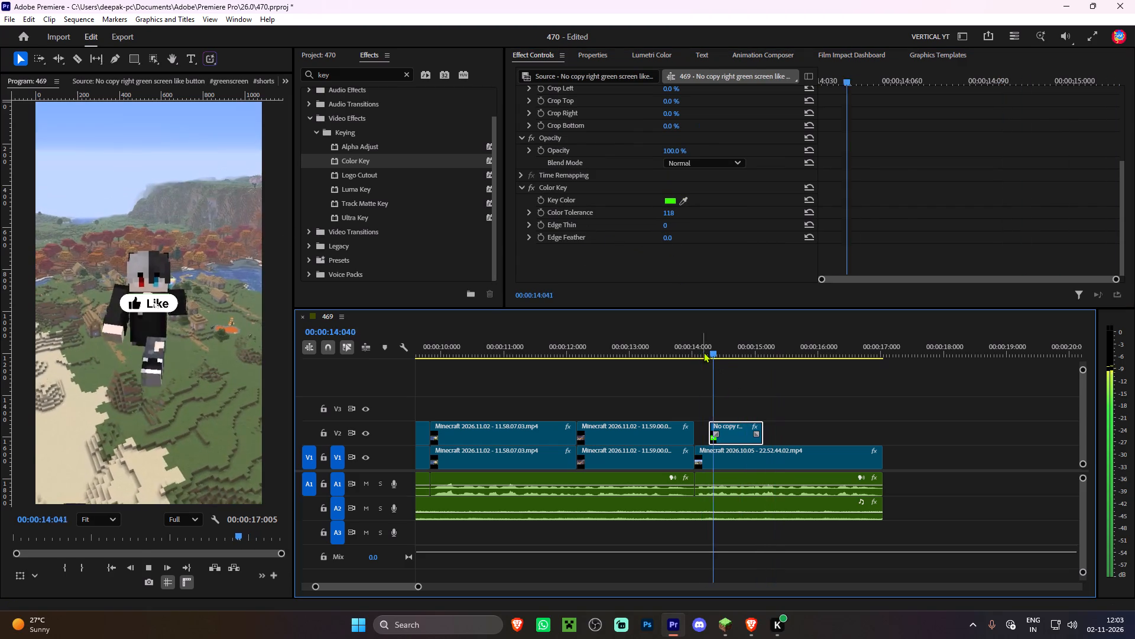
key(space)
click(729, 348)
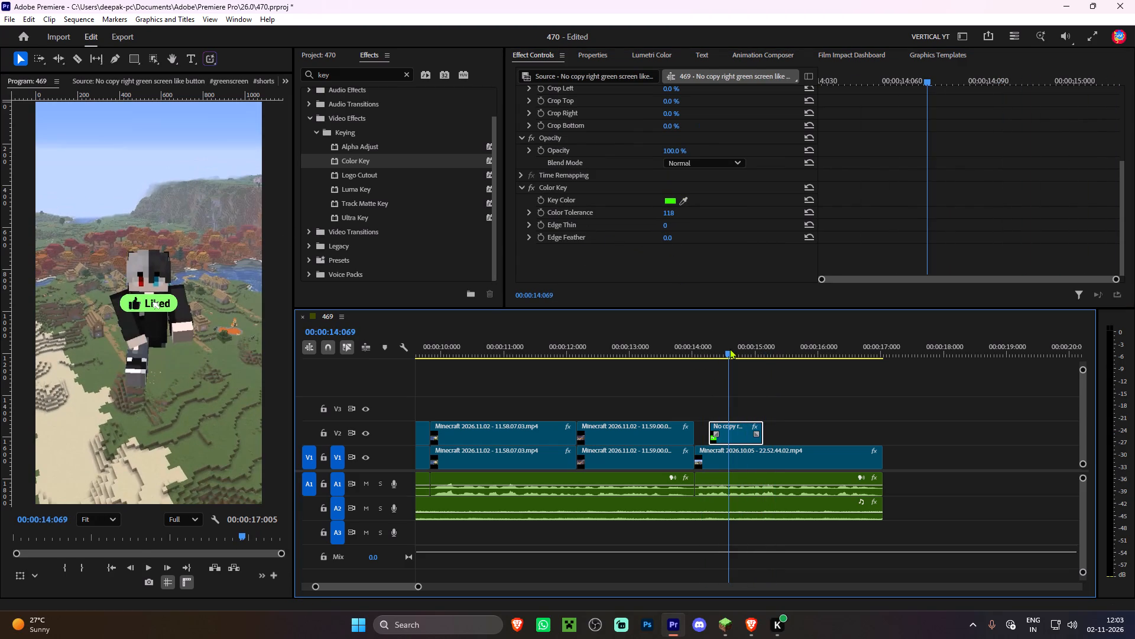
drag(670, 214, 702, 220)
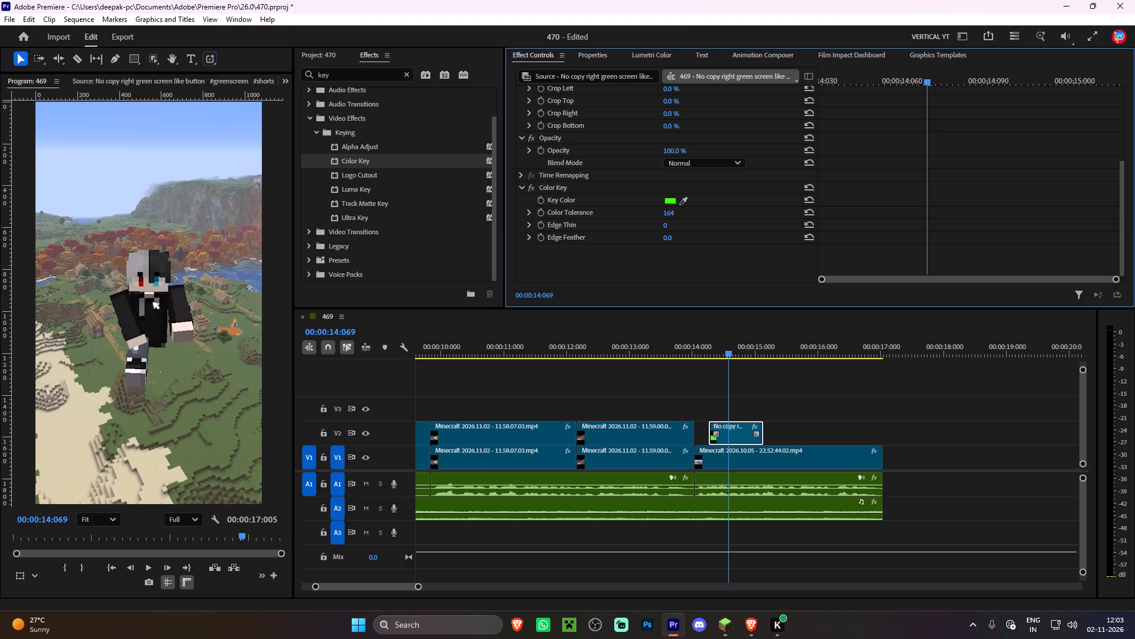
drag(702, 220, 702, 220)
Play back and scrub through the keyed like button animation to check how cleanly it is keyed.
click(710, 339)
key(space)
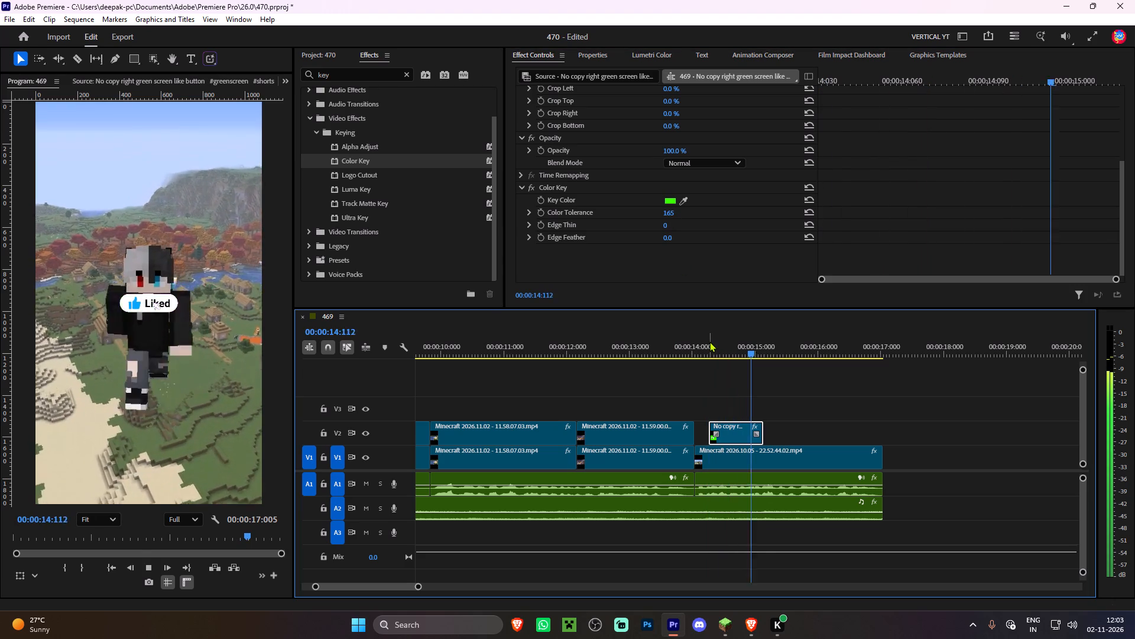
key(space)
drag(724, 347, 708, 348)
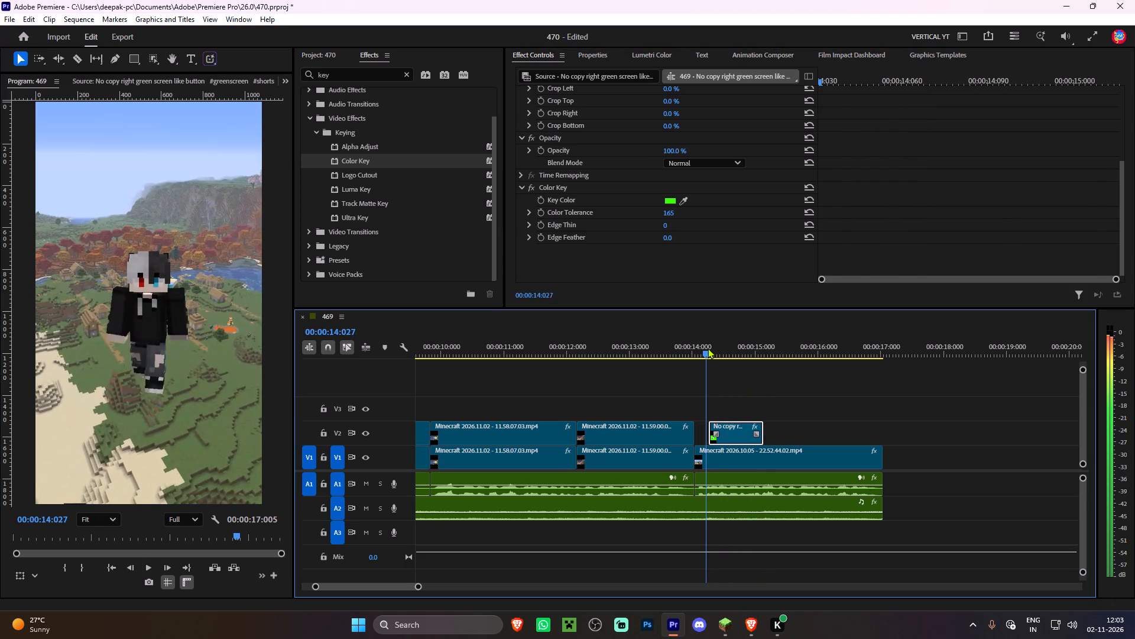
drag(708, 348, 736, 349)
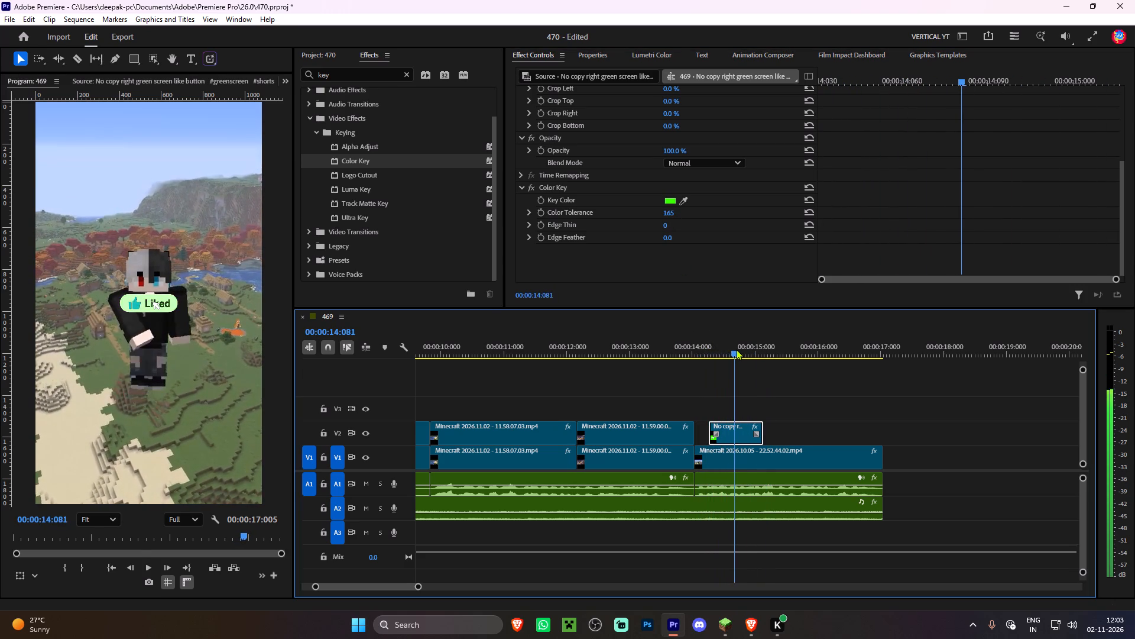
drag(736, 349, 764, 351)
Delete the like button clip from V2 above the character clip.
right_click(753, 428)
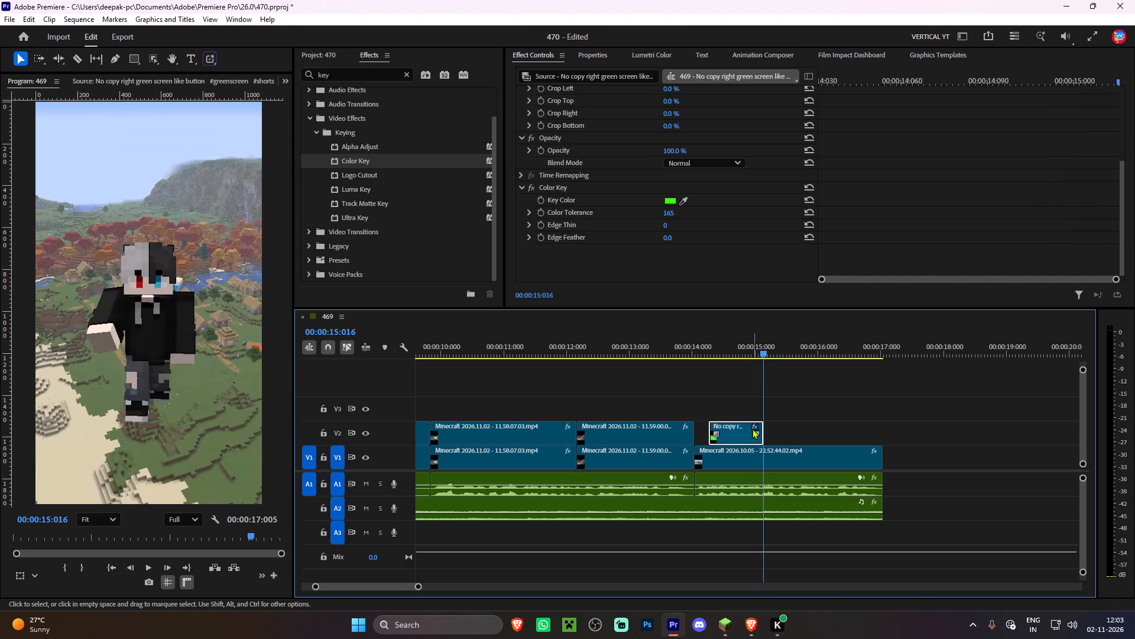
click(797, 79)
Play back the transition from the last axolotl clip into the character clip.
click(691, 357)
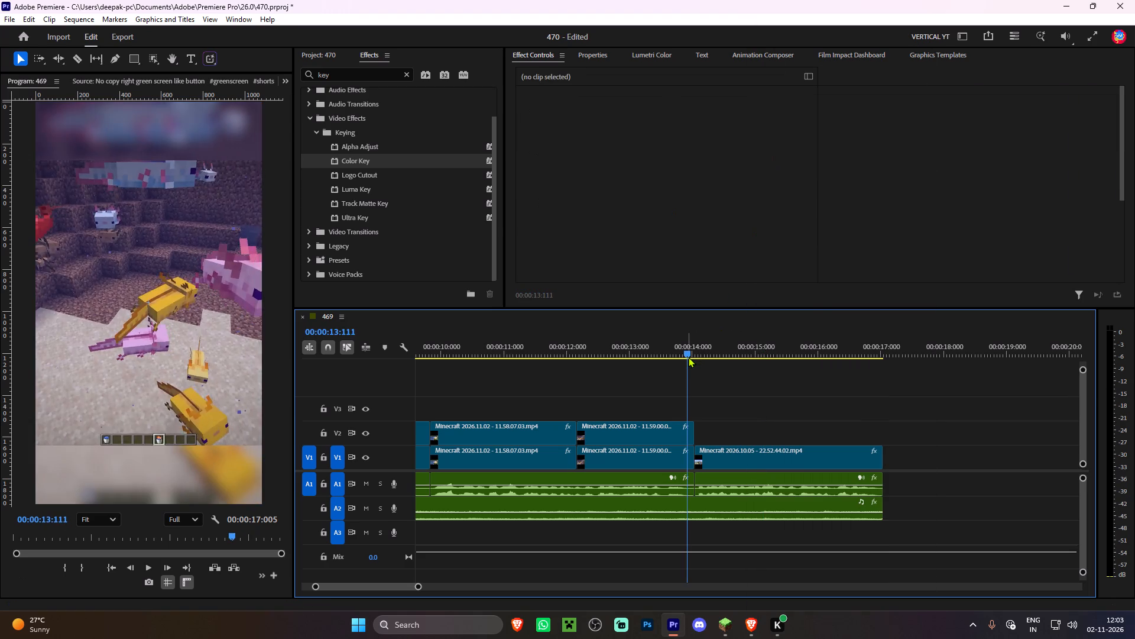
key(space)
key(space)
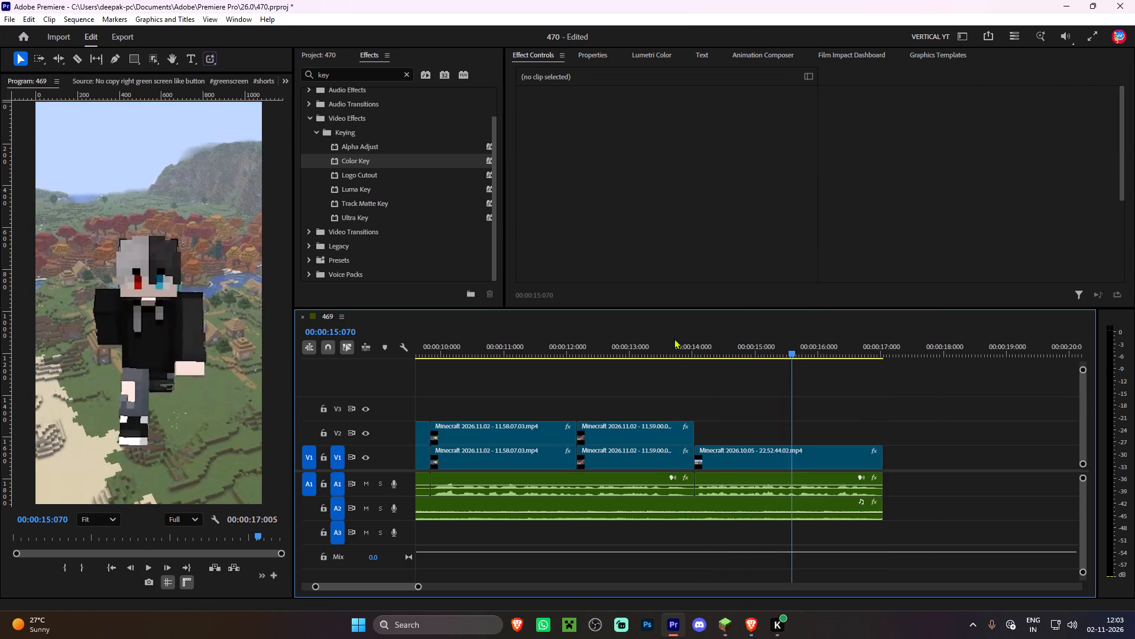
Import the Subscribe Button Green Screen Animation video from the Memes folder into the project.
key(space)
key(space)
click(319, 60)
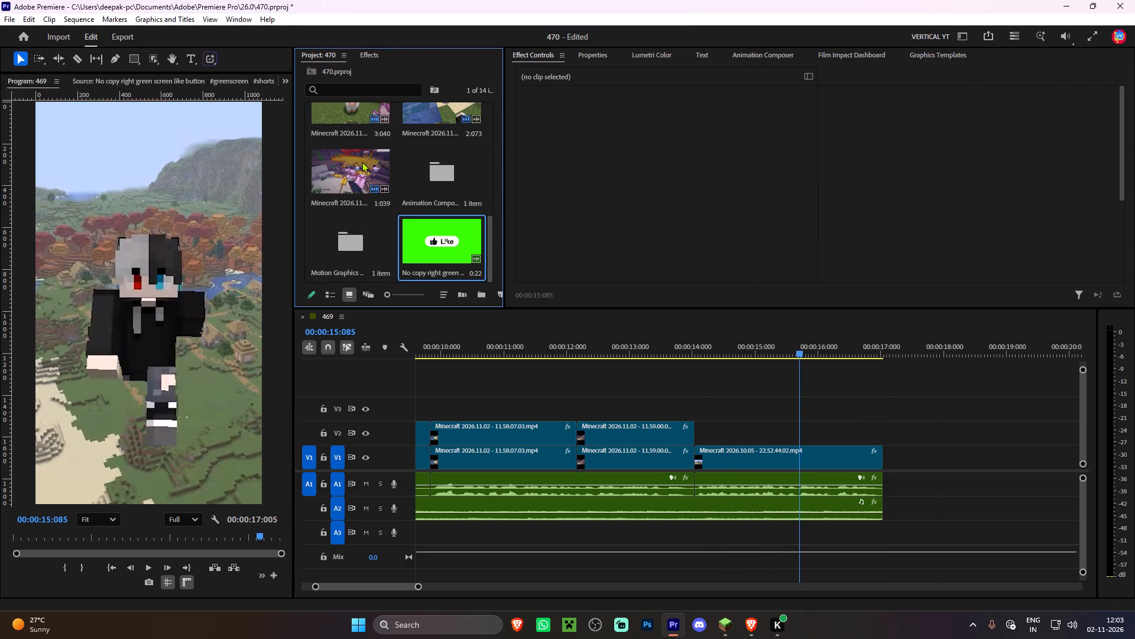
scroll(399, 223, down, 5)
double_click(393, 280)
scroll(411, 229, down, 6)
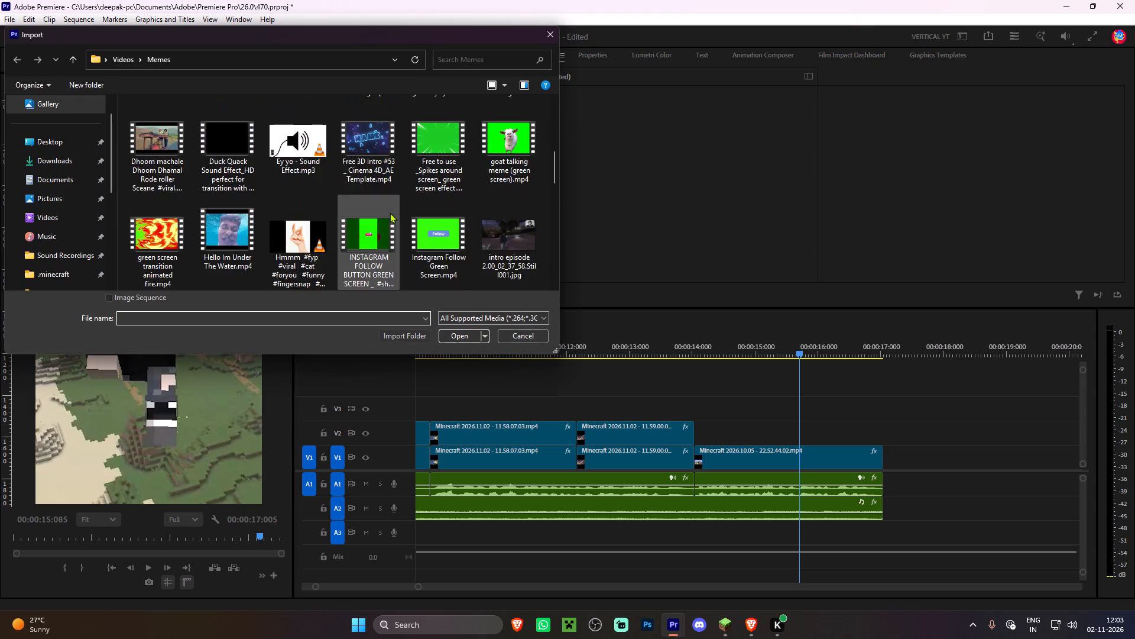
scroll(390, 212, down, 7)
scroll(329, 227, up, 2)
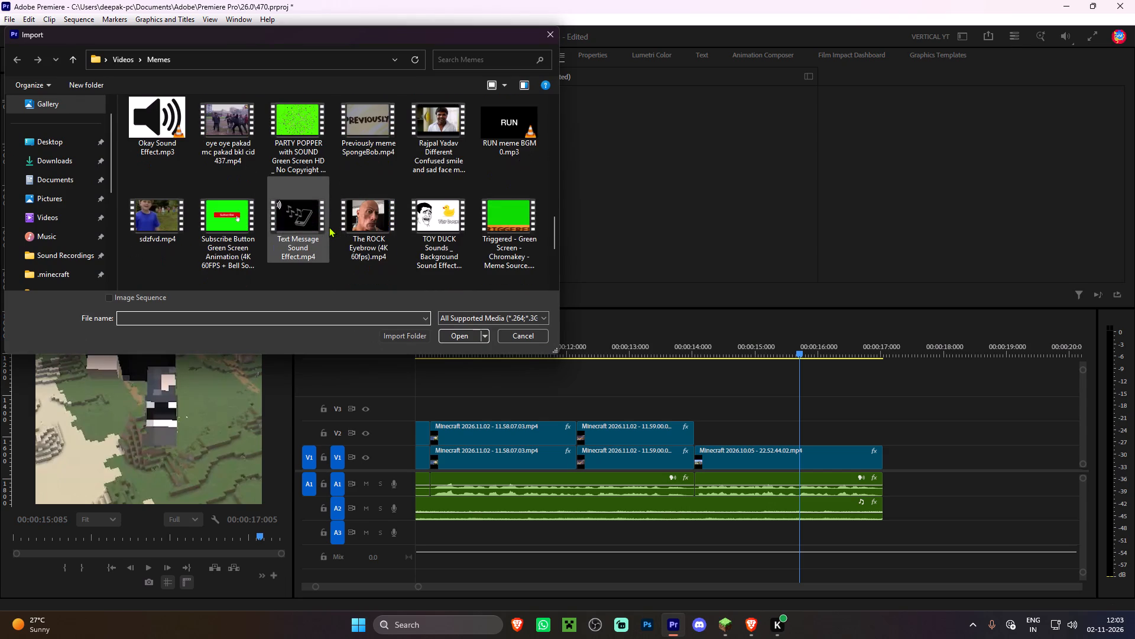
scroll(329, 227, up, 1)
scroll(329, 227, down, 1)
double_click(221, 235)
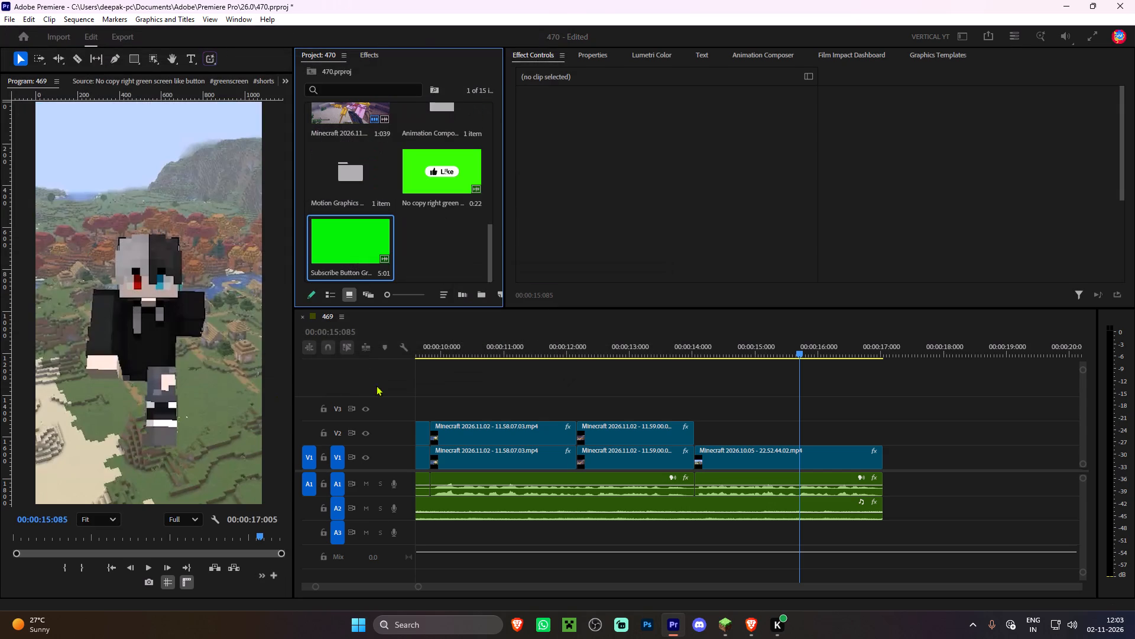
Preview the subscribe button animation in the source monitor and mark a 1:37 range ending at 00:00:03:18.
double_click(355, 243)
key(space)
key(space)
drag(138, 534, 115, 533)
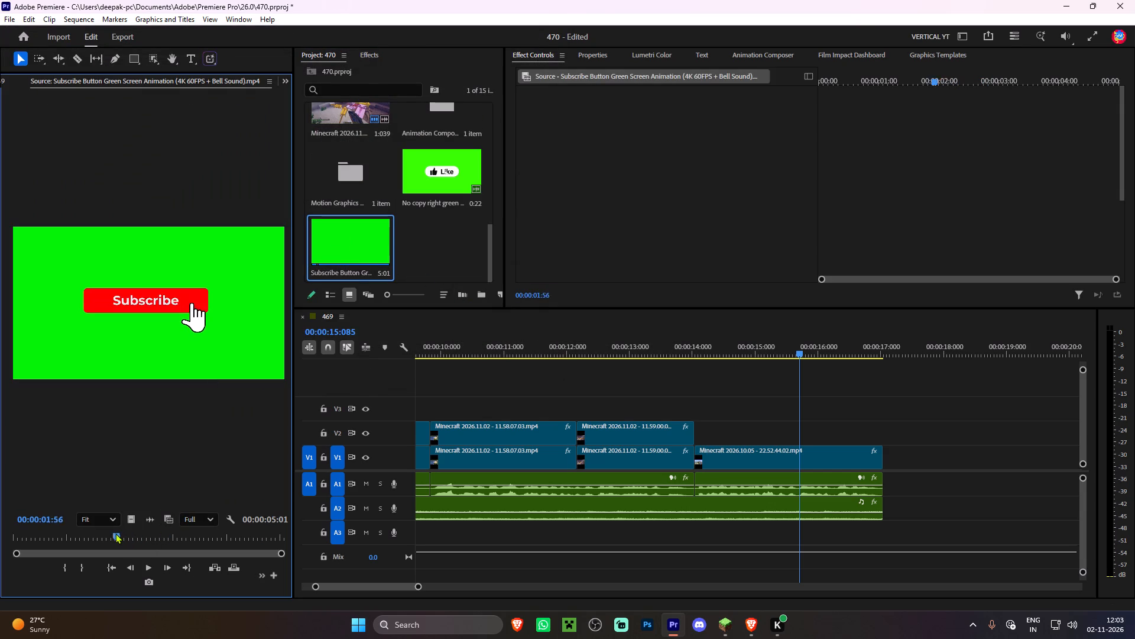
drag(115, 533, 105, 530)
text(i)
key(space)
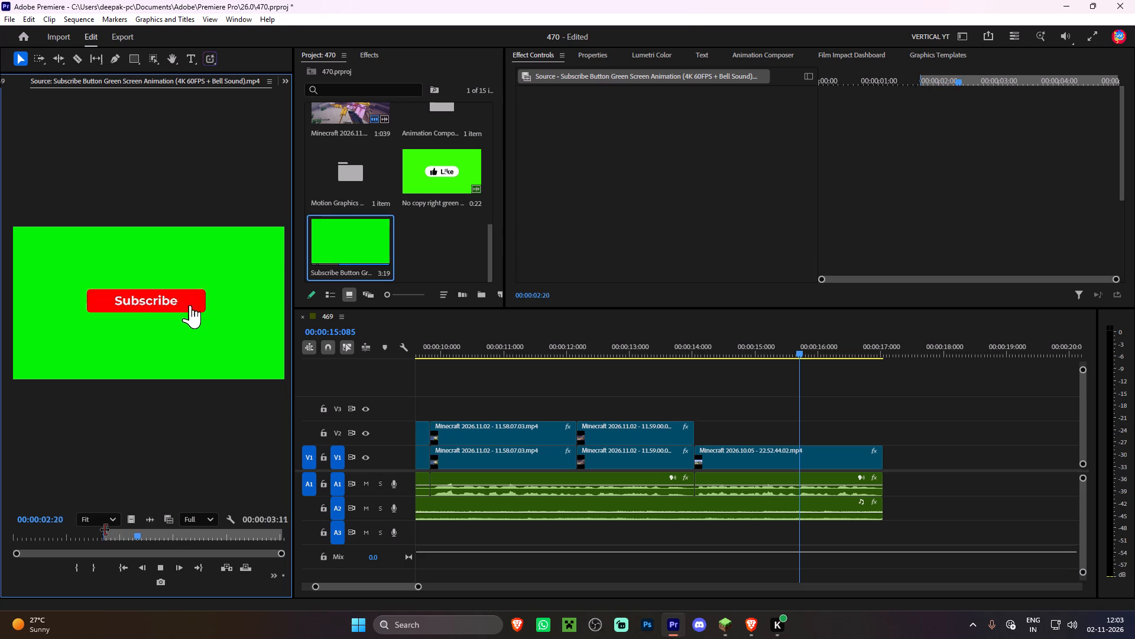
key(space)
text(o)
Place the marked subscribe clip on V3 and A3 over the end of the character clip and trim its start slightly.
drag(138, 356, 648, 459)
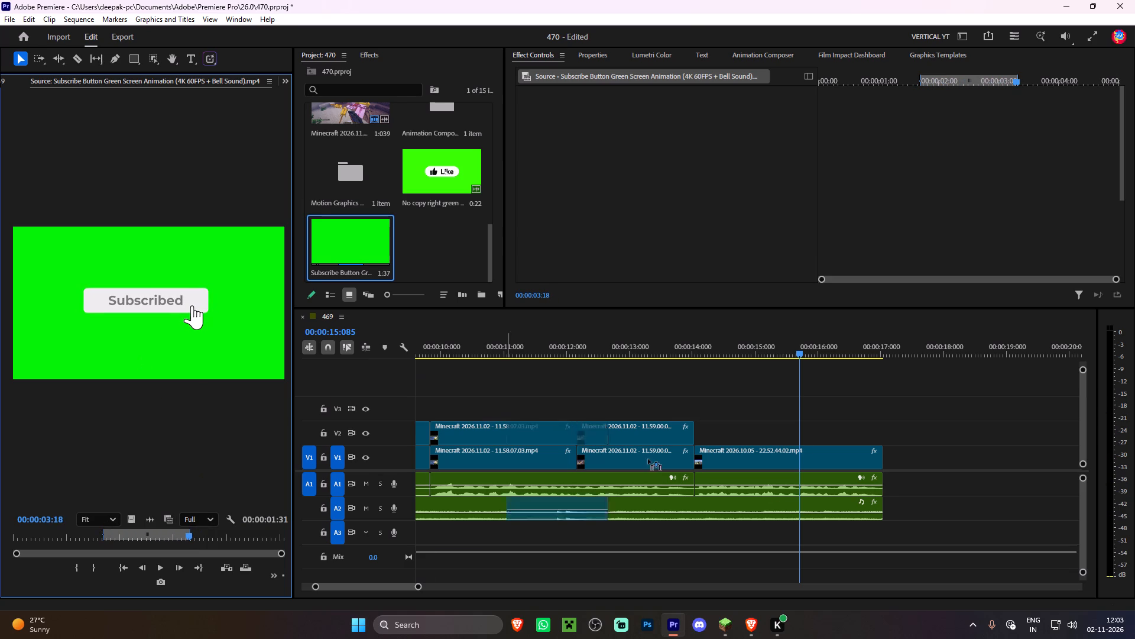
drag(648, 459, 789, 414)
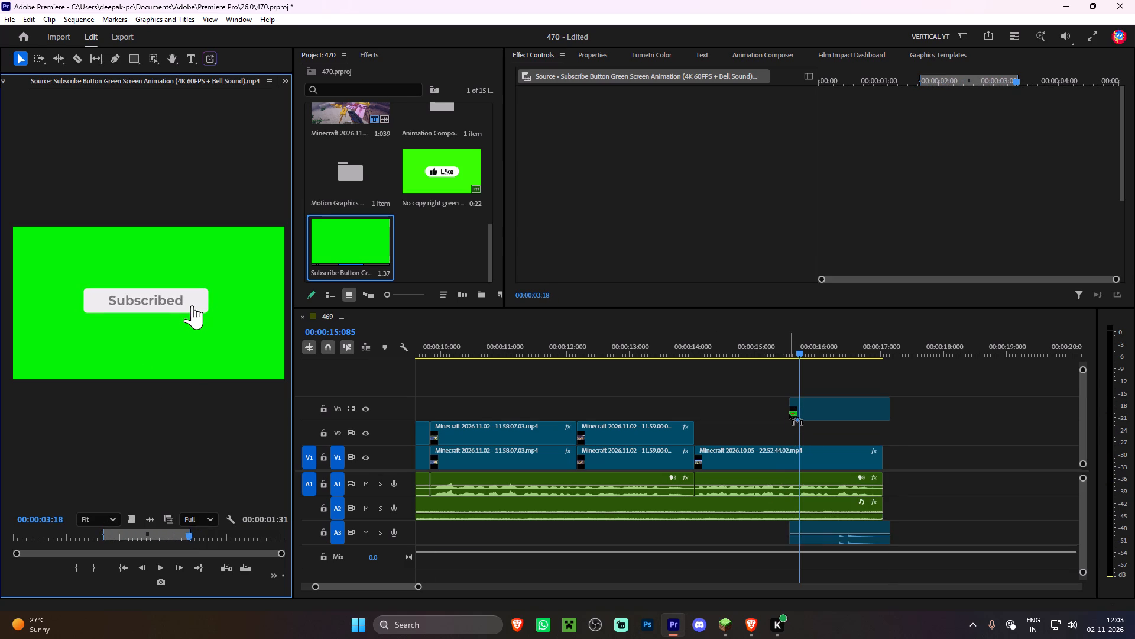
drag(789, 414, 783, 412)
drag(783, 406, 792, 405)
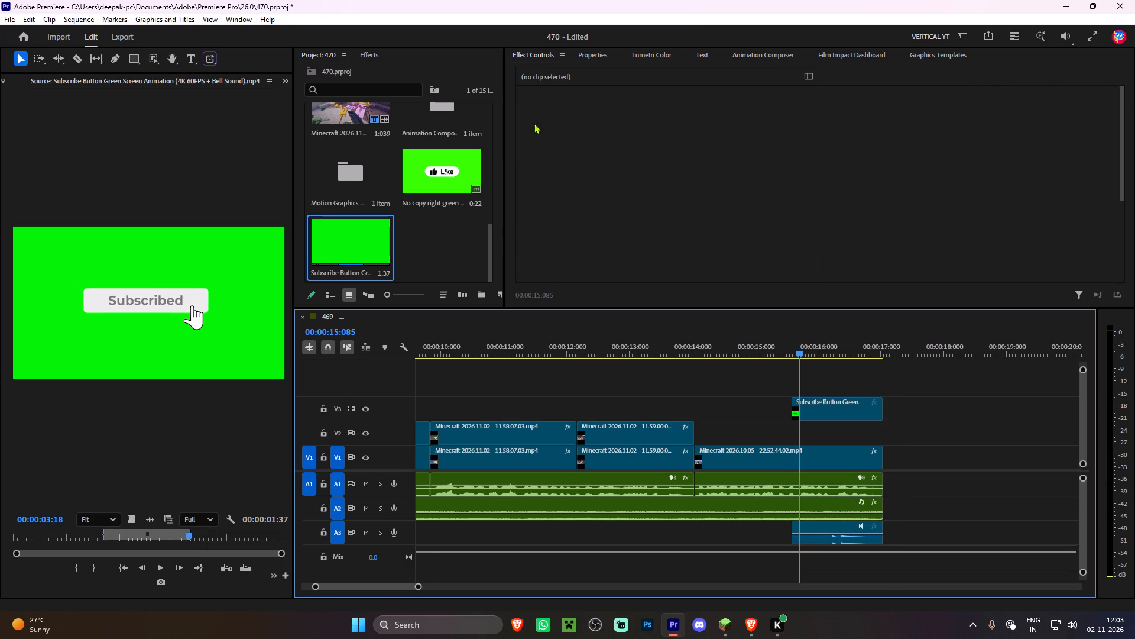
Apply the Subsribe green preset to the subscribe clip on V3 and play back the keyed button.
click(377, 54)
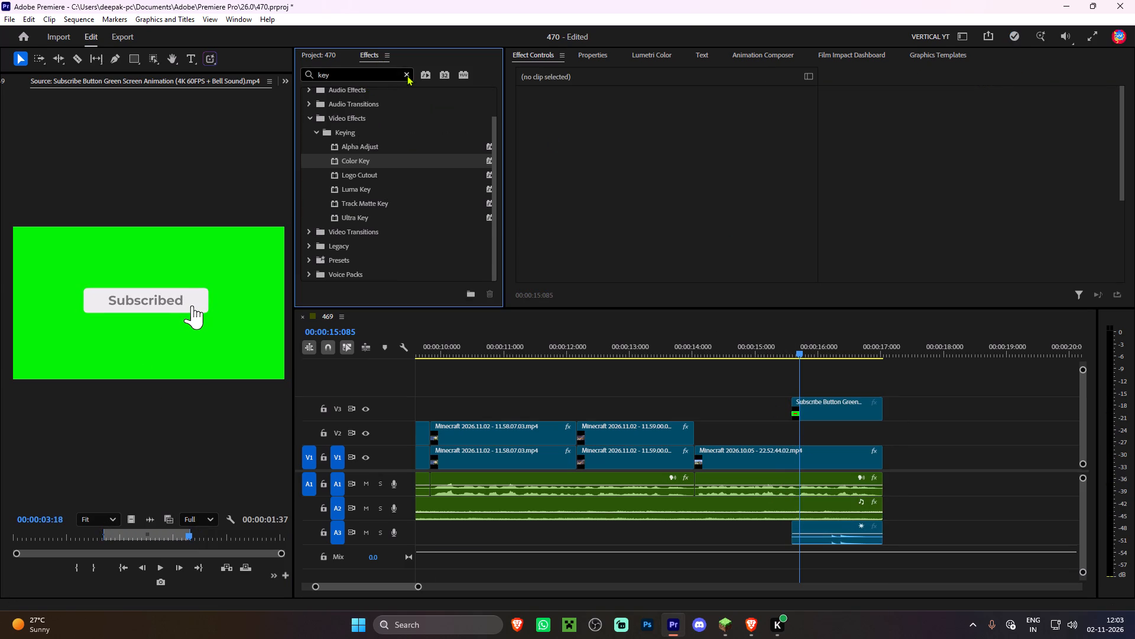
click(407, 75)
scroll(356, 147, down, 6)
scroll(329, 214, down, 11)
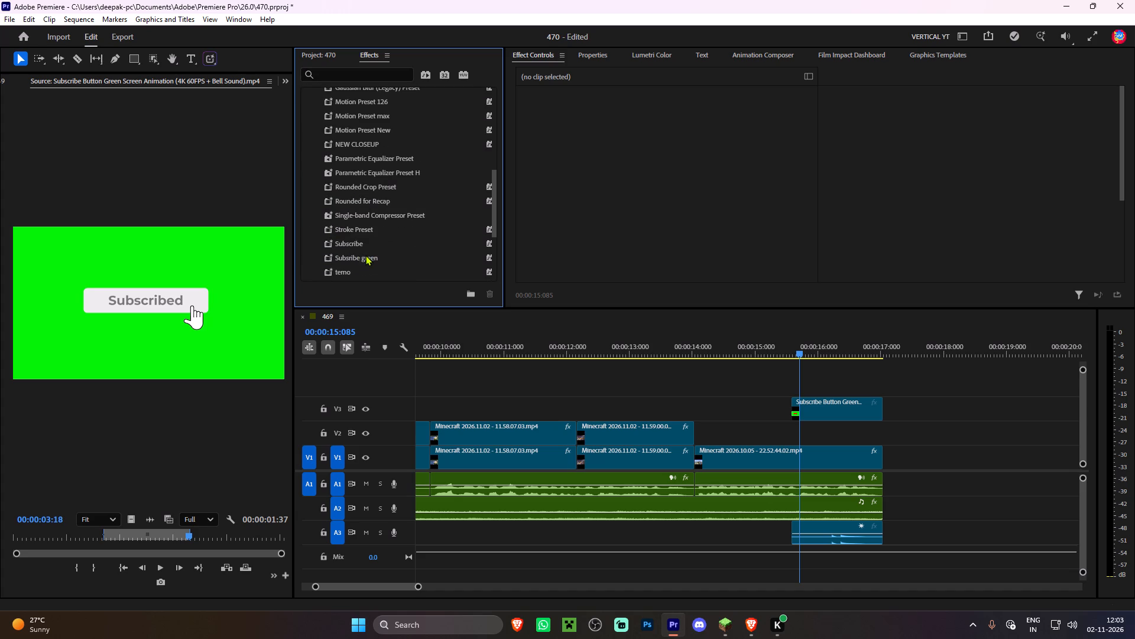
drag(365, 255, 828, 403)
click(766, 350)
key(space)
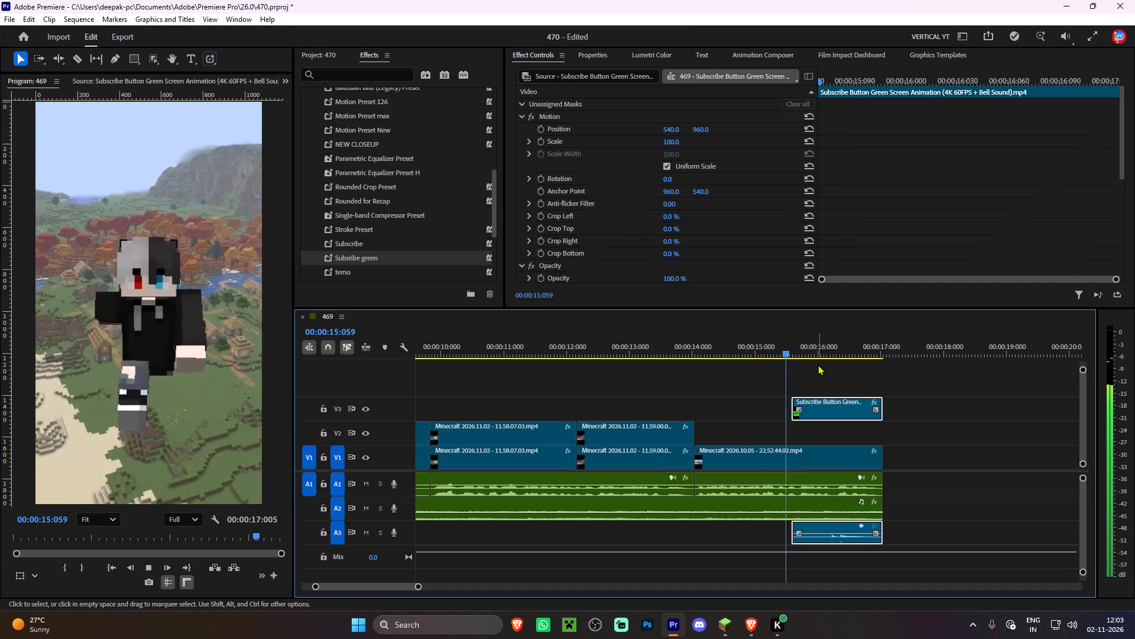
click(818, 364)
key(space)
Scale the subscribe clip to 73 and move it up above the character to position 540, 279.
click(838, 412)
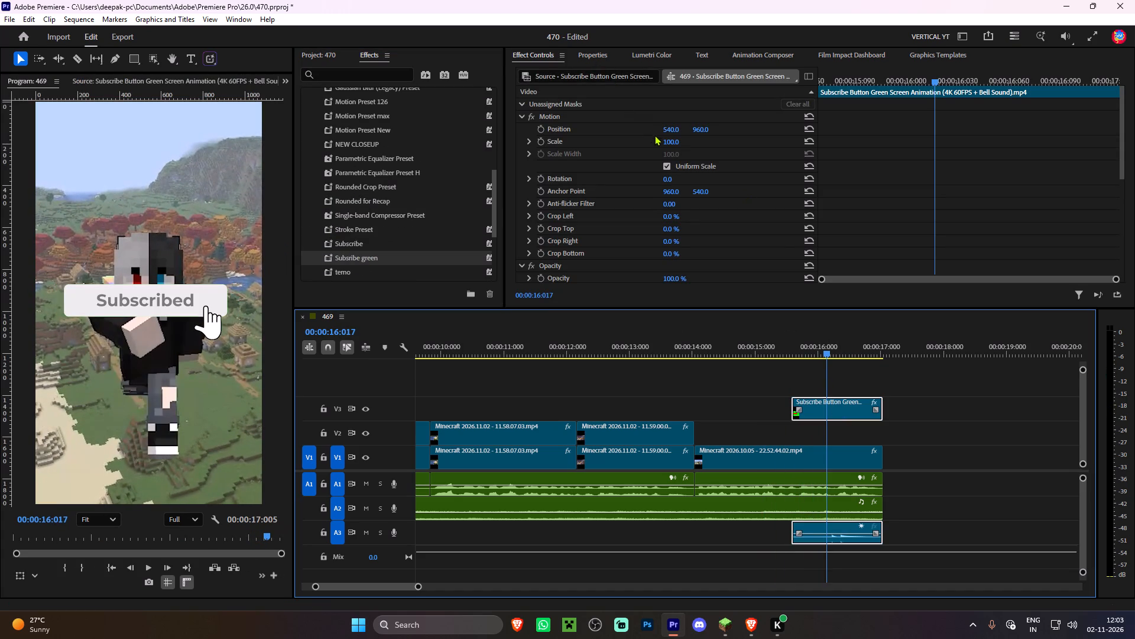
drag(669, 139, 653, 140)
drag(702, 129, 701, 129)
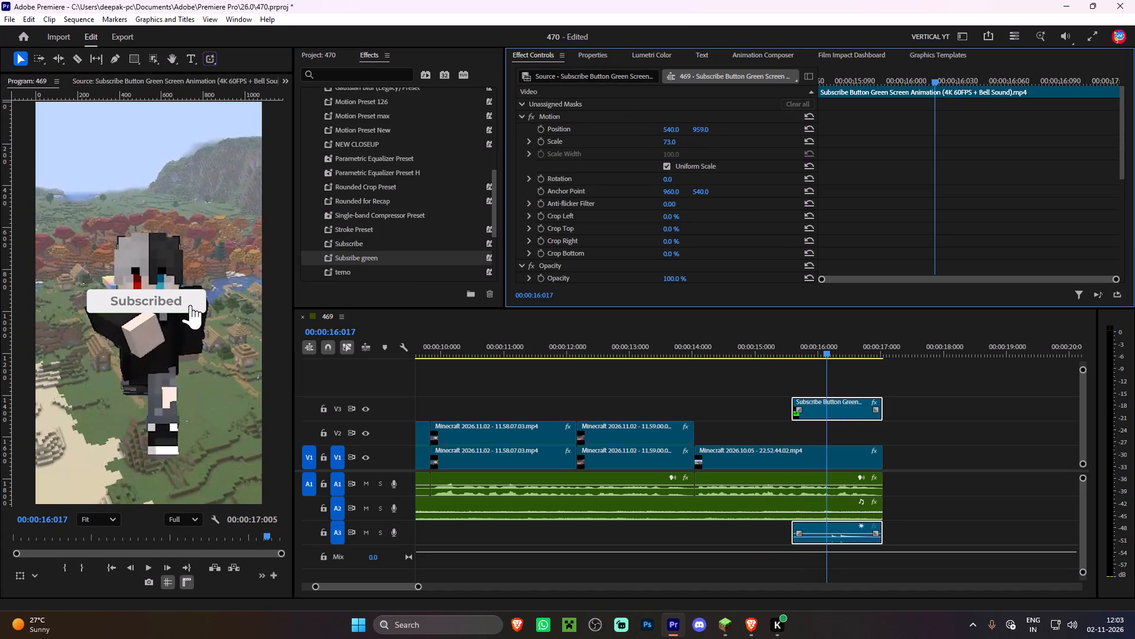
drag(701, 129, 299, 183)
Play back the closing clip with the subscribe button, and the sequence from its start through the gap before the white sheep.
click(767, 351)
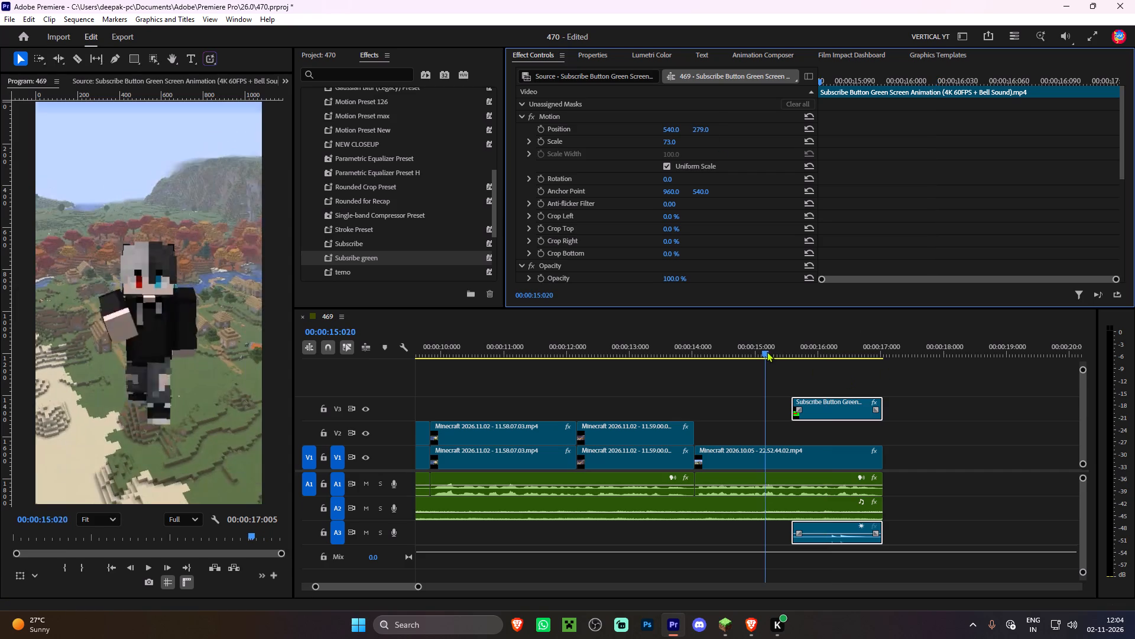
key(space)
click(837, 367)
alt+scroll(836, 367, down, 5)
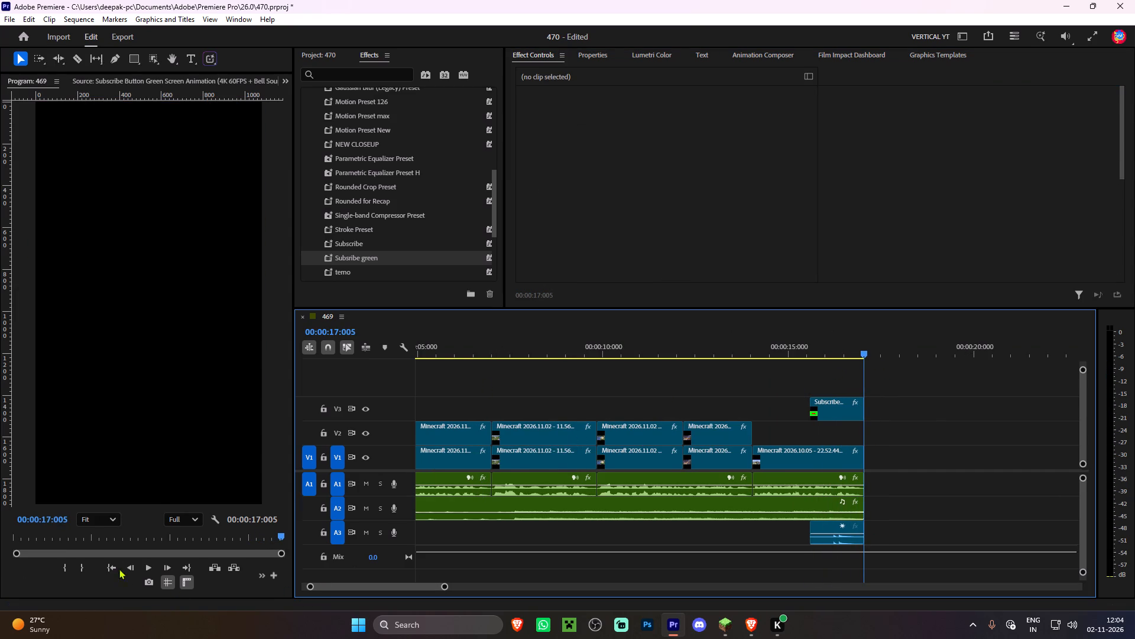
click(110, 569)
key(space)
alt+scroll(531, 377, down, 1)
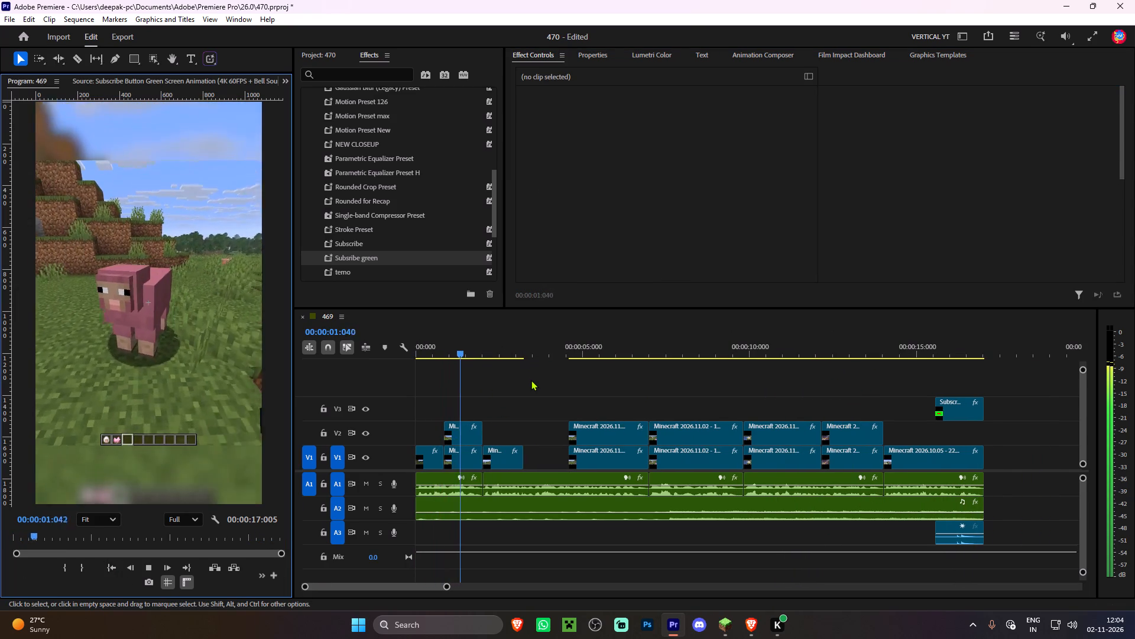
alt+scroll(527, 385, up, 2)
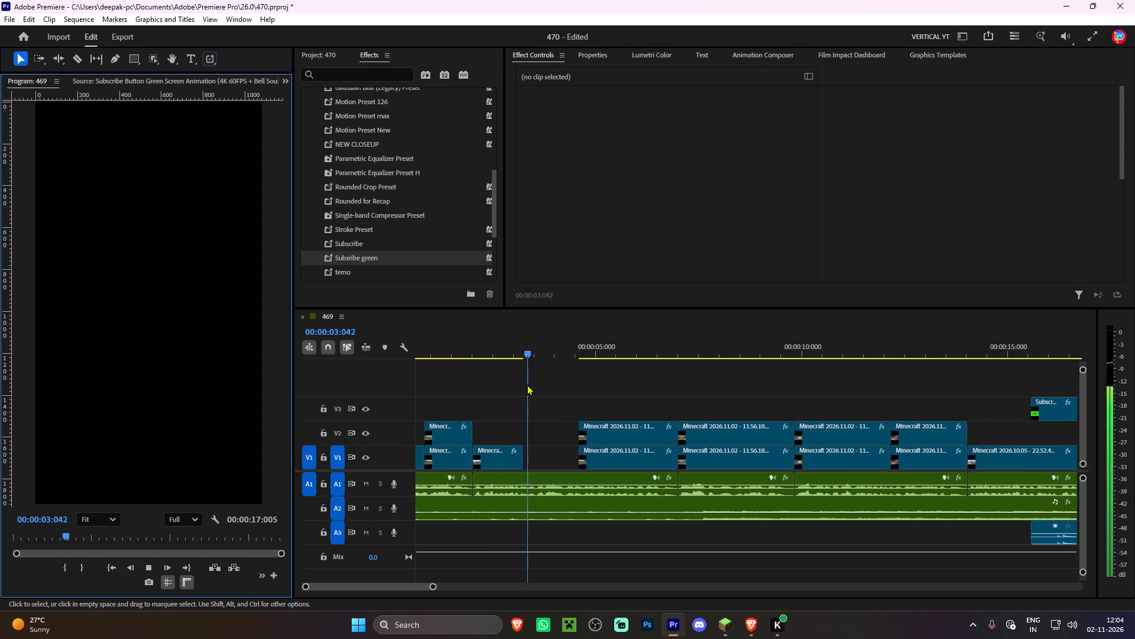
key(space)
Switch to Minecraft and use the tropical fish bucket on the axolotls in the pond.
click(721, 622)
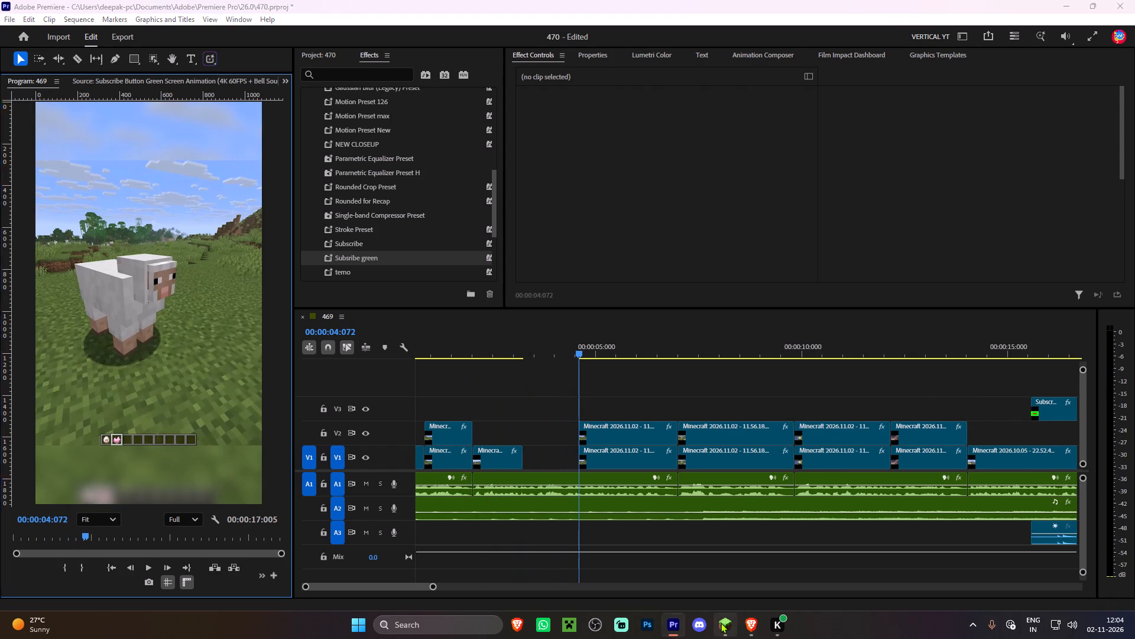
drag(598, 177, 567, 319)
key(a)
right_click(567, 319)
key(w)
right_click(567, 319)
right_click(567, 319)
shift+right_click(567, 319)
shift+right_click(567, 319)
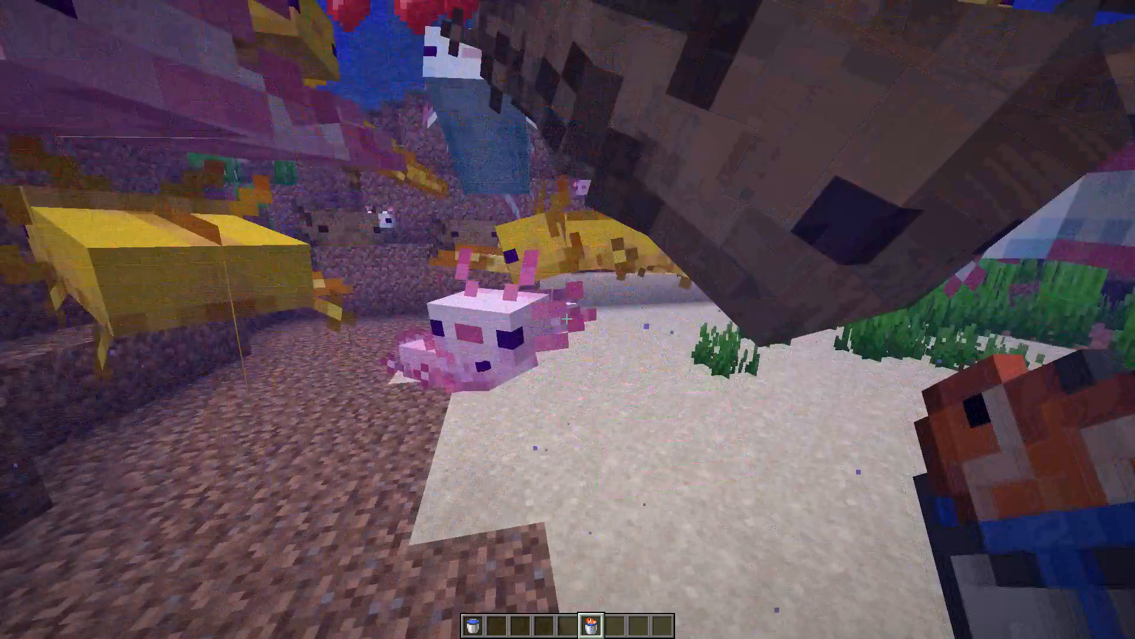
shift+right_click(567, 319)
Swim up out of the axolotl pond and fly over the surrounding grassland.
key(shift+space)
key(space)
key(space)
key(space)
key(space)
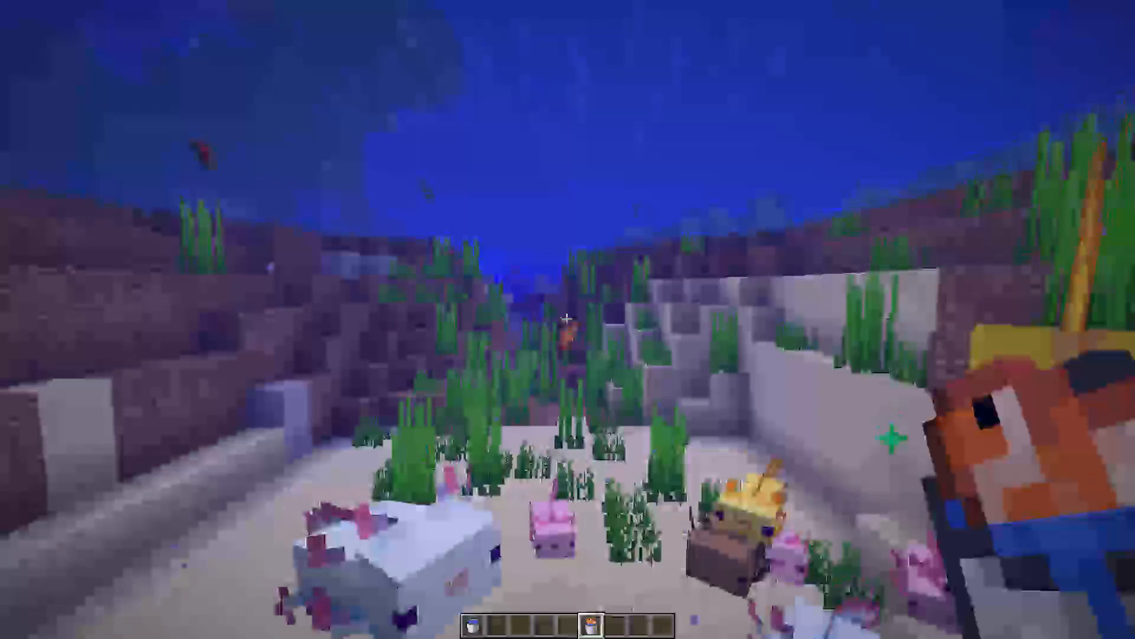
text(w)
key(shift+d)
key(shift+a)
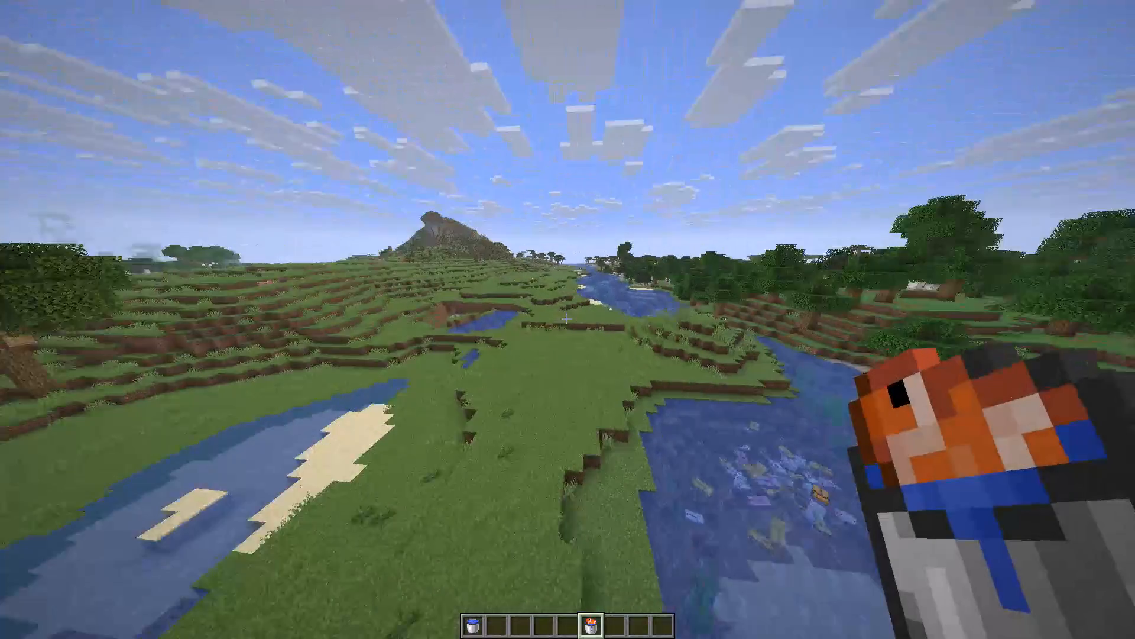
Switch to Premiere and look through the Minecraft folder in Game Captures for footage to import.
key(alt+Tab)
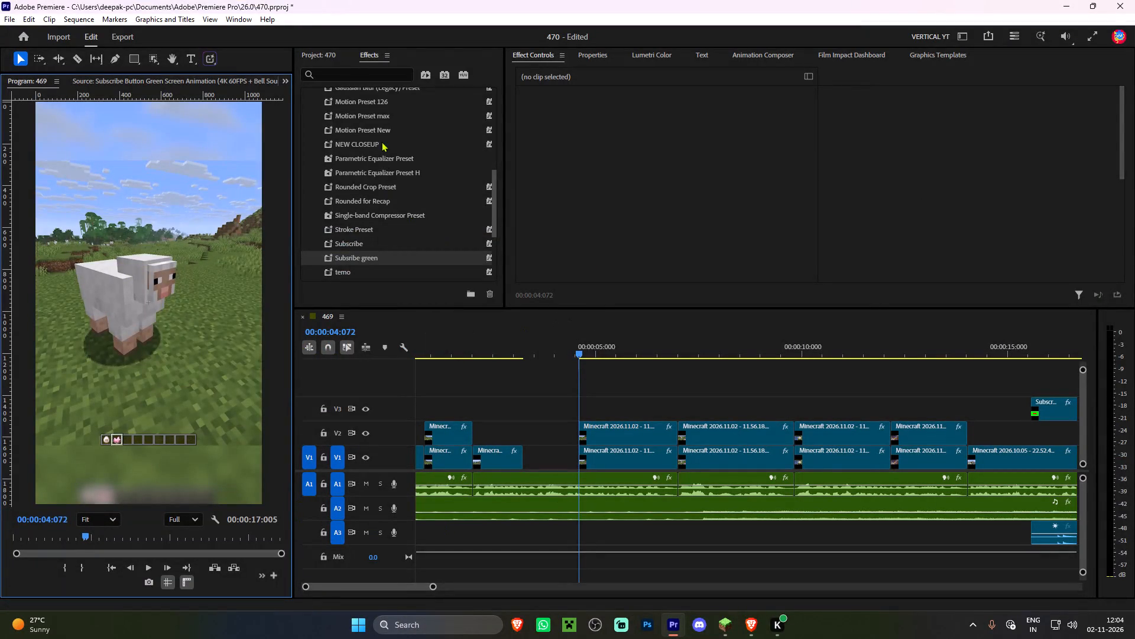
click(327, 53)
double_click(422, 234)
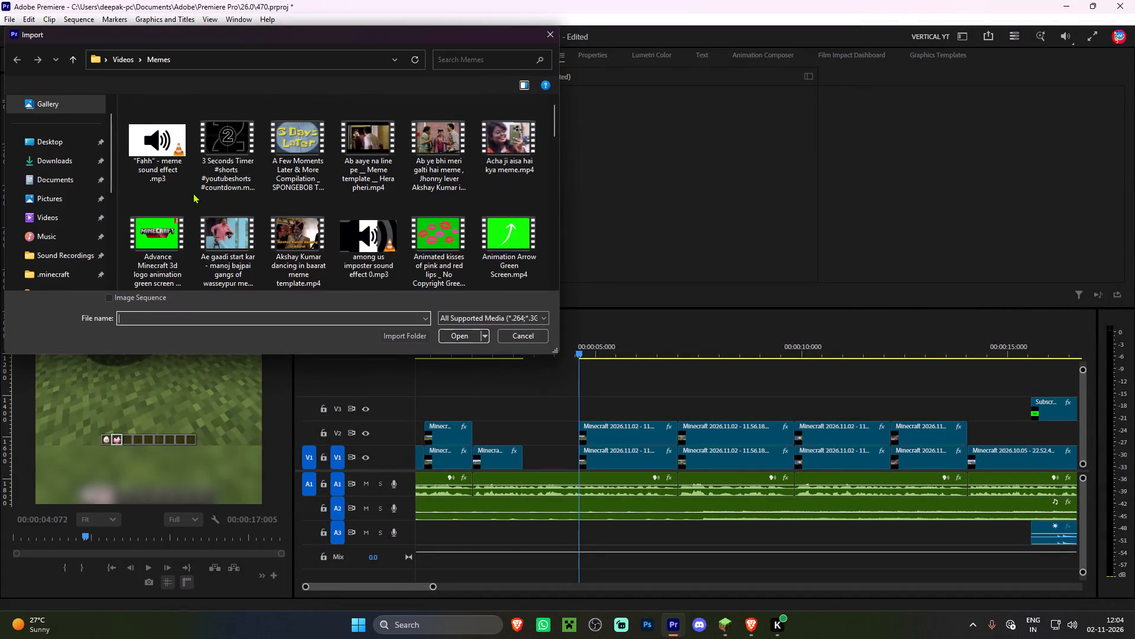
scroll(372, 215, down, 1)
click(69, 219)
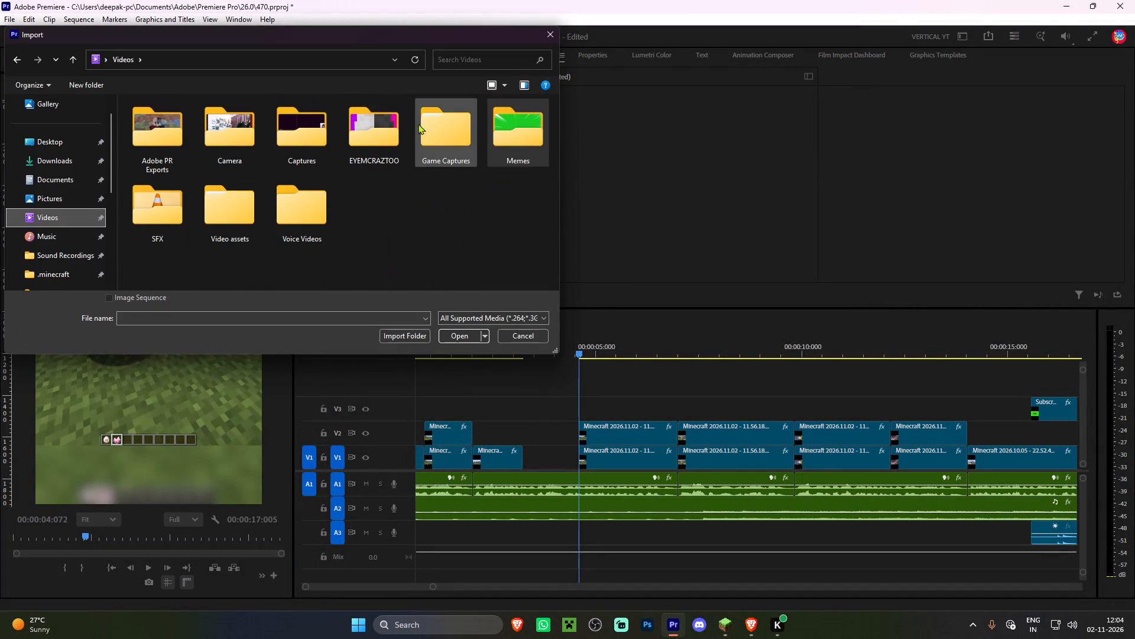
double_click(421, 118)
click(248, 143)
click(244, 141)
double_click(241, 126)
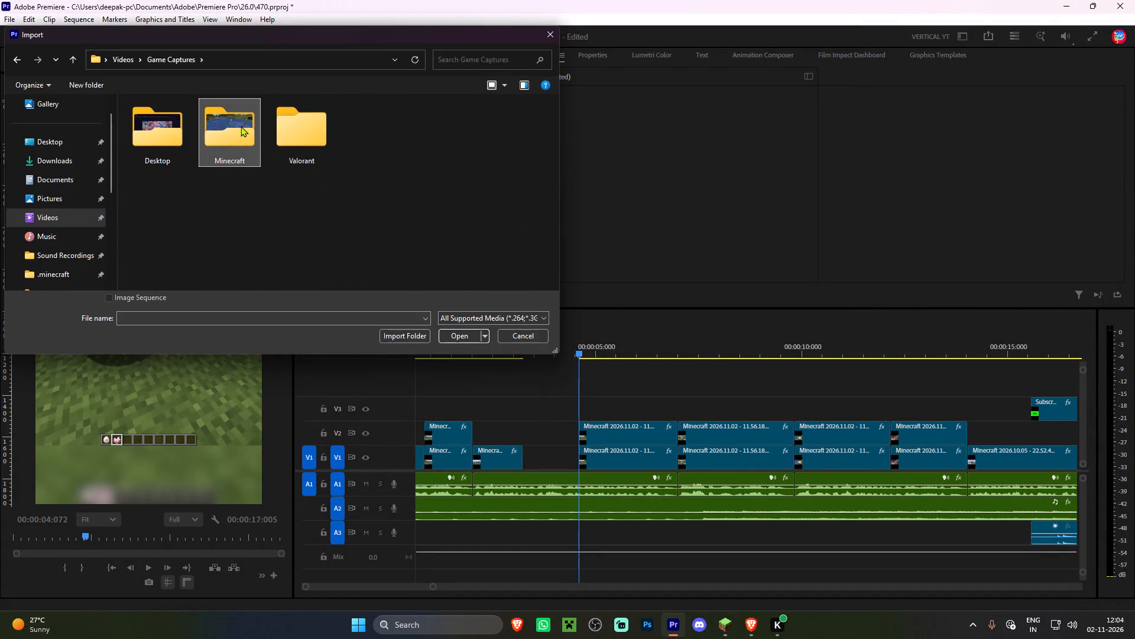
scroll(418, 198, down, 3)
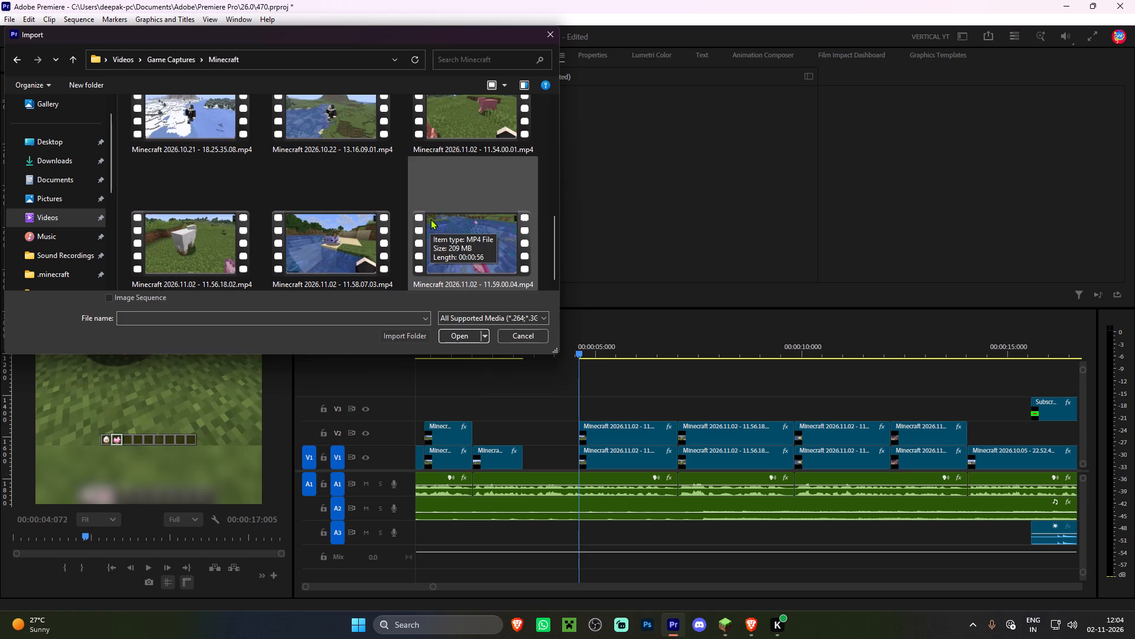
scroll(430, 220, down, 2)
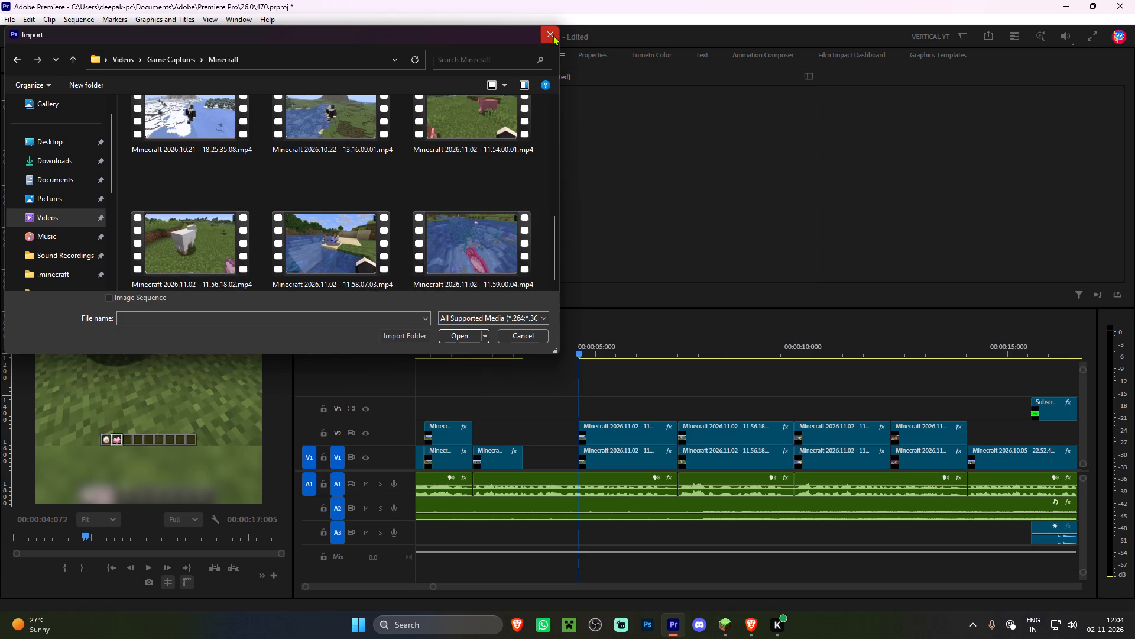
click(553, 35)
Switch to Minecraft, fly across the grassland to the pink sheep and land beside them.
click(721, 628)
drag(604, 177, 567, 319)
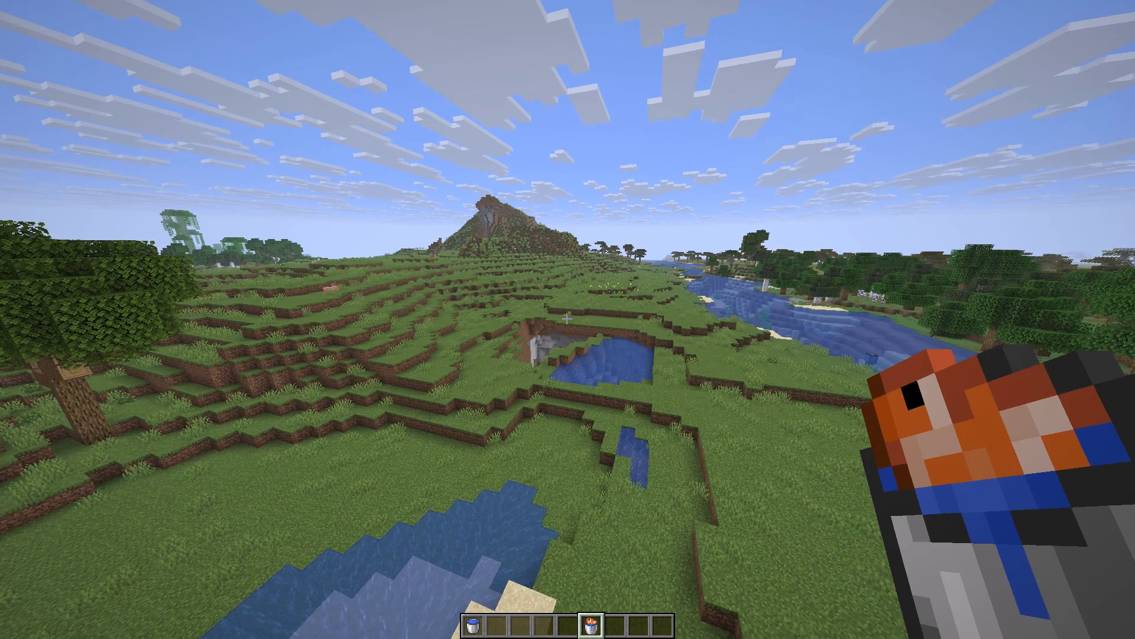
key(w)
key(shift+d)
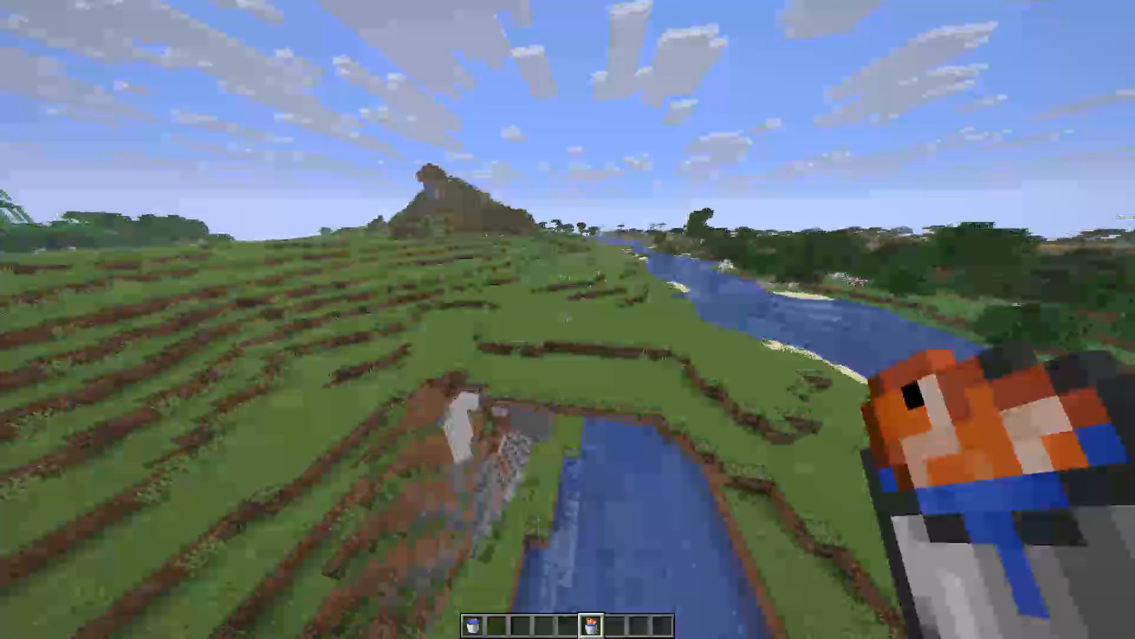
text(A)
key(space)
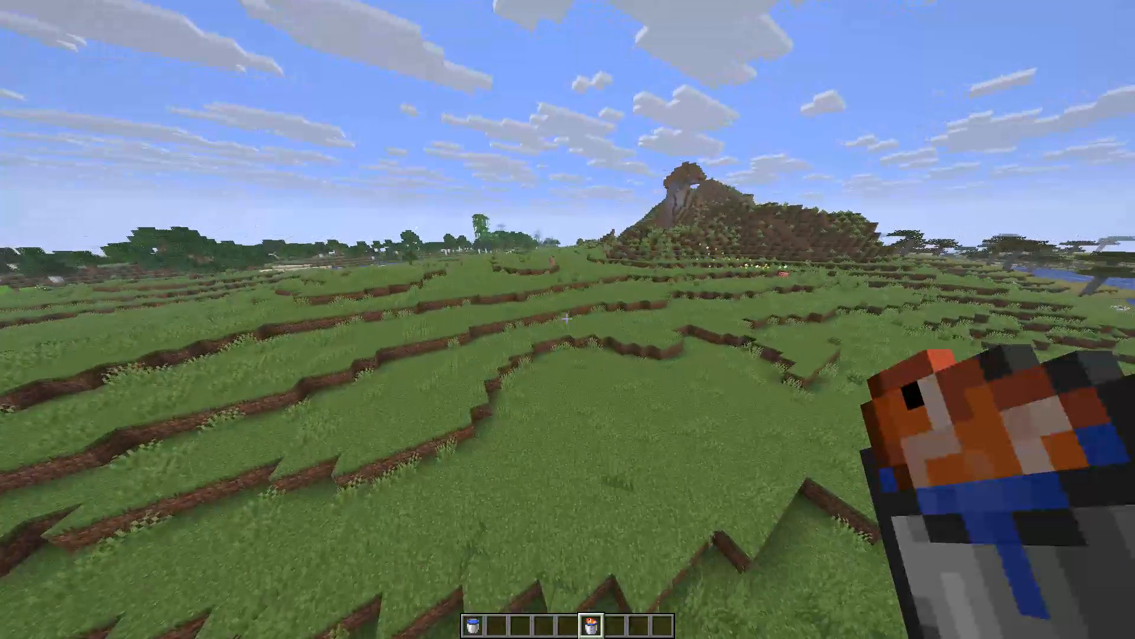
key(shift+space)
key(shift+space)
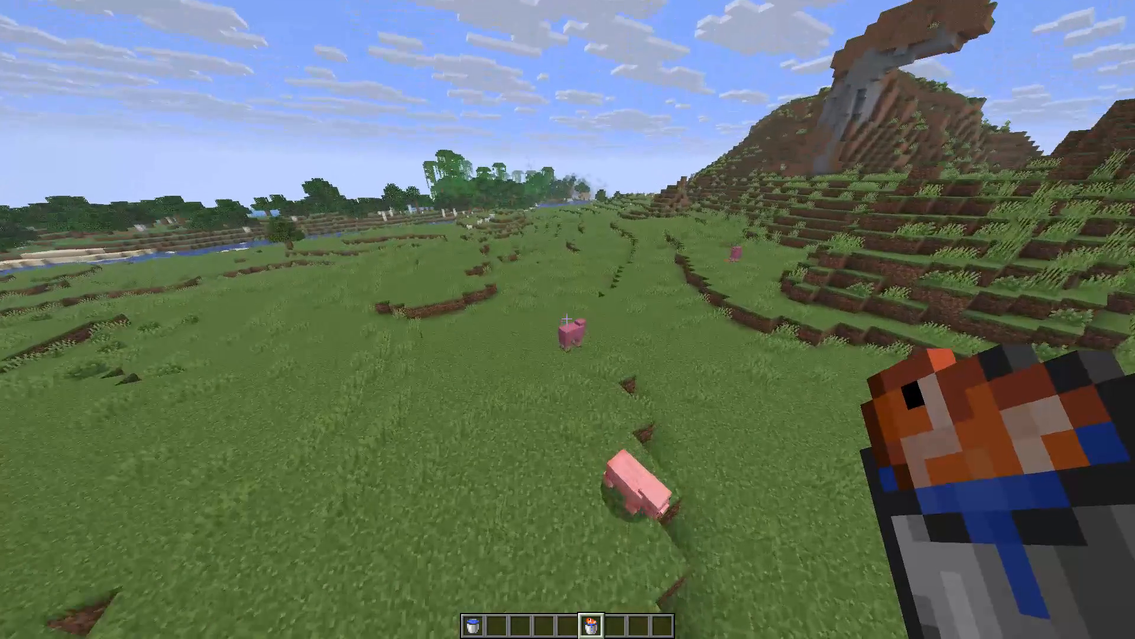
key(shift+space)
key(shift+space)
key(shift+space)
key(shift+space)
key(shift+space)
key(shift+space)
key(shift+space)
key(shift+space)
key(shift+space)
key(shift+space)
key(shift+space)
key(shift+space)
key(shift+space)
shift+click(567, 319)
shift+click(567, 319)
Open the creative inventory and clear both buckets out of the hotbar.
key(e)
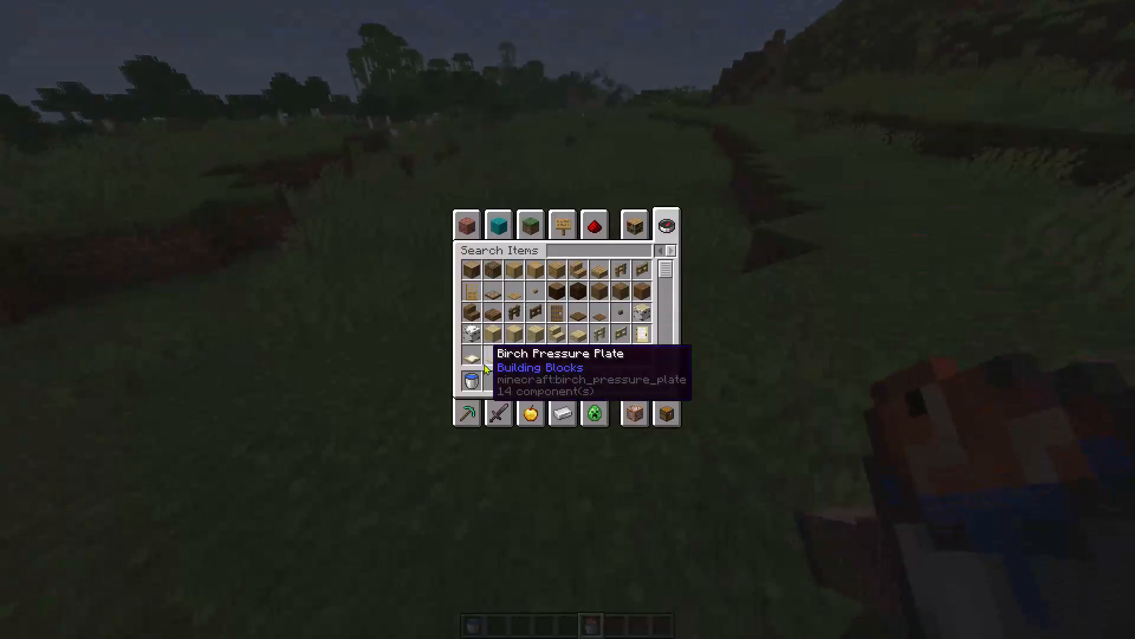
shift+click(478, 372)
shift+click(588, 381)
click(598, 225)
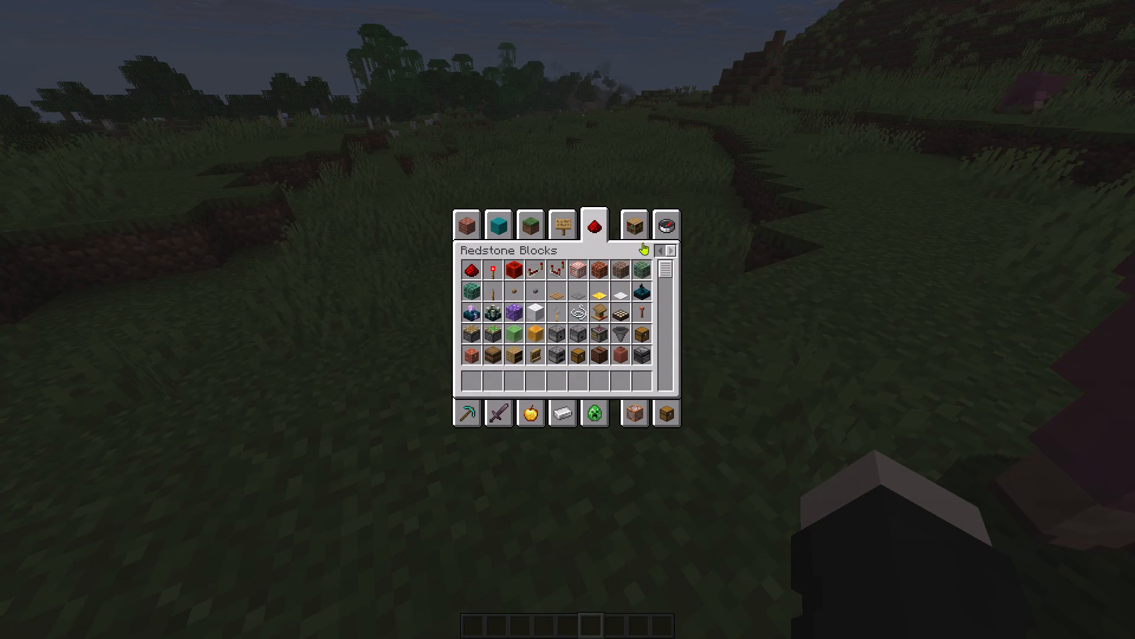
Add an Oak Slab to the first hotbar slot and an Oak Boat to the second.
click(659, 222)
click(477, 224)
click(596, 269)
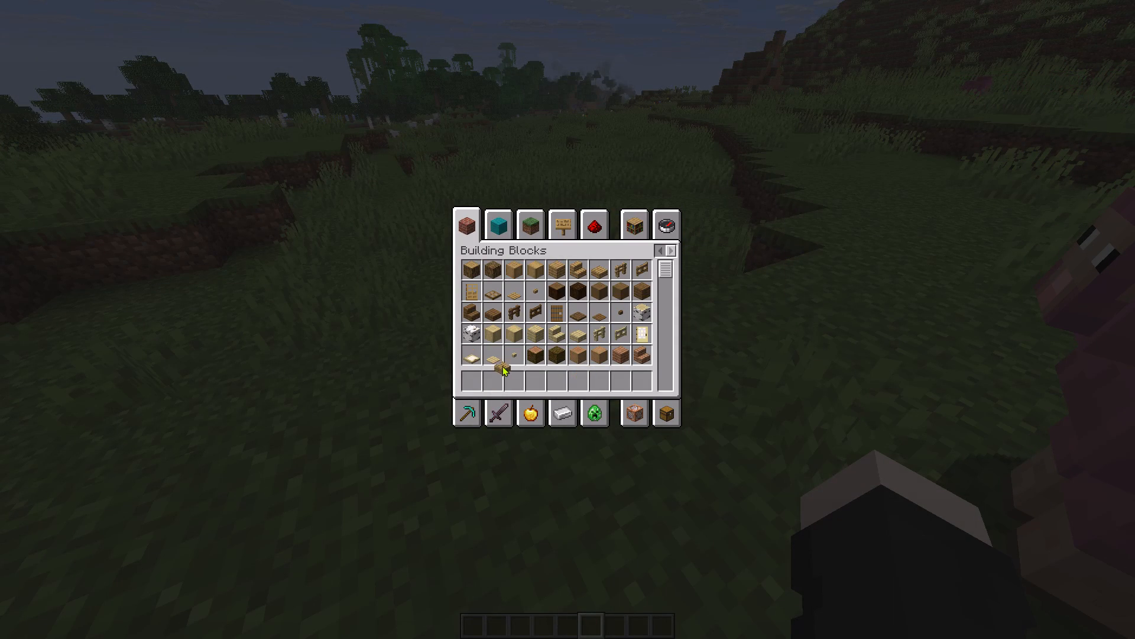
click(477, 375)
click(672, 235)
text(boa)
click(493, 270)
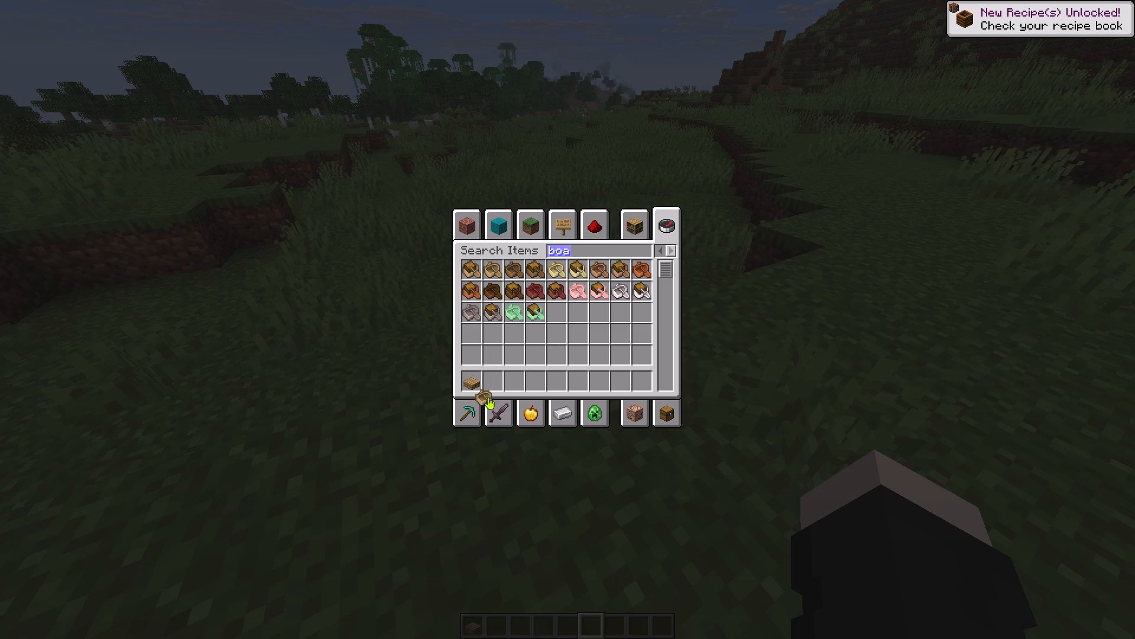
drag(492, 392, 497, 385)
Add a Sticky Piston to the third hotbar slot and an End Rod to the fourth.
click(586, 224)
scroll(566, 309, down, 5)
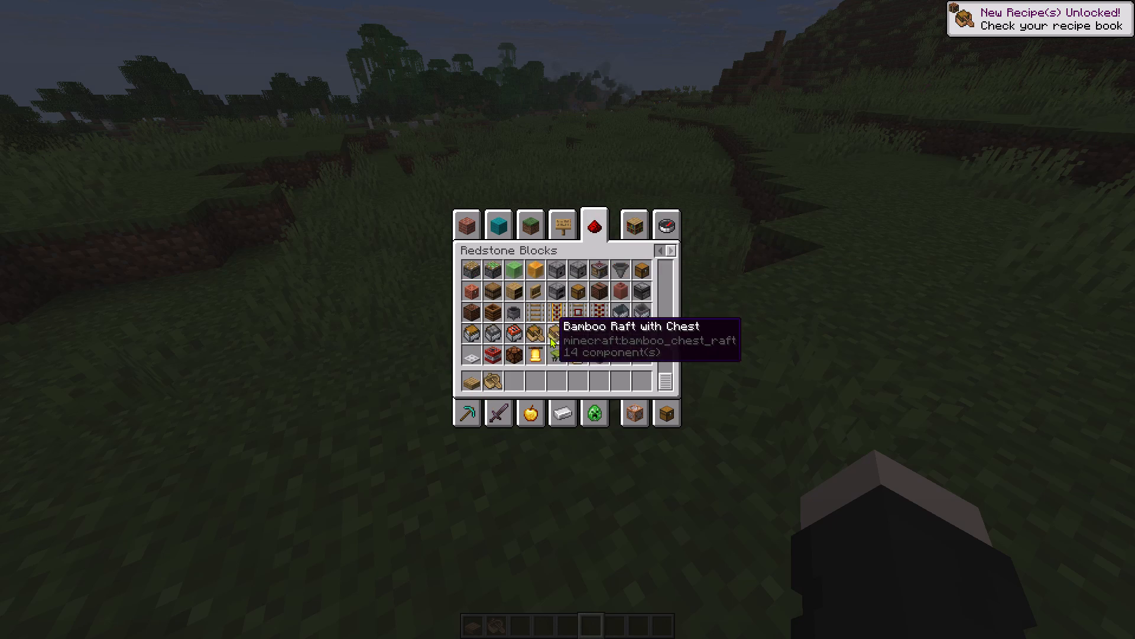
click(492, 268)
click(512, 376)
click(666, 227)
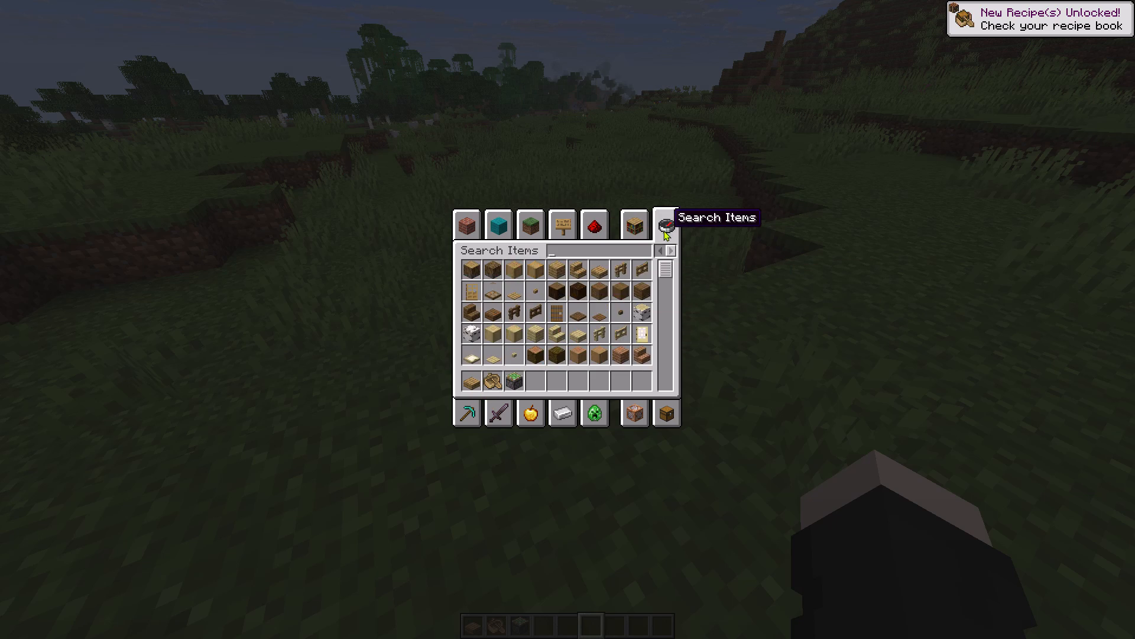
text(end)
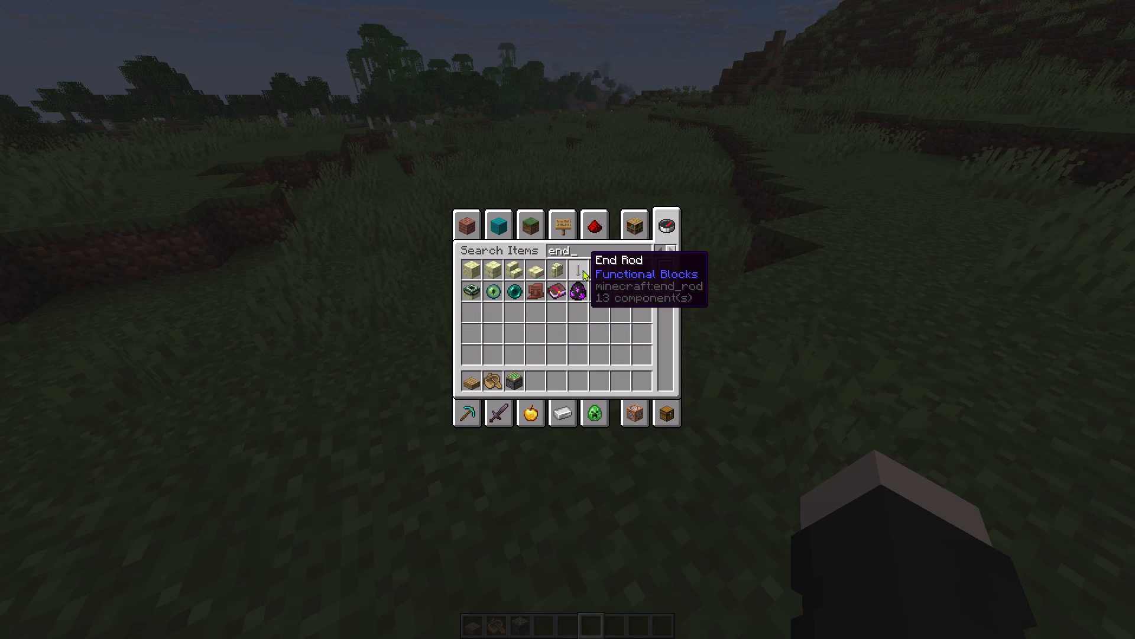
drag(582, 270, 576, 276)
click(539, 378)
Fill hotbar slots five to seven with Redstone Dust, a Redstone Repeater and a Redstone Torch, and close the inventory.
click(595, 225)
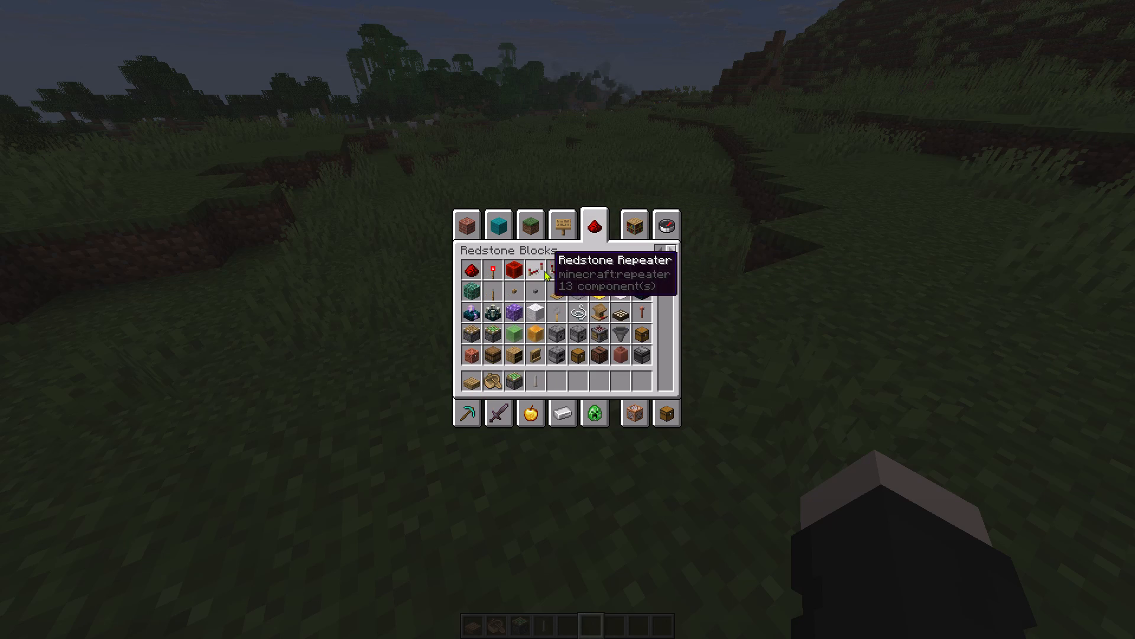
click(540, 270)
click(581, 378)
click(475, 270)
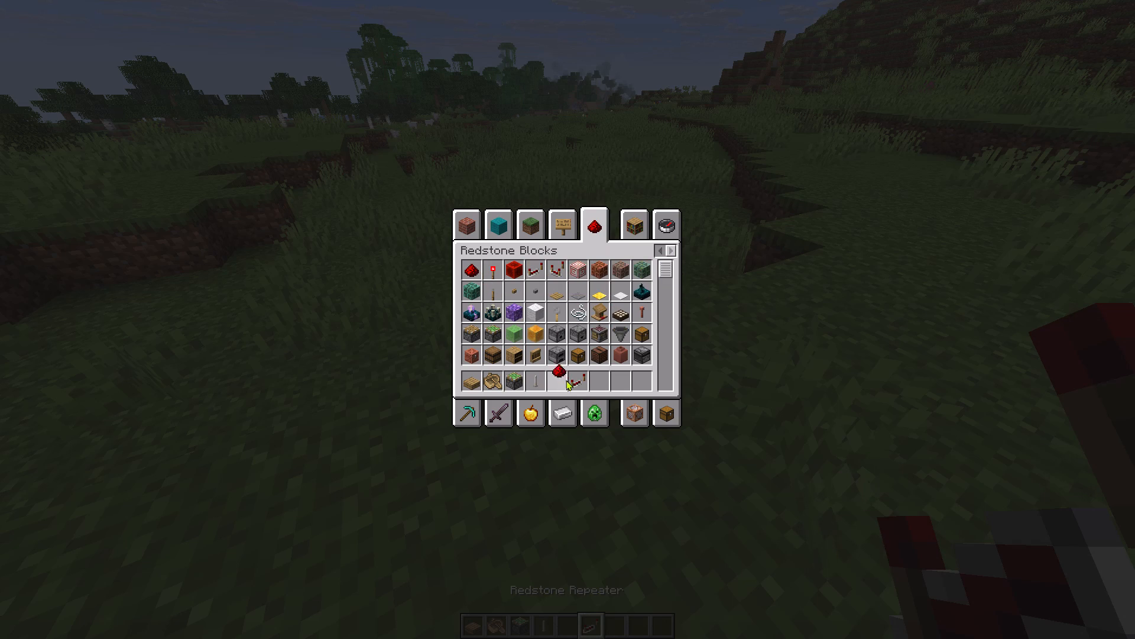
click(557, 386)
drag(493, 273, 499, 279)
click(601, 380)
key(Escape)
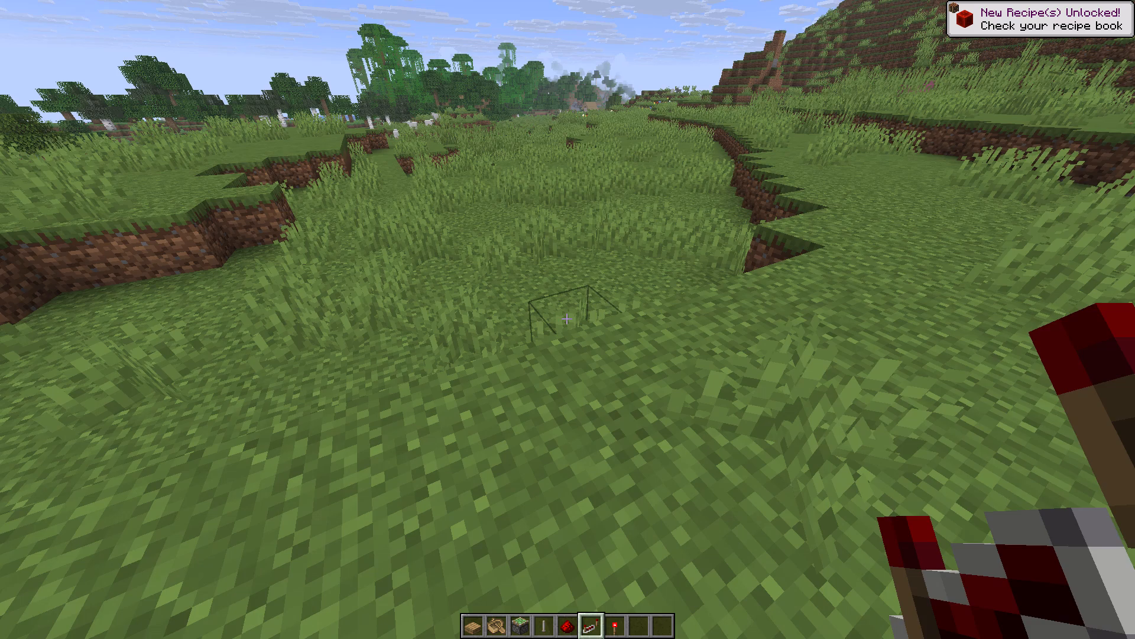
Hold the Oak Slab and fly over the grassland to a flat patch of open grass.
scroll(567, 319, up, 5)
key(w)
key(space)
key(space)
key(shift+d)
key(shift+d)
key(shift+d)
key(shift+d)
key(shift+d)
key(shift+d)
key(shift+d)
key(shift+d)
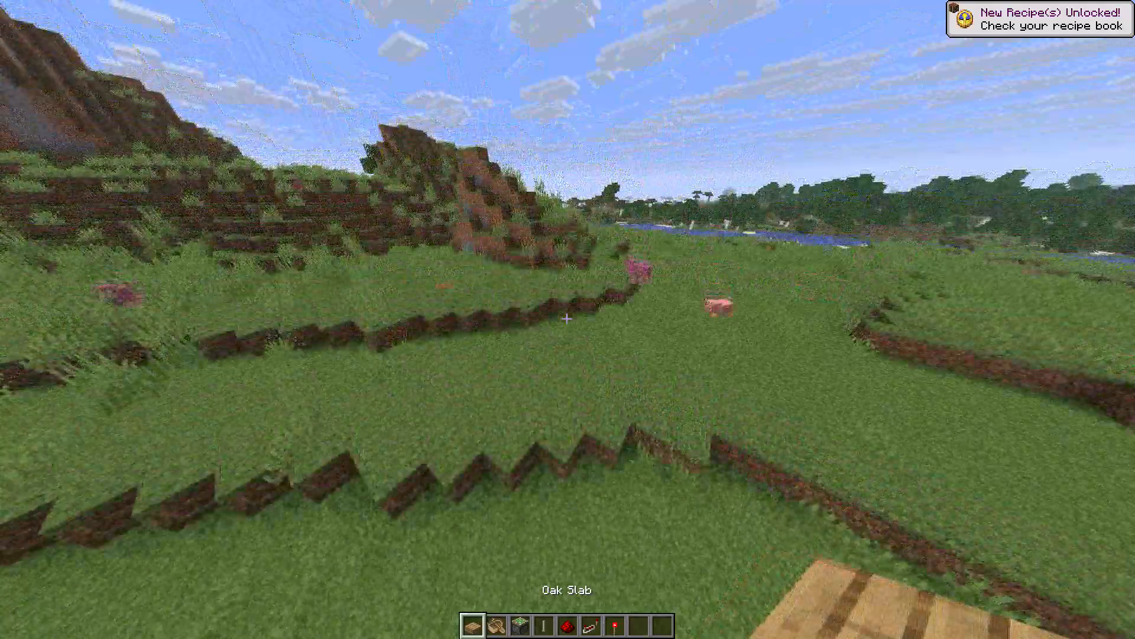
key(shift+space)
key(shift+space)
key(shift+a)
Dig a 2×2 pit one block deep in the grass and cover its floor with four oak slabs.
shift+click(567, 319)
key(shift+s)
key(w)
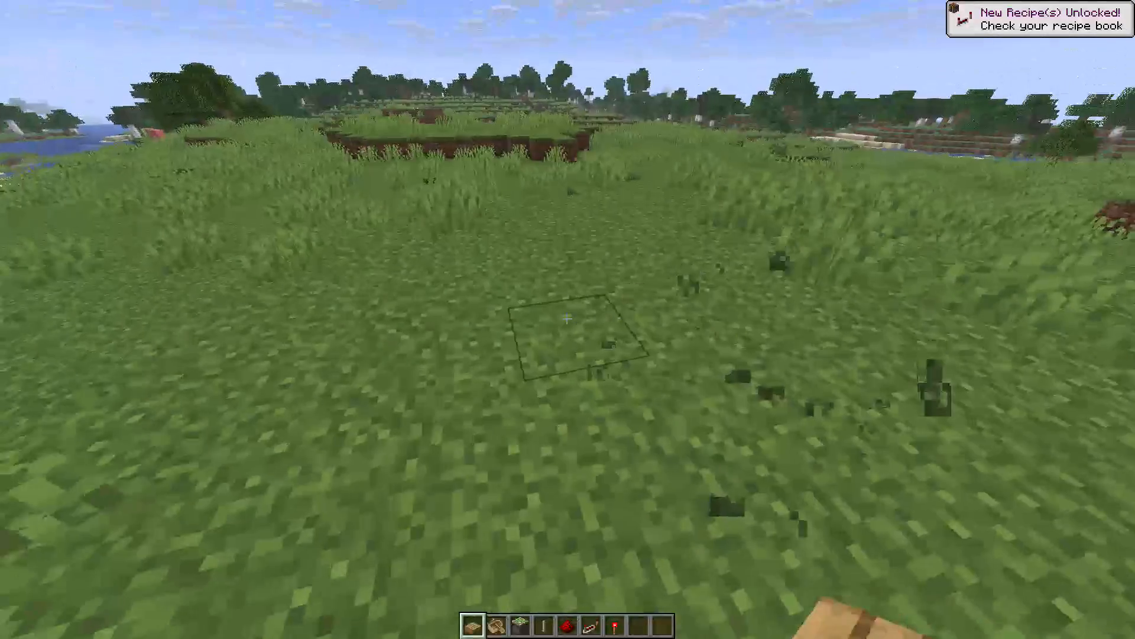
key(d)
double_click(567, 319)
key(s)
key(a)
double_click(567, 319)
key(d)
right_click(567, 319)
right_click(567, 319)
right_click(567, 319)
right_click(567, 319)
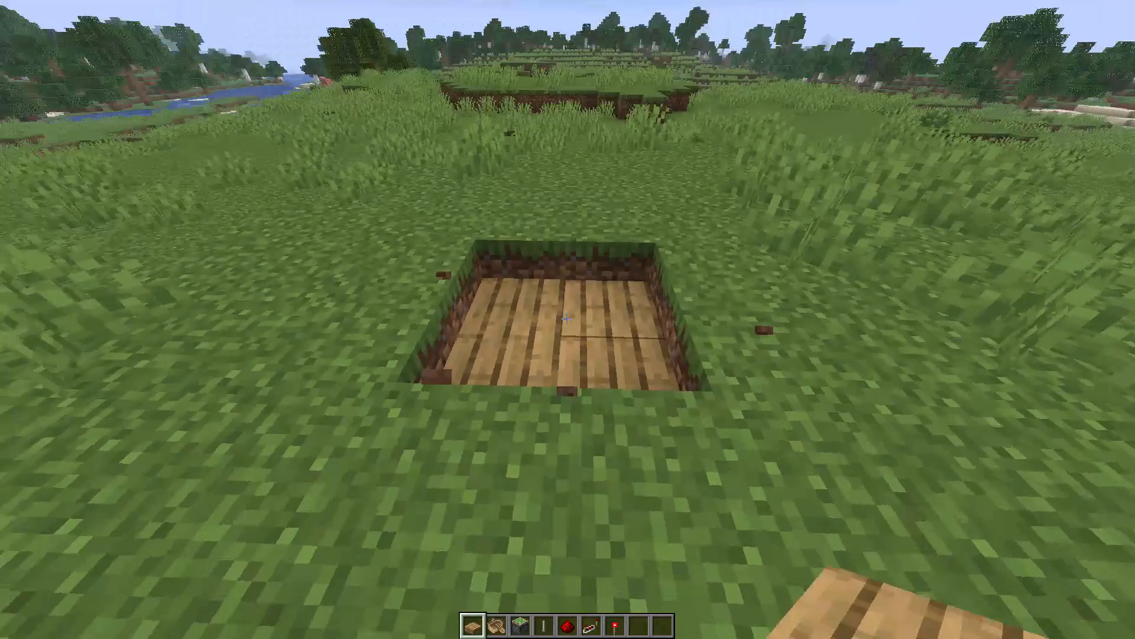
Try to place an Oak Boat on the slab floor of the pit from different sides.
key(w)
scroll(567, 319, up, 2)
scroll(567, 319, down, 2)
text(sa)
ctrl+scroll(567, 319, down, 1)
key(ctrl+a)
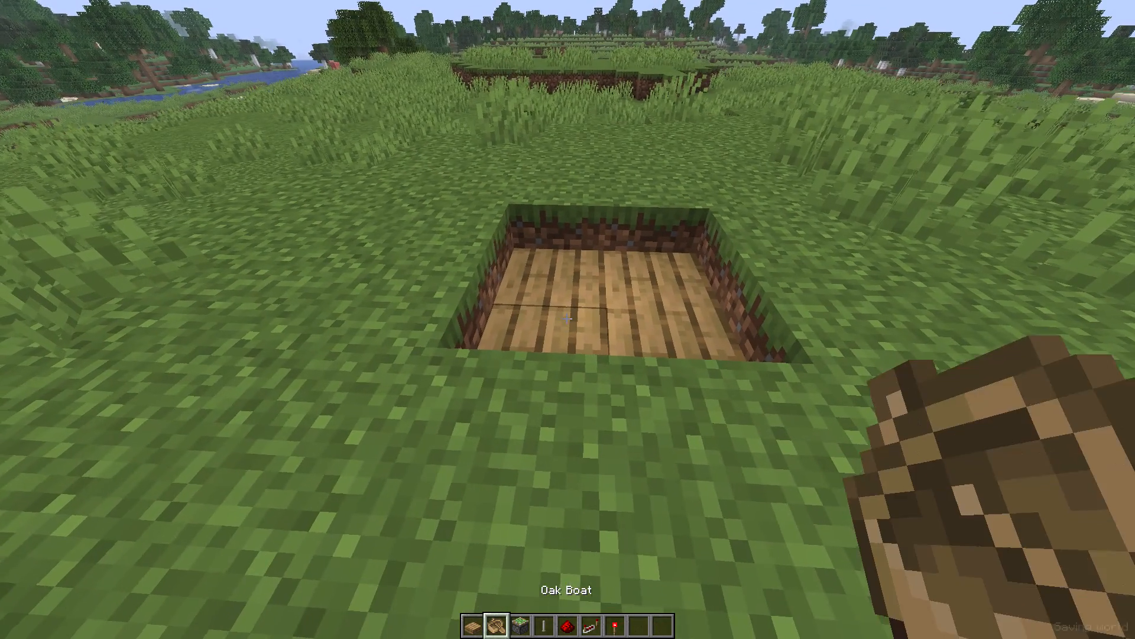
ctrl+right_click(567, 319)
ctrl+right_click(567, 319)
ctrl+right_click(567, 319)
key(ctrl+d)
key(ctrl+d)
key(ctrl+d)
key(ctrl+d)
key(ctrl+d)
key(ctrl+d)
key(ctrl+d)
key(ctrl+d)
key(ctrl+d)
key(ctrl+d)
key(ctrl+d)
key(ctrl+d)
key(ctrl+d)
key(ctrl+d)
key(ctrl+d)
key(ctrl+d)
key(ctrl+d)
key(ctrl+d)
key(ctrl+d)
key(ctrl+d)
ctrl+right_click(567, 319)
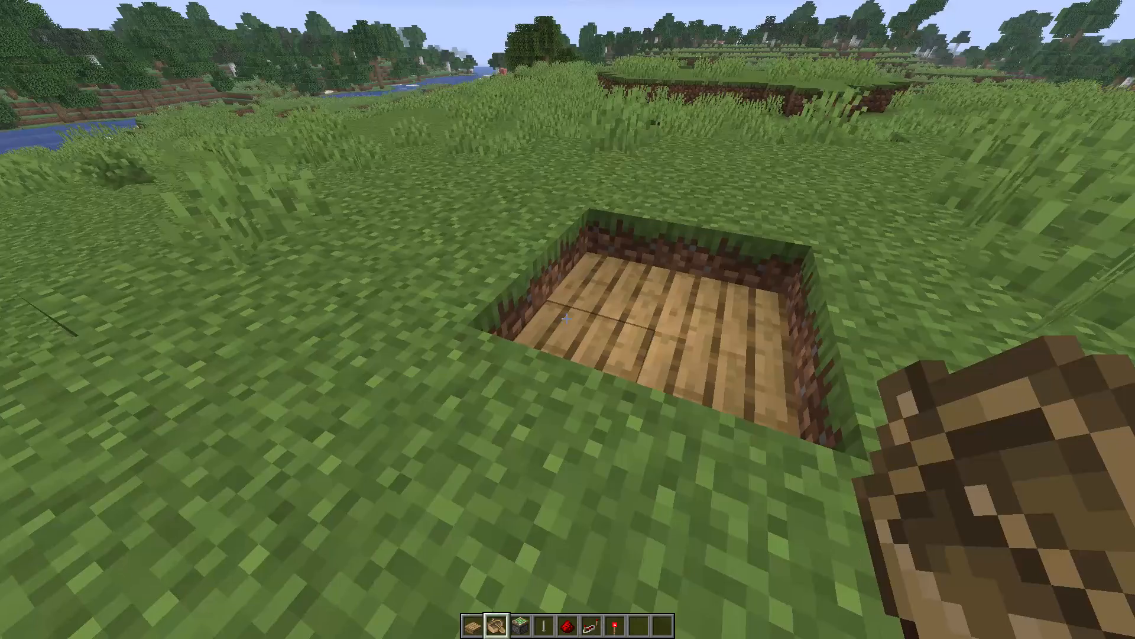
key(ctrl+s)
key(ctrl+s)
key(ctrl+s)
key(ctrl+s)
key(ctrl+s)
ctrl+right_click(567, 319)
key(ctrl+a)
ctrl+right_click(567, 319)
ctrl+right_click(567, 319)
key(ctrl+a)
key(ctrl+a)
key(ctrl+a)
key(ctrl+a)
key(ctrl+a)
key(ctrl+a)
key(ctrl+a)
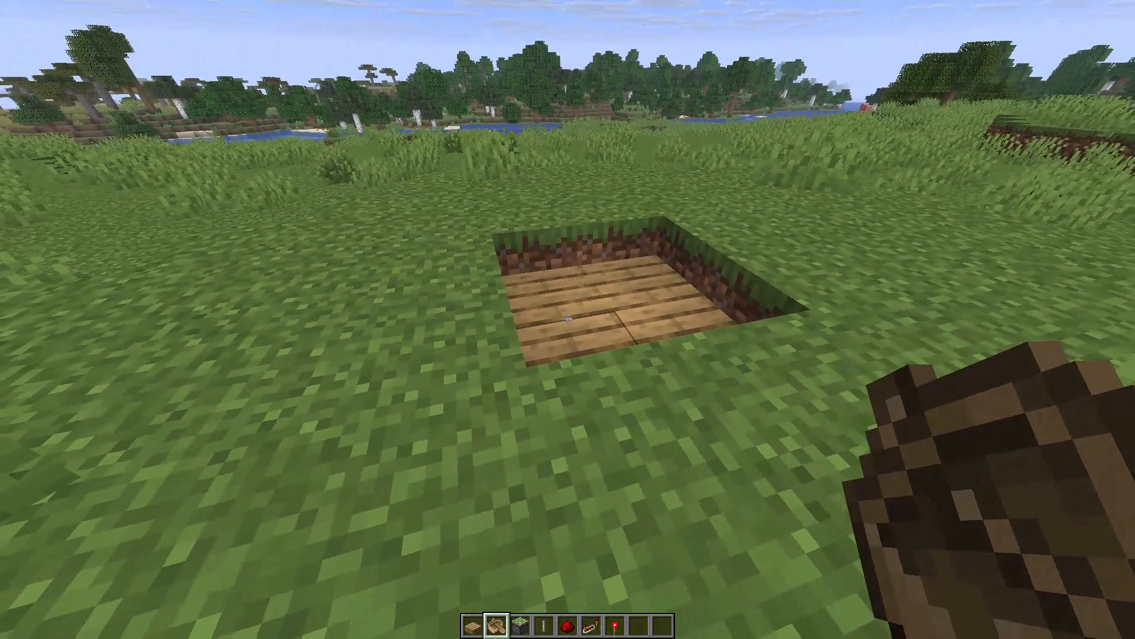
Place an Oak Boat on the slab floor of the 2×2 pit and get into it.
ctrl+right_click(567, 319)
ctrl+right_click(567, 319)
ctrl+right_click(567, 319)
ctrl+right_click(567, 319)
key(d)
key(w)
right_click(567, 319)
Row the boat forward and turn it both ways inside the pit to shift it toward the pit's edge.
key(a)
key(a)
key(a)
key(a)
key(a)
key(a)
key(a)
key(a)
key(a)
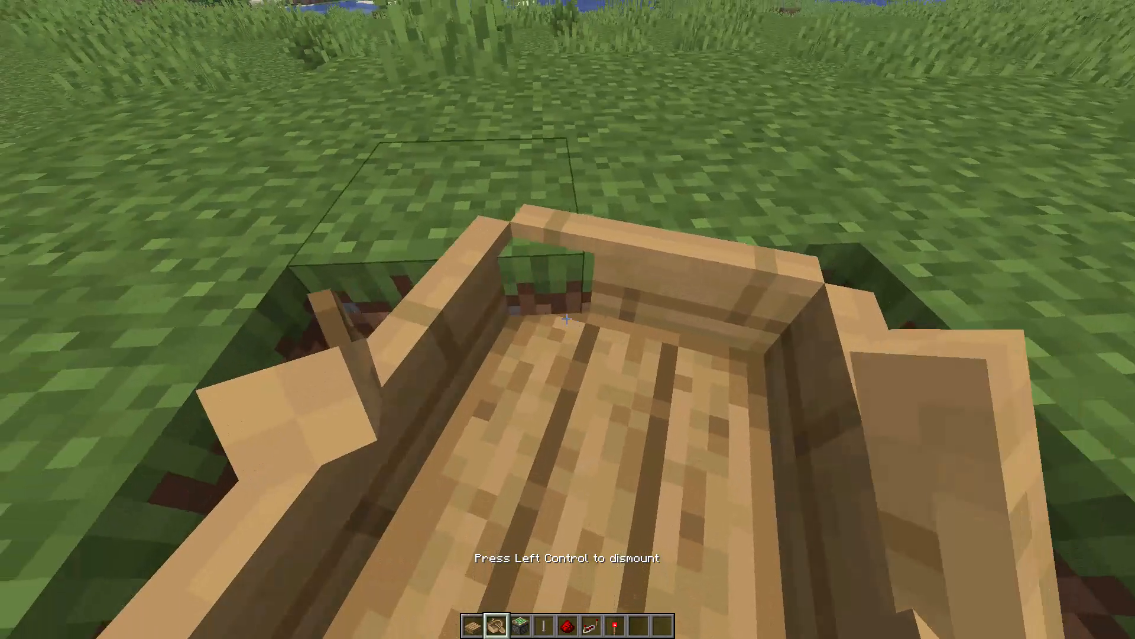
key(w)
key(w)
key(w)
key(w)
key(w)
key(w)
key(w)
key(w)
key(w)
key(w)
key(w)
key(w)
key(d)
key(d)
key(d)
key(d)
key(d)
key(d)
key(d)
key(d)
key(d)
key(d)
key(d)
key(d)
key(d)
key(d)
key(d)
key(d)
key(d)
key(d)
key(d)
key(d)
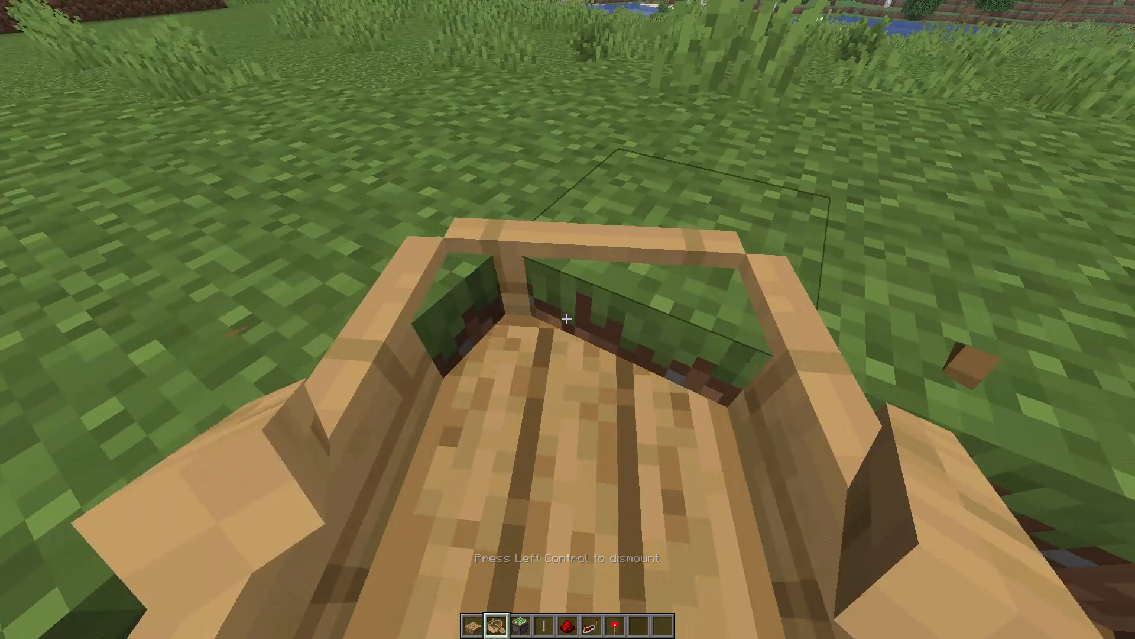
Line the boat up parallel to the pit's side in third-person view, pushed against the left edge, and dismount beside it.
click(567, 319)
key(s)
key(s)
key(s)
key(s)
key(s)
key(s)
key(s)
key(s)
key(s)
key(s)
key(s)
key(s)
key(s)
key(s)
key(s)
key(s)
key(s)
key(s)
key(s)
key(s)
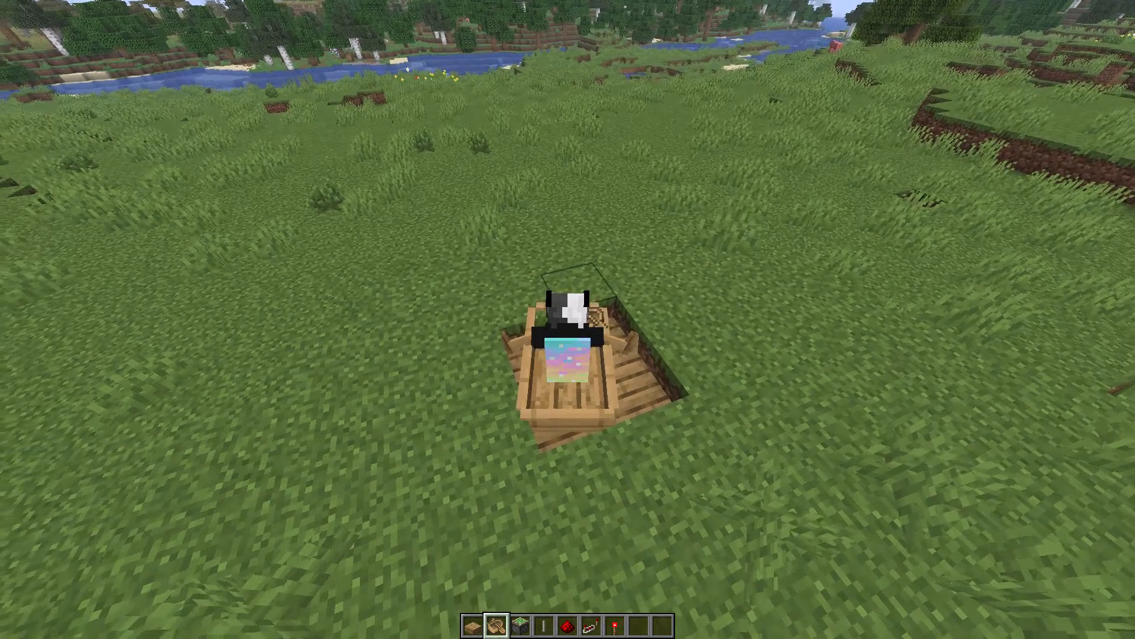
key(d)
key(a)
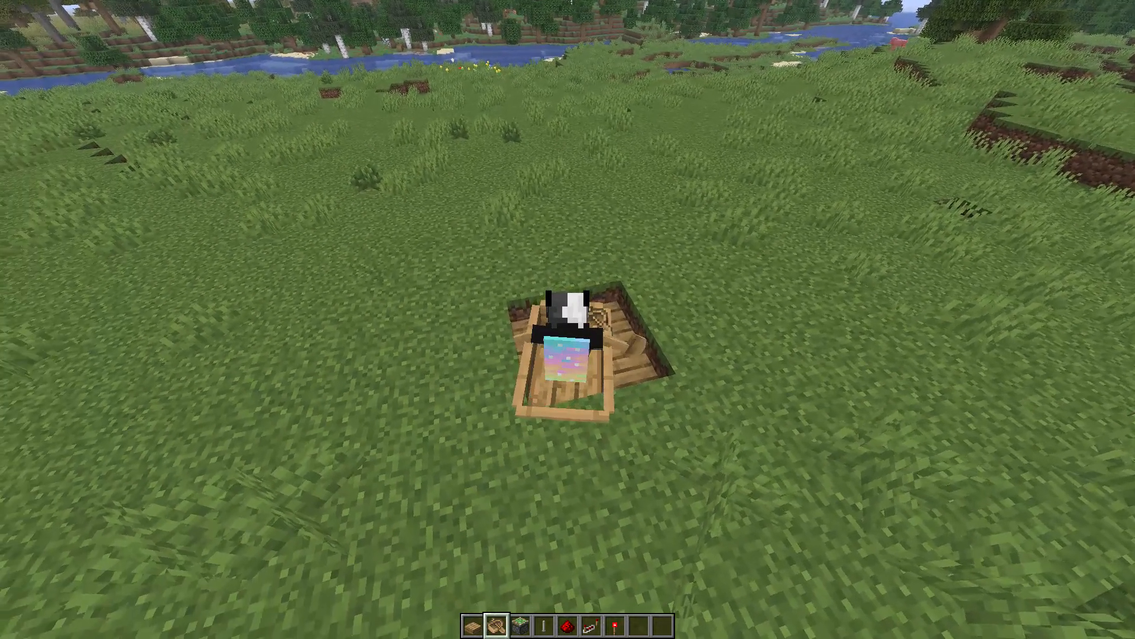
key(a)
key(a)
key(a)
key(w)
key(w)
key(w)
key(w)
key(w)
key(w)
key(w)
key(w)
key(w)
key(w)
key(w)
key(d)
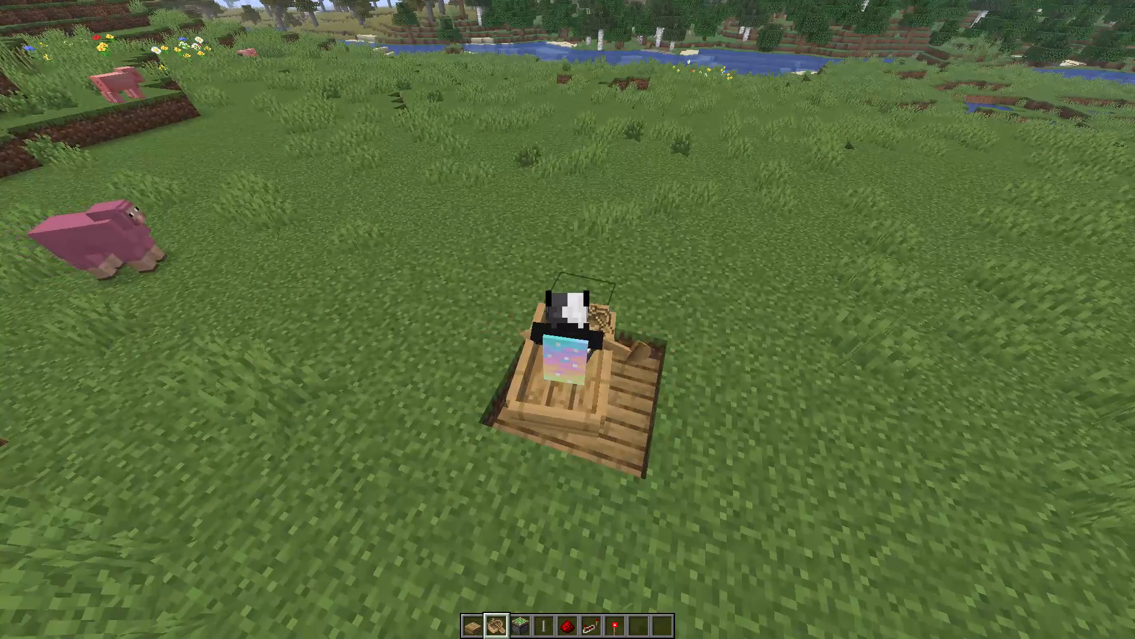
key(d)
key(d)
key(s)
key(s)
key(s)
key(s)
key(s)
key(s)
key(s)
key(s)
key(s)
key(s)
key(s)
key(s)
key(s)
key(s)
key(s)
key(s)
key(s)
key(s)
key(s)
key(s)
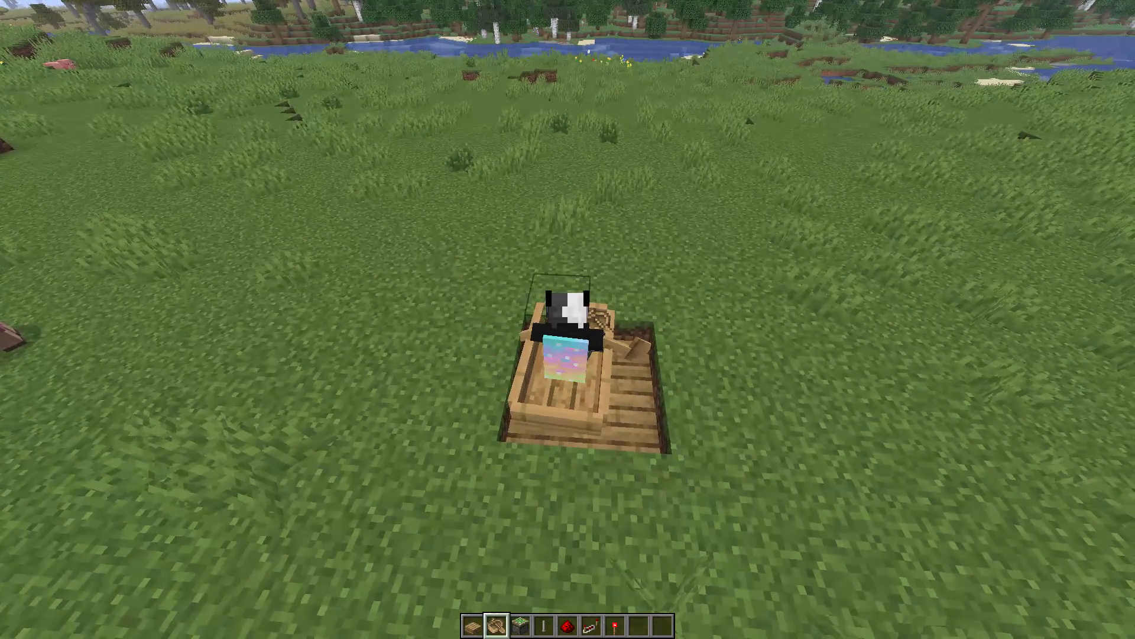
key(a)
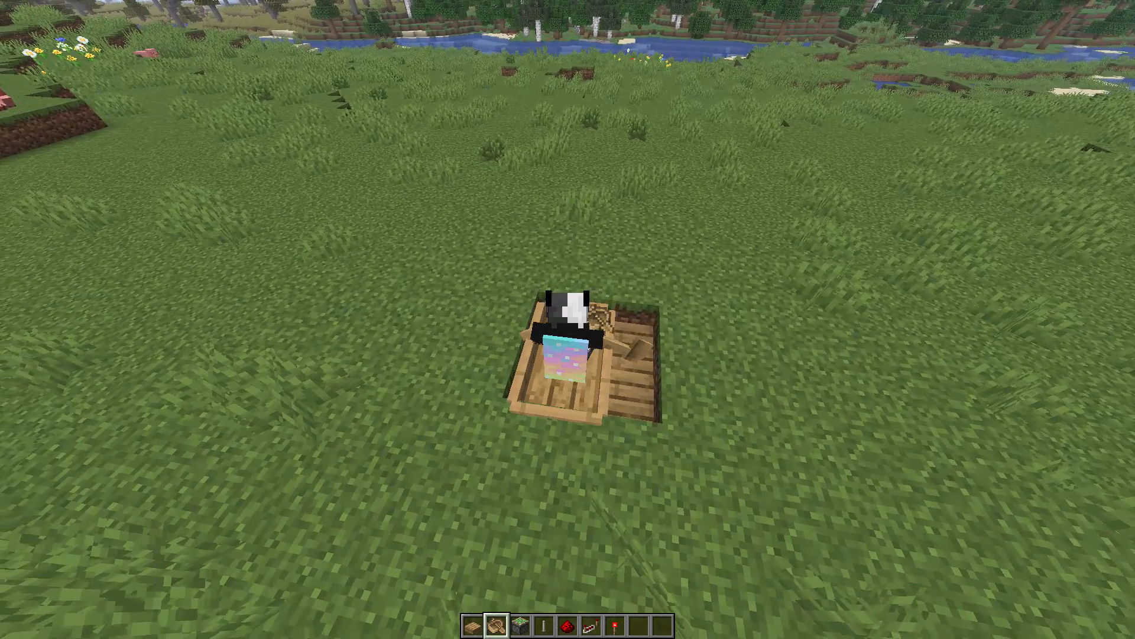
key(a)
key(s)
key(d)
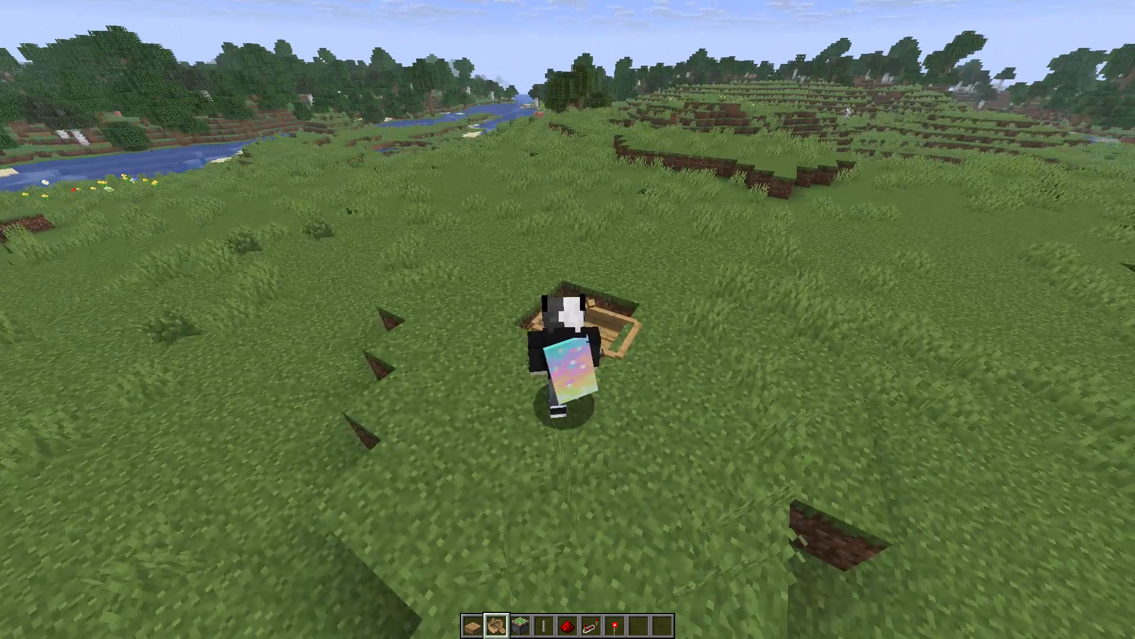
Approach the pink sheep in first-person view and try to push it across the grass toward the boat.
double_click(567, 319)
key(w)
key(shift+space)
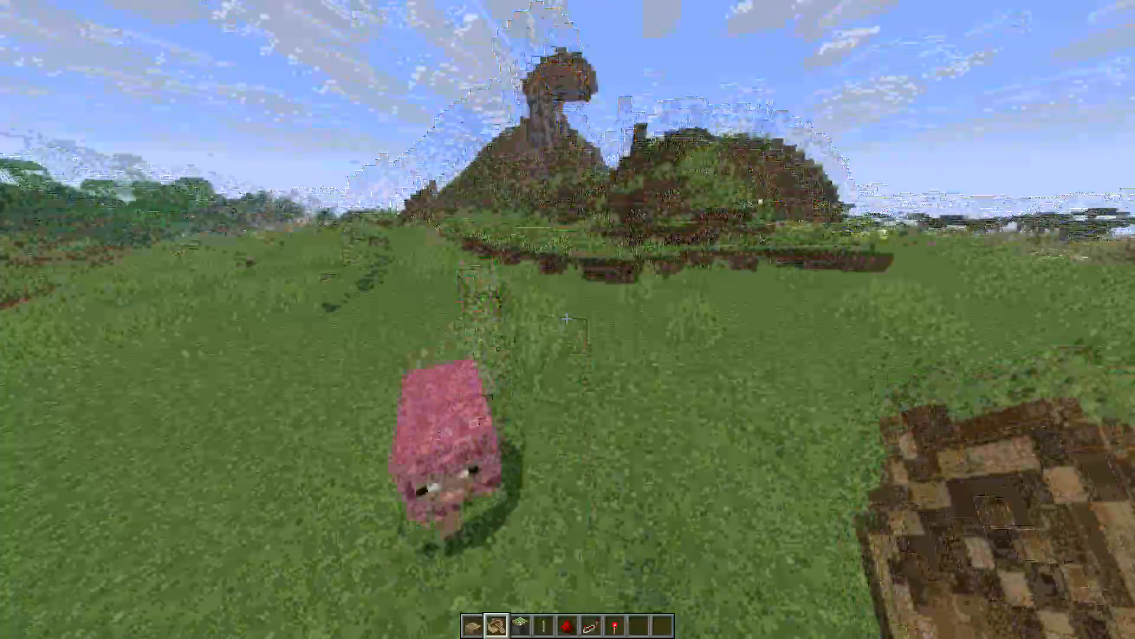
key(shift+d)
key(shift+d)
key(shift+d)
key(a)
key(w)
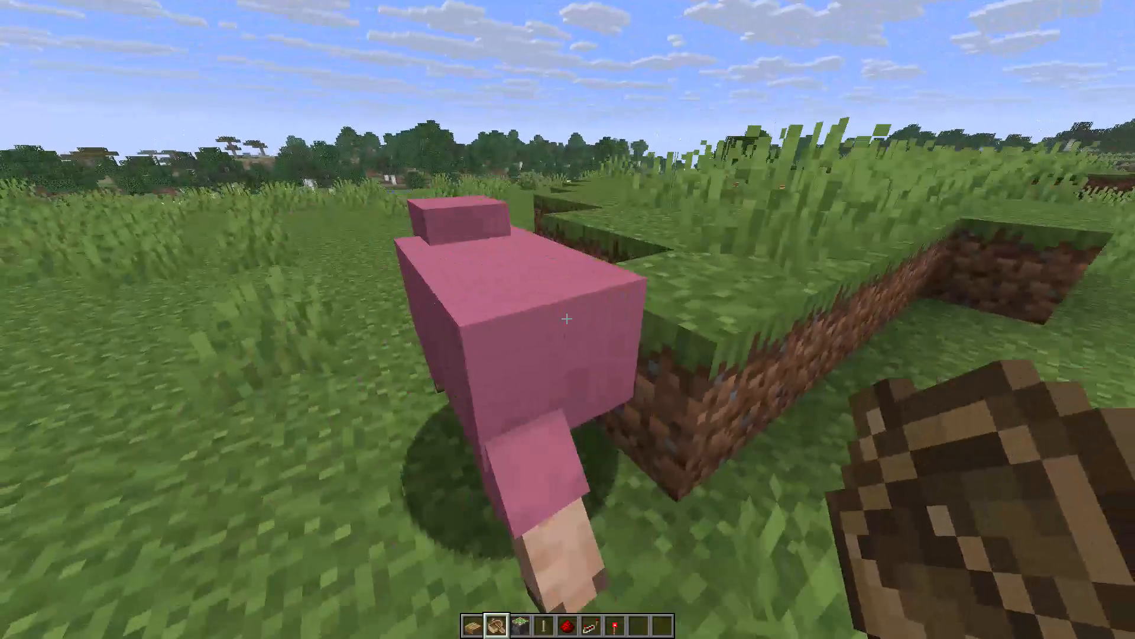
key(a)
key(w)
key(shift+d)
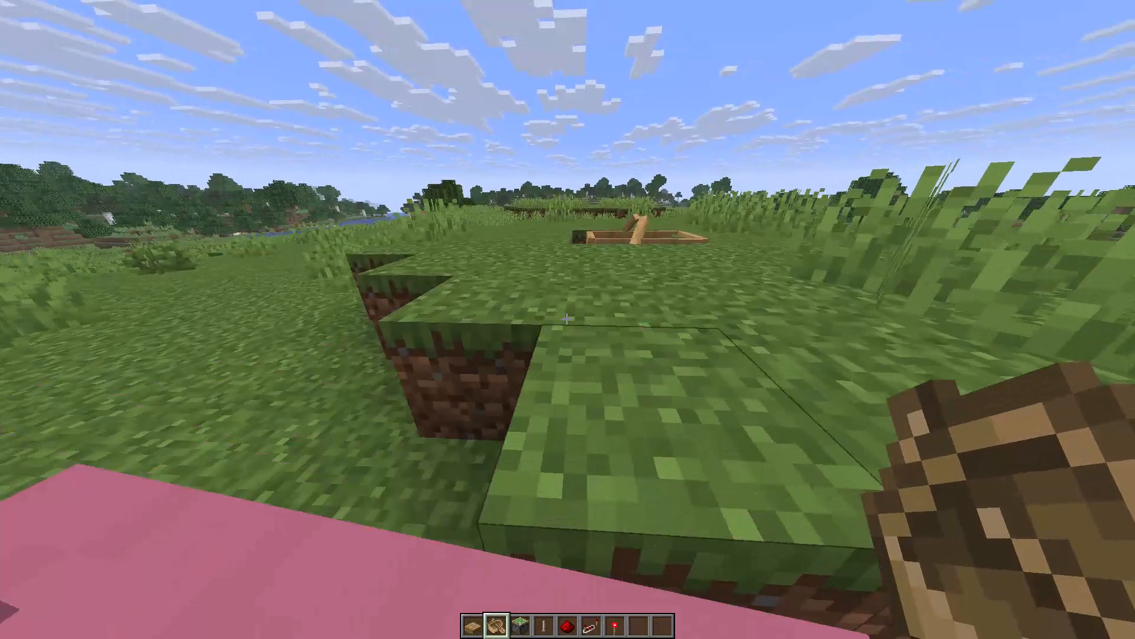
key(a)
key(shift+w)
key(shift+a)
key(shift+d)
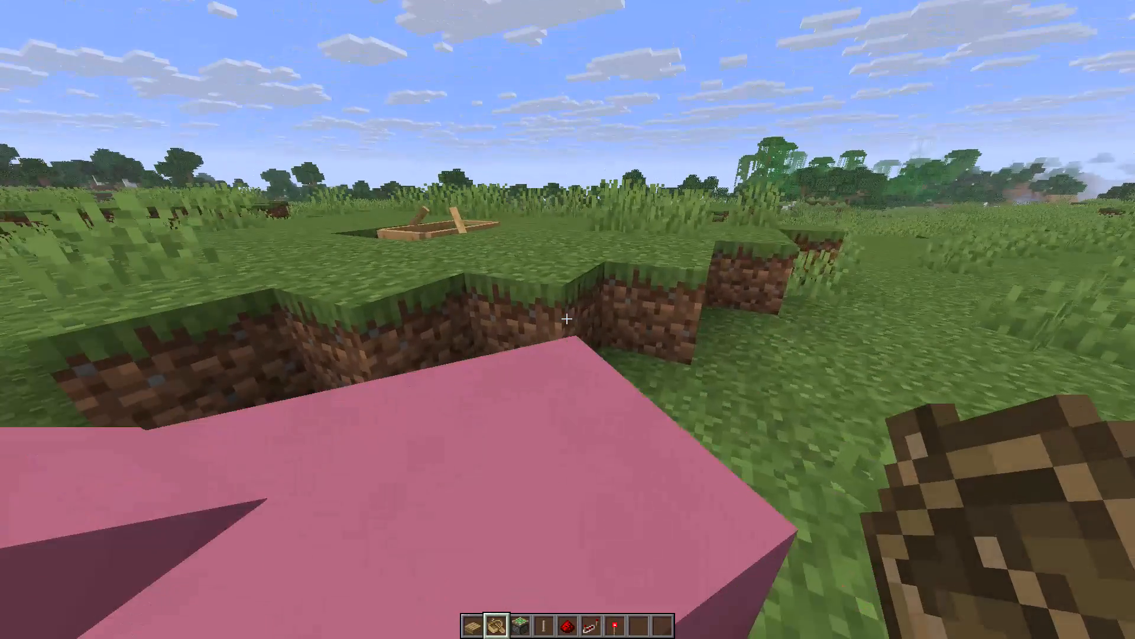
key(a)
key(s)
key(d)
key(w)
key(shift+d)
key(d)
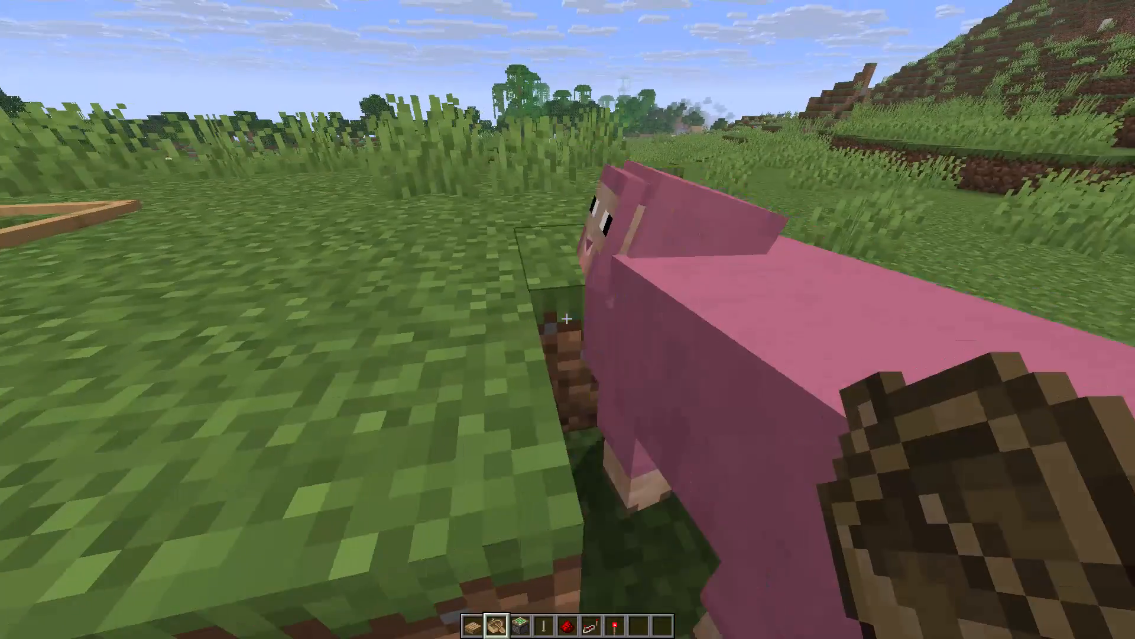
key(w)
key(shift+space)
key(shift+d)
key(w)
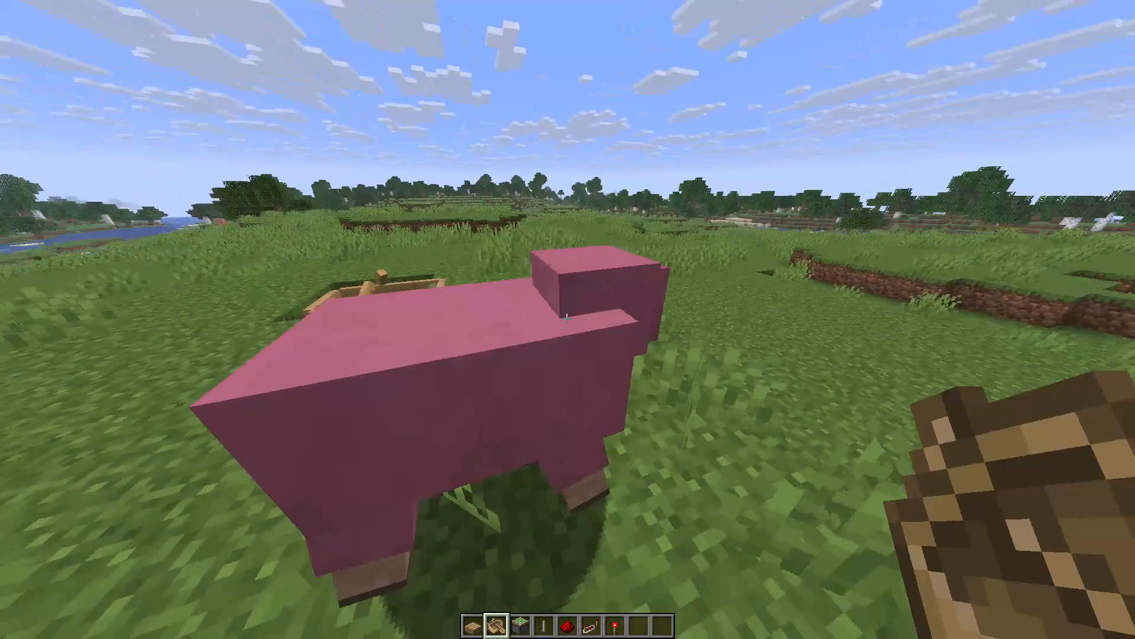
key(a)
key(w)
key(d)
Search the creative inventory for "lea", put a Lead in hotbar slot eight, and close the inventory.
key(e)
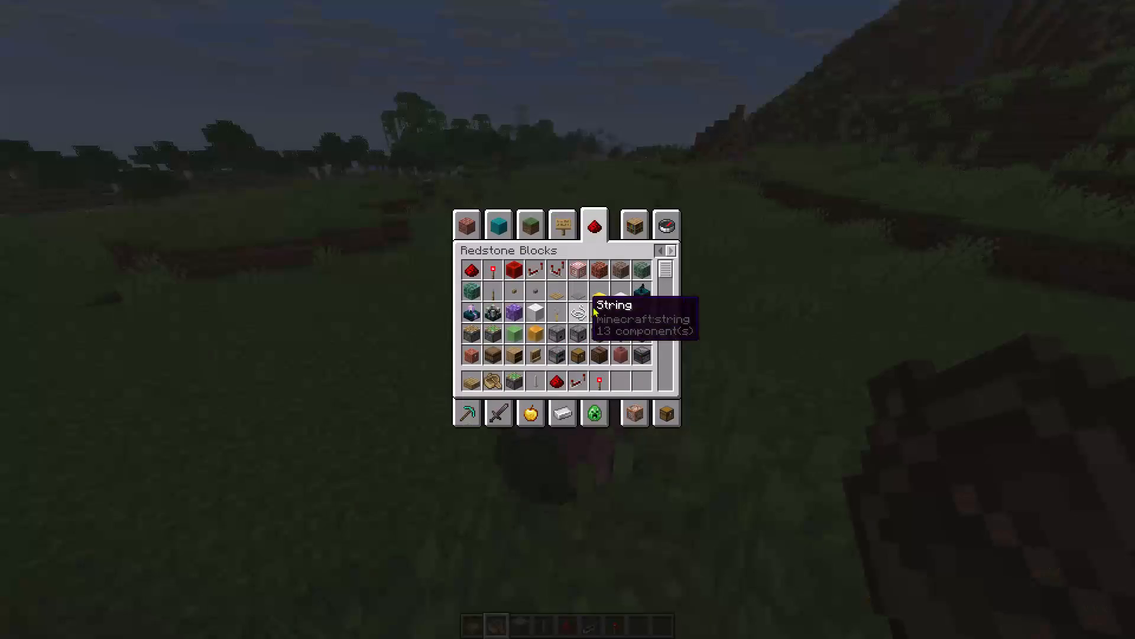
click(660, 220)
text(lea)
drag(492, 313, 498, 319)
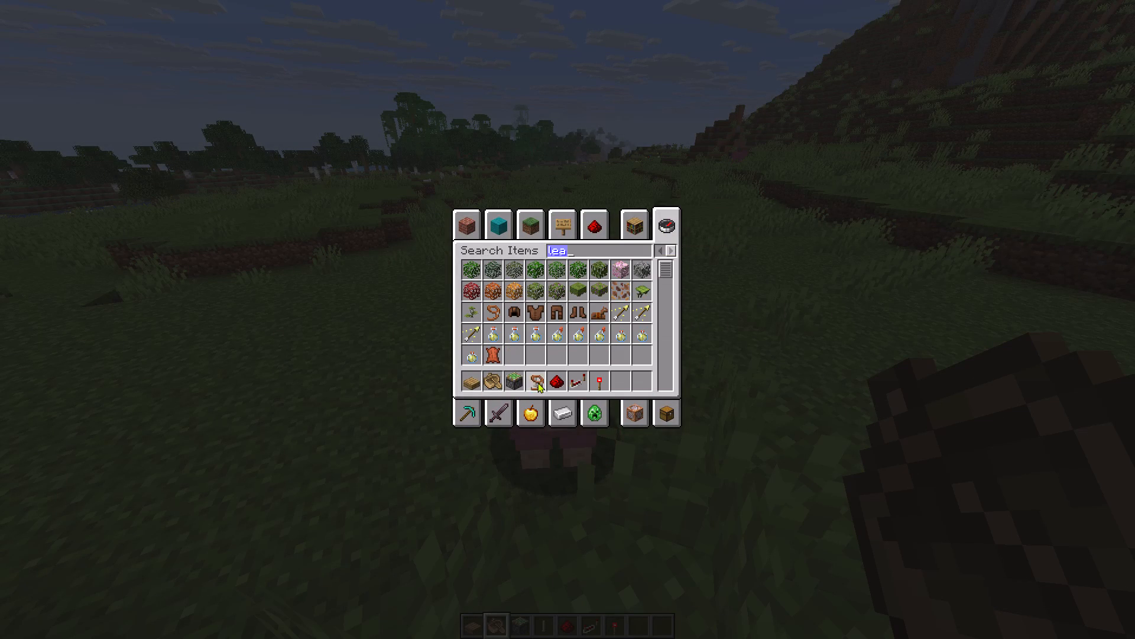
click(624, 384)
key(Escape)
Leash the pink sheep with the Lead and pull it across the grass into the oak boat in the pit.
scroll(567, 319, down, 6)
right_click(567, 319)
key(a)
key(w)
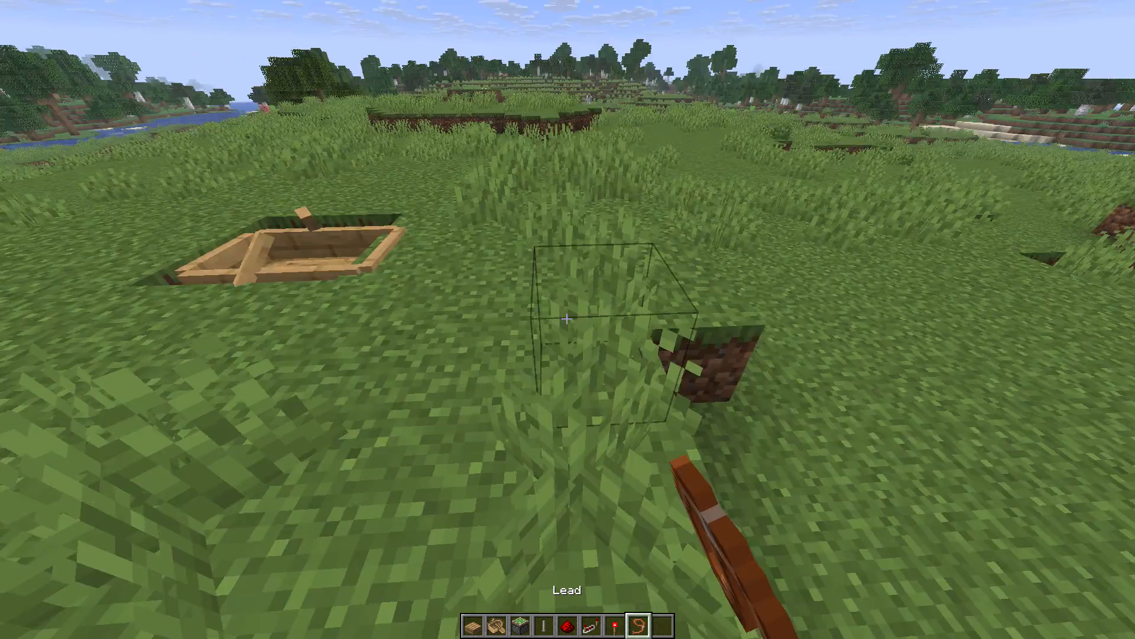
key(shift+a)
key(shift+space)
key(shift+s)
key(shift+d)
key(shift+d)
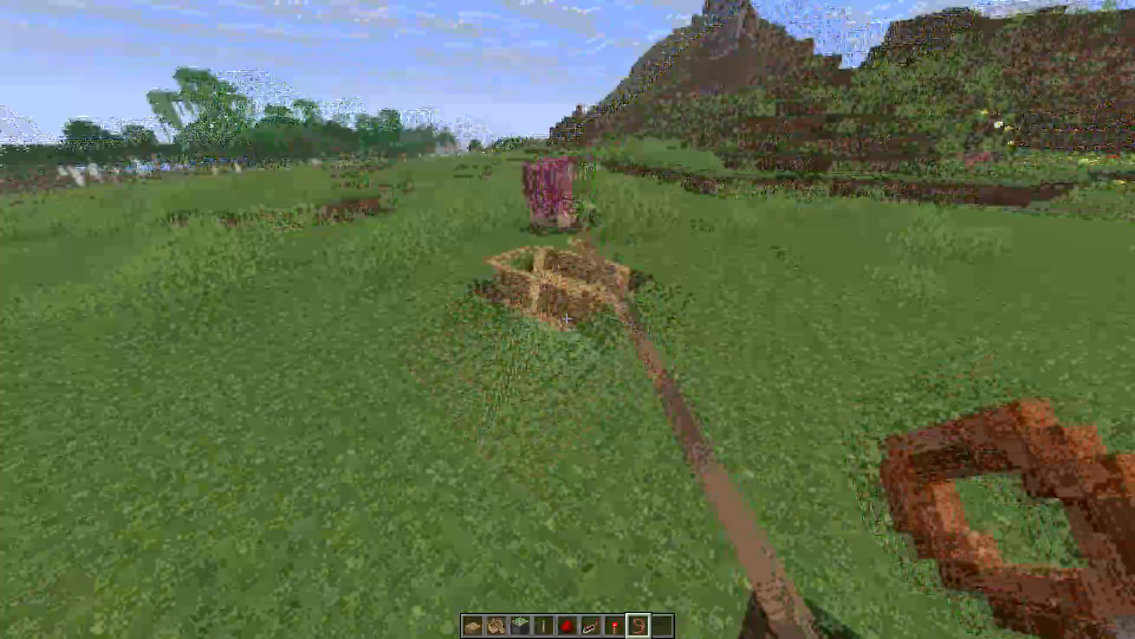
key(w)
key(shift+space)
key(shift+d)
key(shift+d)
key(shift+d)
key(shift+d)
key(shift+d)
key(shift+d)
key(shift+d)
key(shift+d)
key(shift+d)
key(shift+d)
key(shift+d)
key(shift+d)
key(shift+d)
key(shift+d)
key(shift+d)
key(shift+d)
key(shift+d)
key(shift+d)
key(shift+d)
key(shift+d)
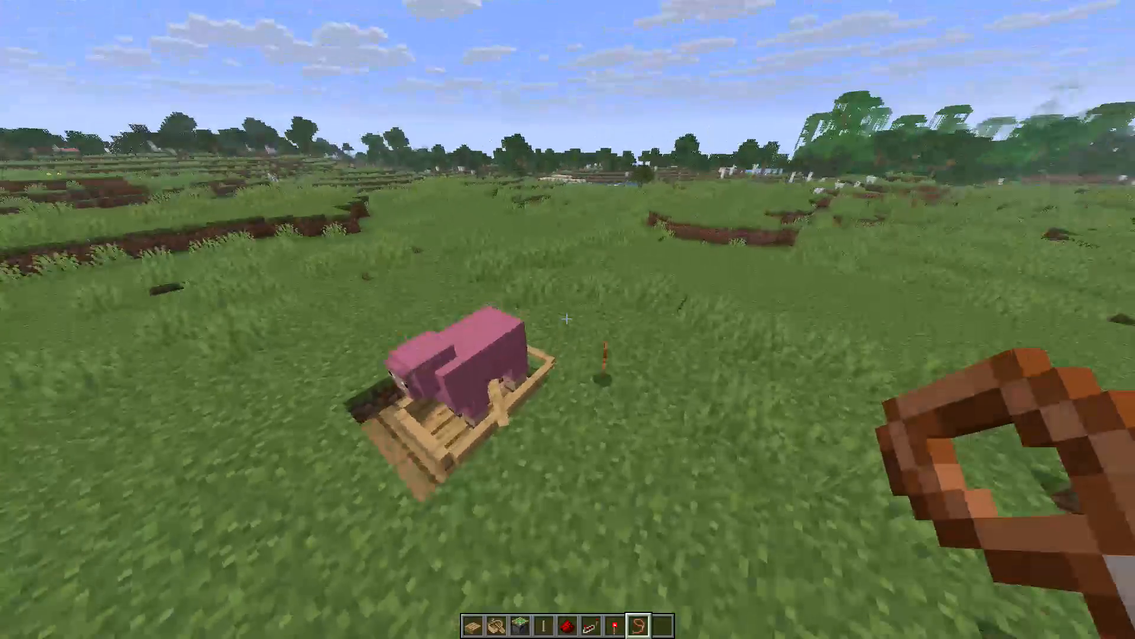
key(shift+d)
Pick up the dropped lead and clear the tall grass in front of the boat.
shift+double_click(567, 319)
click(567, 319)
key(a)
click(567, 319)
key(w)
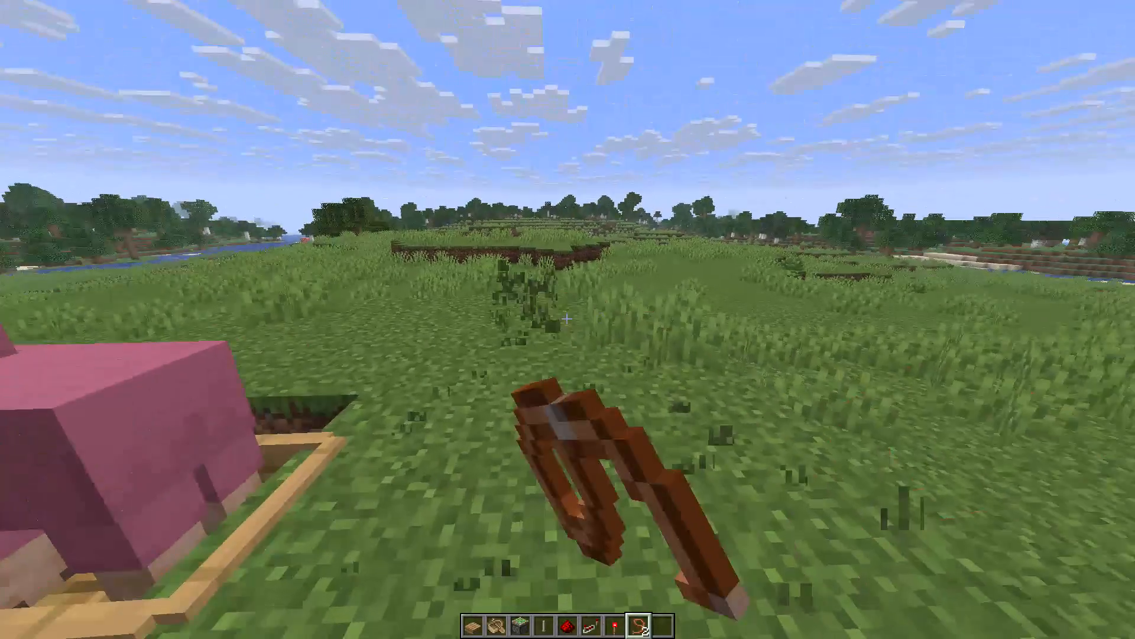
click(567, 319)
key(d)
double_click(567, 319)
key(a)
key(s)
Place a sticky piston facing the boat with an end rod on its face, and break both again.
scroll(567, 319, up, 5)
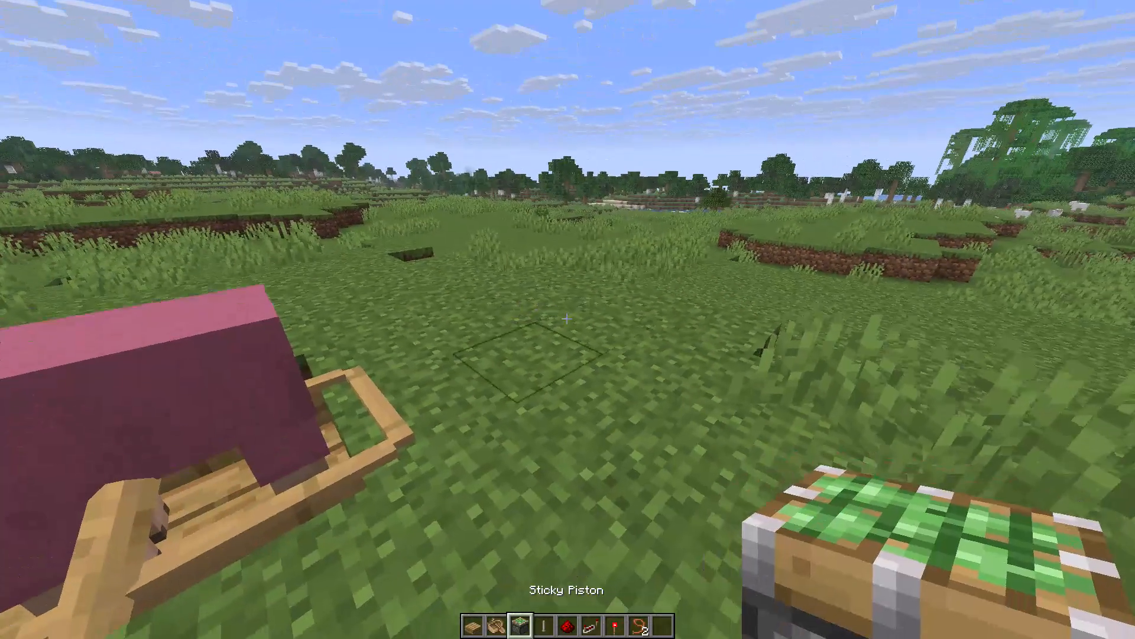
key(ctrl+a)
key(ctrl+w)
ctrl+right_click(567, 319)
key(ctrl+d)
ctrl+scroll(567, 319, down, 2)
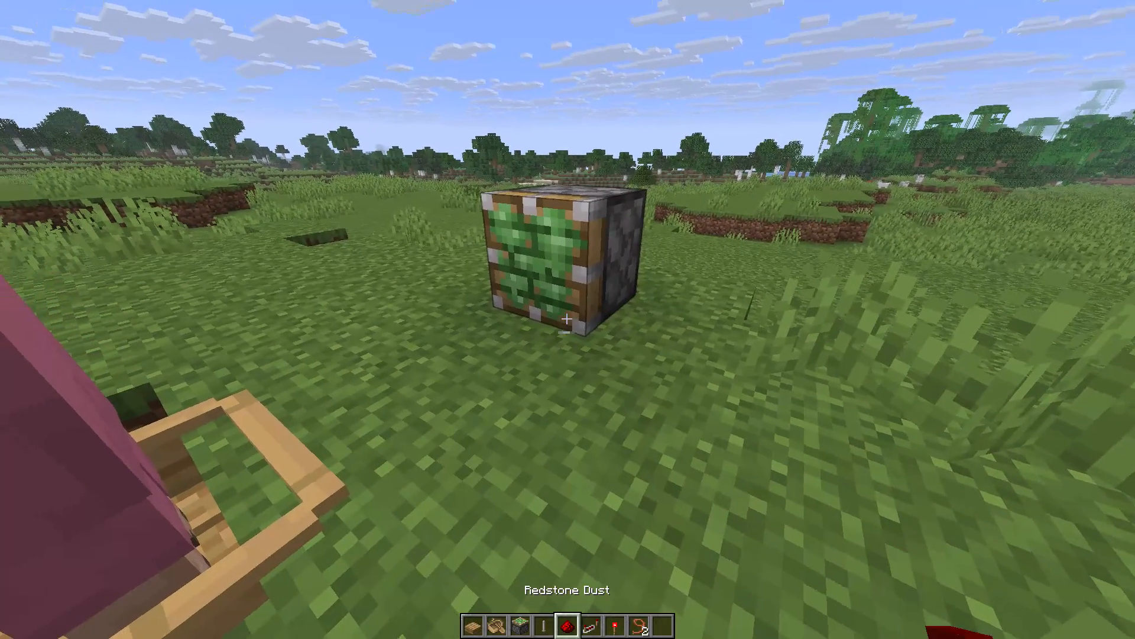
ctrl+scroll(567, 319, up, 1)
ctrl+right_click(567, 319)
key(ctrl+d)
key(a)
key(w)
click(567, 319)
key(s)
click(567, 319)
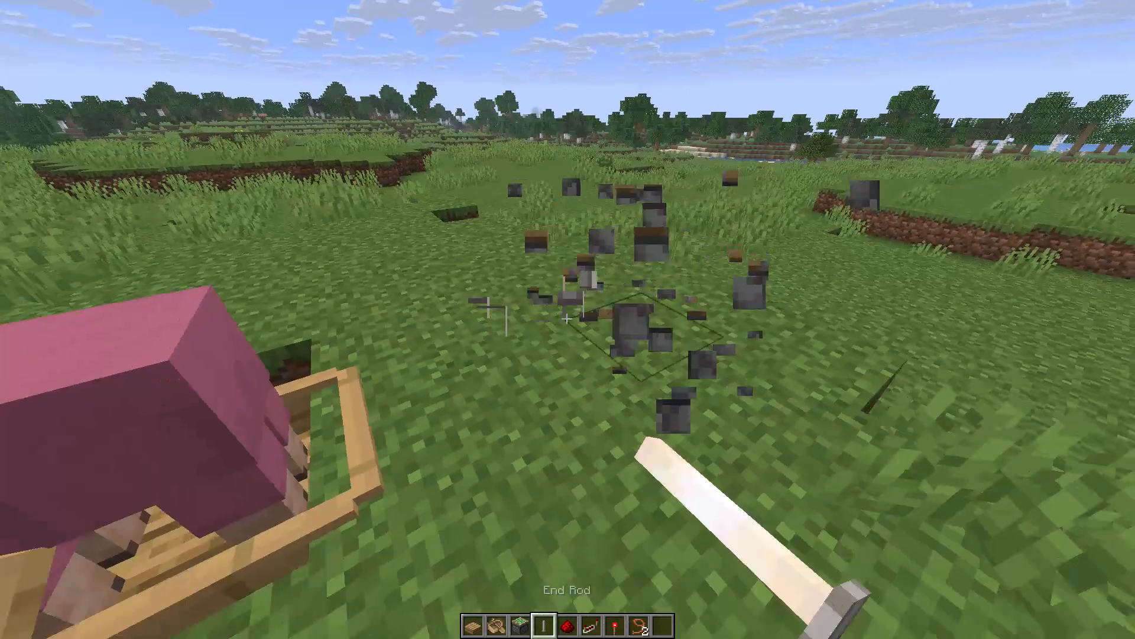
Place a sticky piston closer to the boat, facing the sheep, and attach an end rod to its face.
key(ctrl+a)
ctrl+scroll(567, 319, up, 1)
key(ctrl+a)
ctrl+right_click(567, 319)
ctrl+scroll(567, 319, down, 1)
key(ctrl+a)
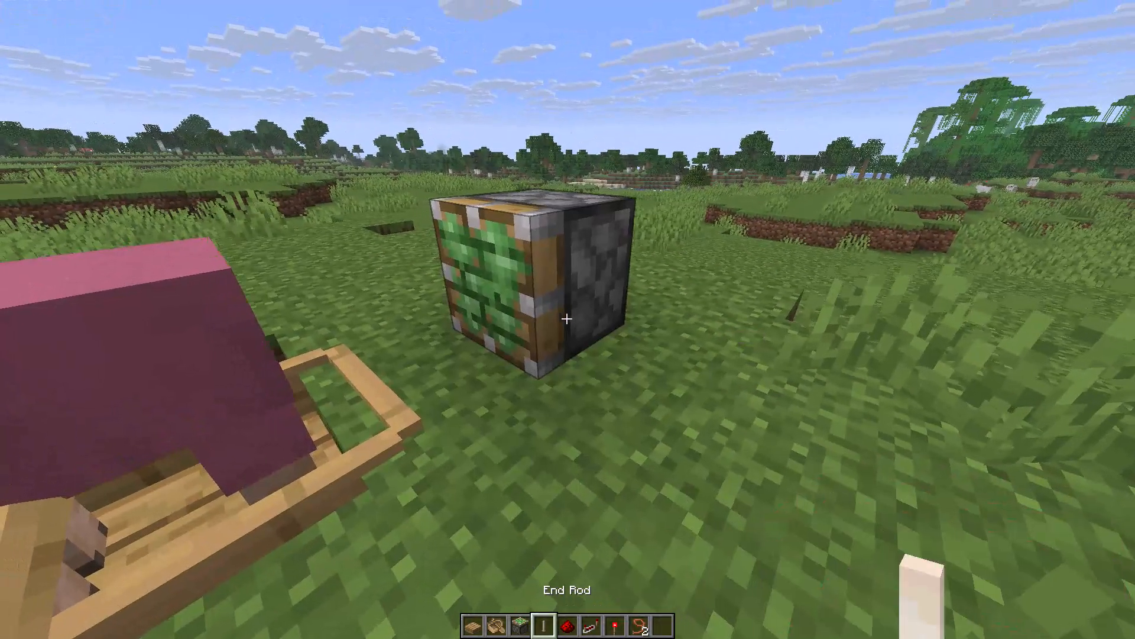
ctrl+right_click(567, 319)
key(ctrl+d)
text(sa)
text(dw)
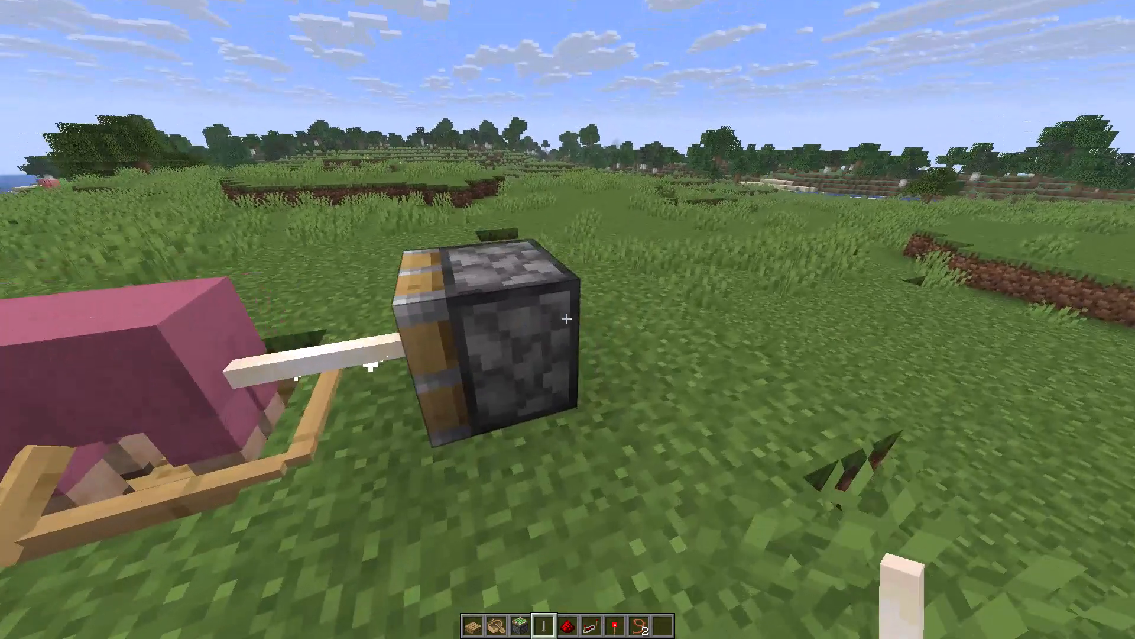
Lay redstone dust from beside the piston across the grass, down the dirt ledge and along the lower ground.
scroll(567, 319, down, 1)
right_click(567, 319)
key(w)
key(d)
right_click(567, 319)
right_click(567, 319)
right_click(567, 319)
key(w)
key(a)
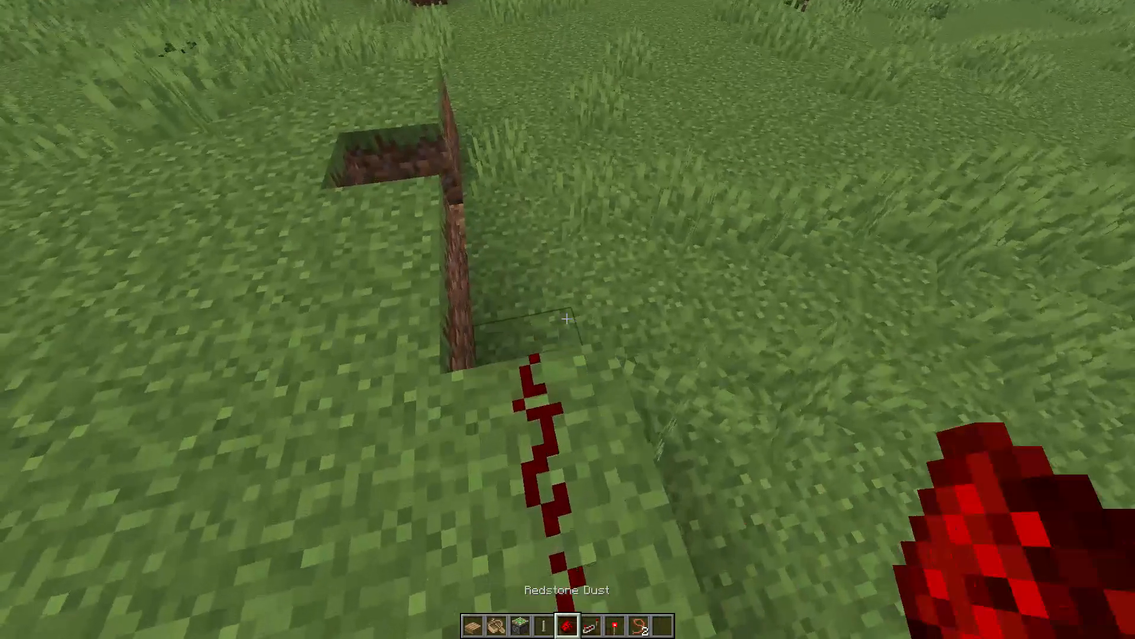
right_click(567, 319)
key(d)
right_click(567, 319)
right_click(567, 319)
key(a)
key(w)
right_click(567, 319)
Clear the tall grass on the lower ground around the end of the redstone dust line.
triple_click(567, 319)
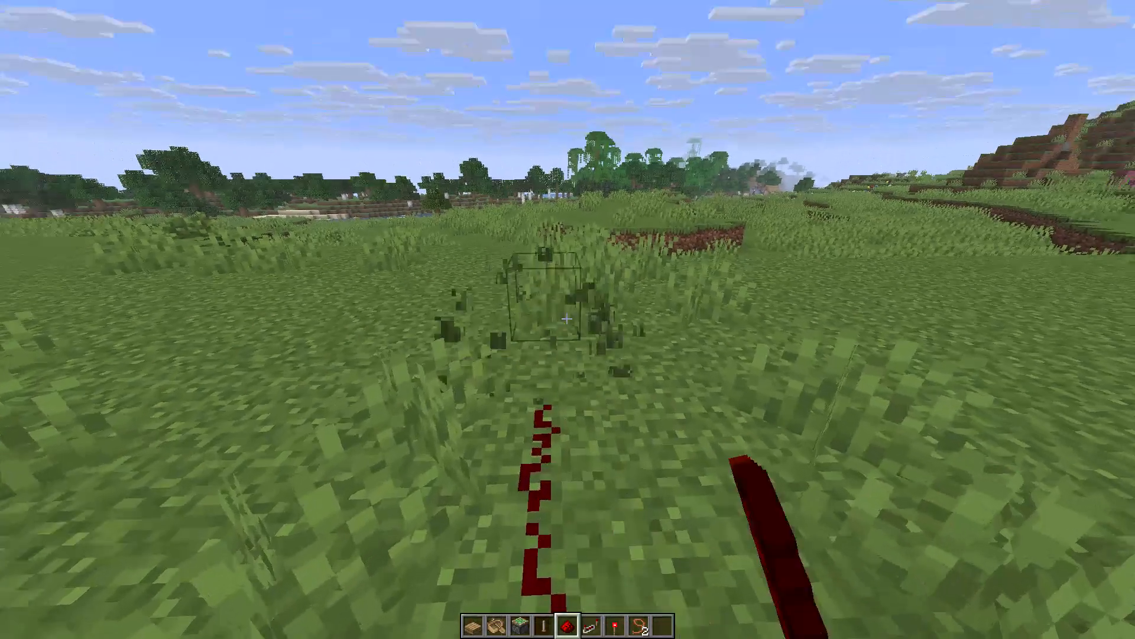
key(a)
double_click(567, 319)
key(d)
key(w)
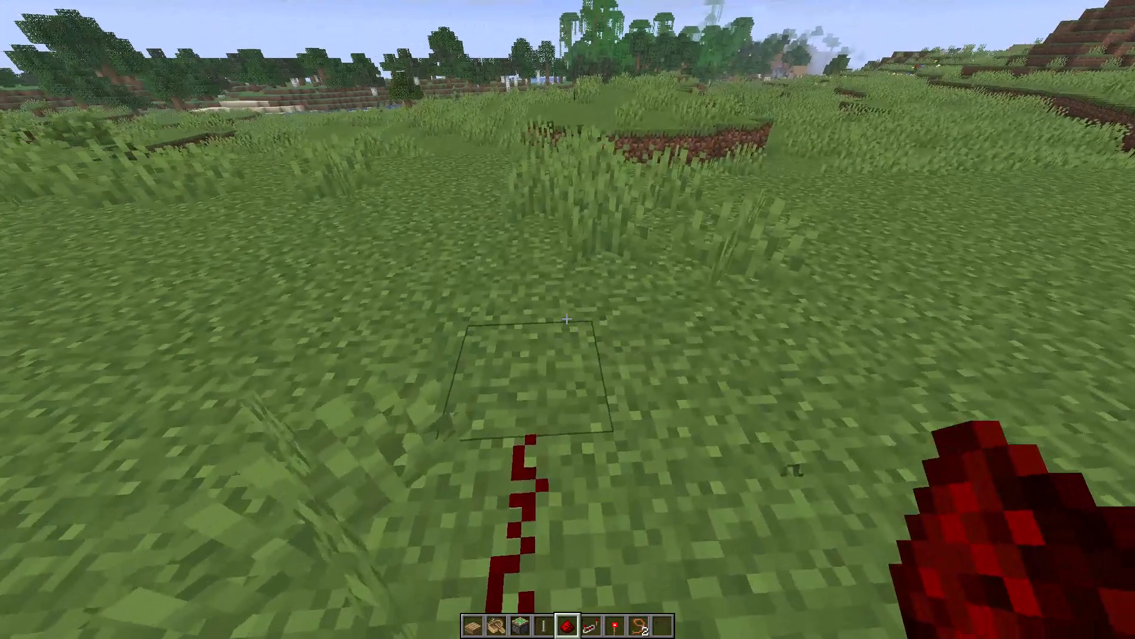
key(a)
Place the first two redstone repeaters of a loop at the end of the dust line on the lower ground.
scroll(567, 319, down, 1)
key(w)
key(a)
right_click(567, 319)
key(w)
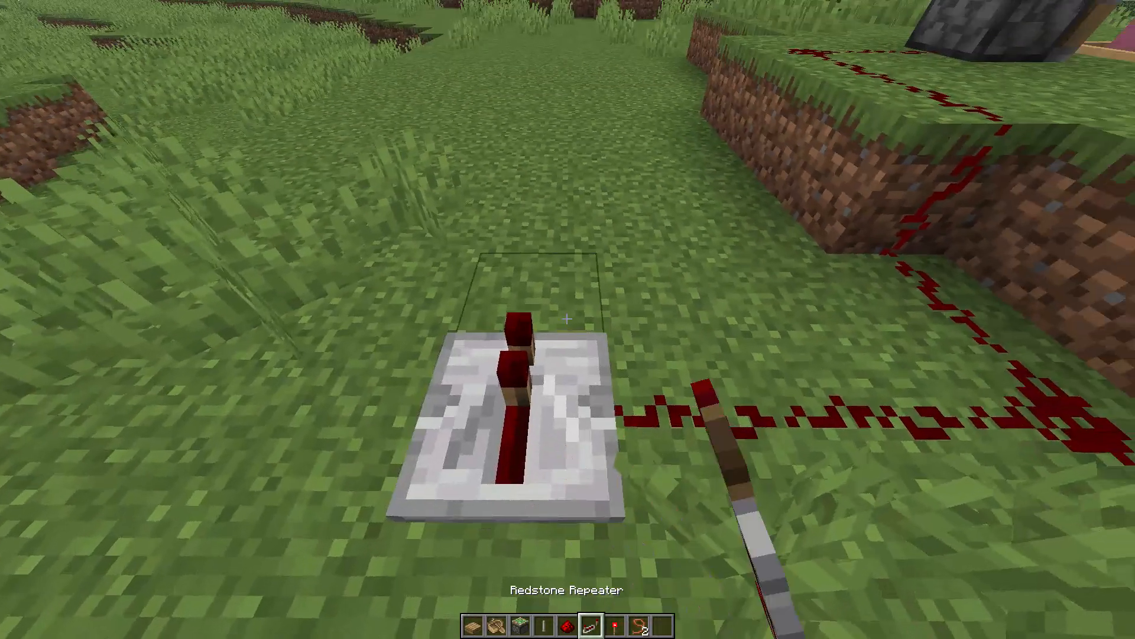
key(a)
right_click(567, 319)
key(a)
key(w)
key(w)
key(a)
key(d)
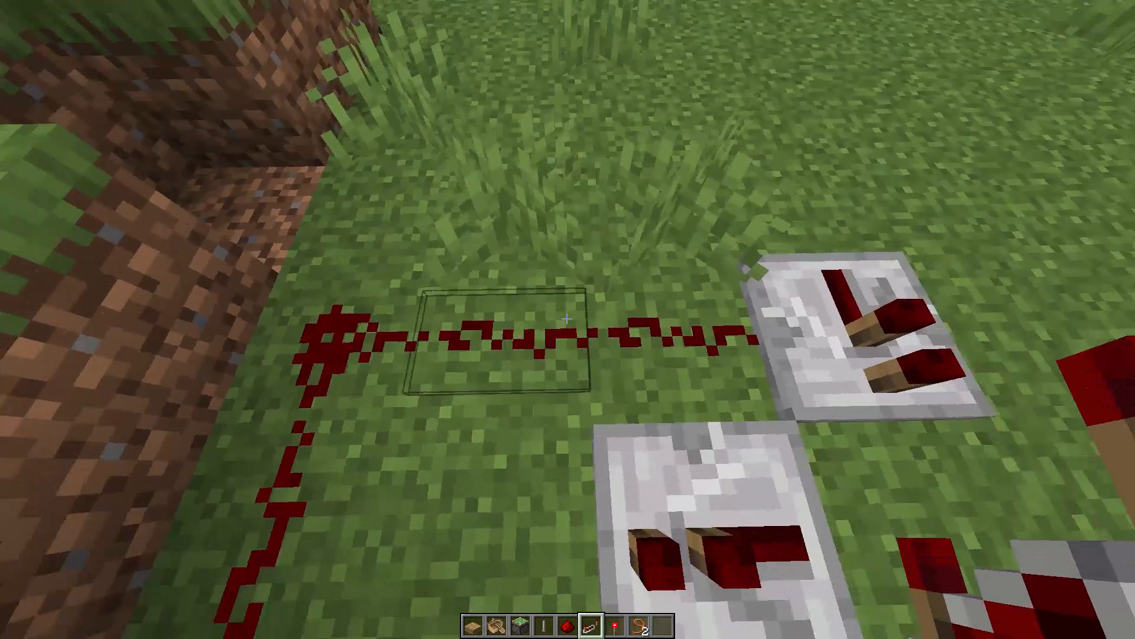
Replace the dust beside the repeaters with a third repeater and add a fourth to complete the ring of four.
click(567, 319)
key(a)
right_click(567, 319)
double_click(567, 319)
key(a)
click(567, 319)
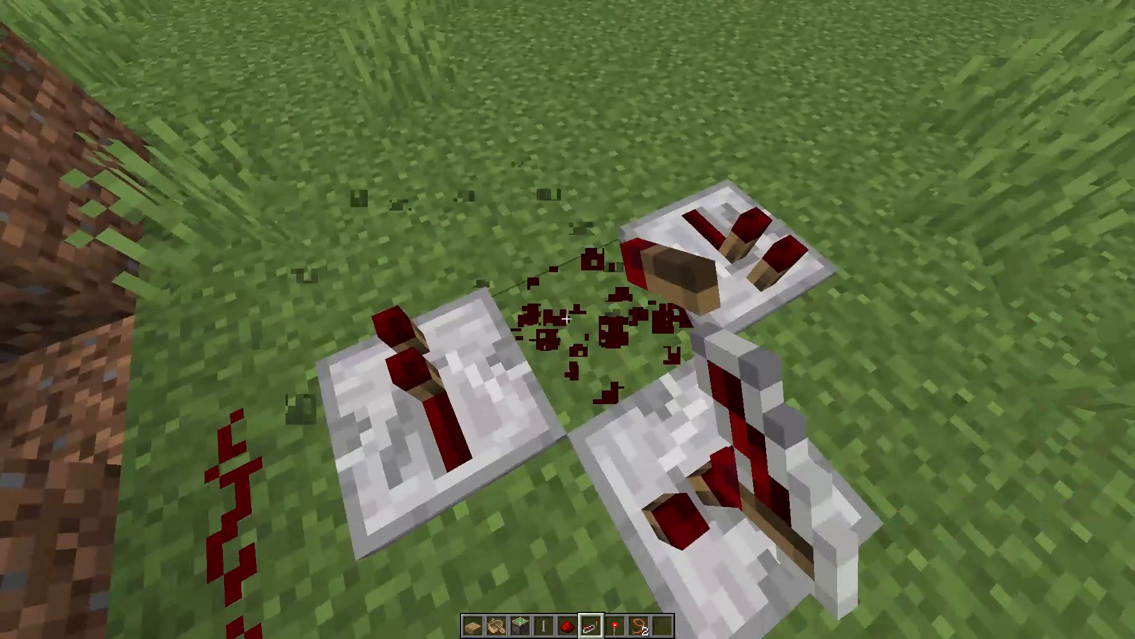
key(a)
key(w)
right_click(567, 319)
key(a)
Place redstone dust on the corners between the four repeaters to link them into a loop.
scroll(567, 319, up, 1)
key(w)
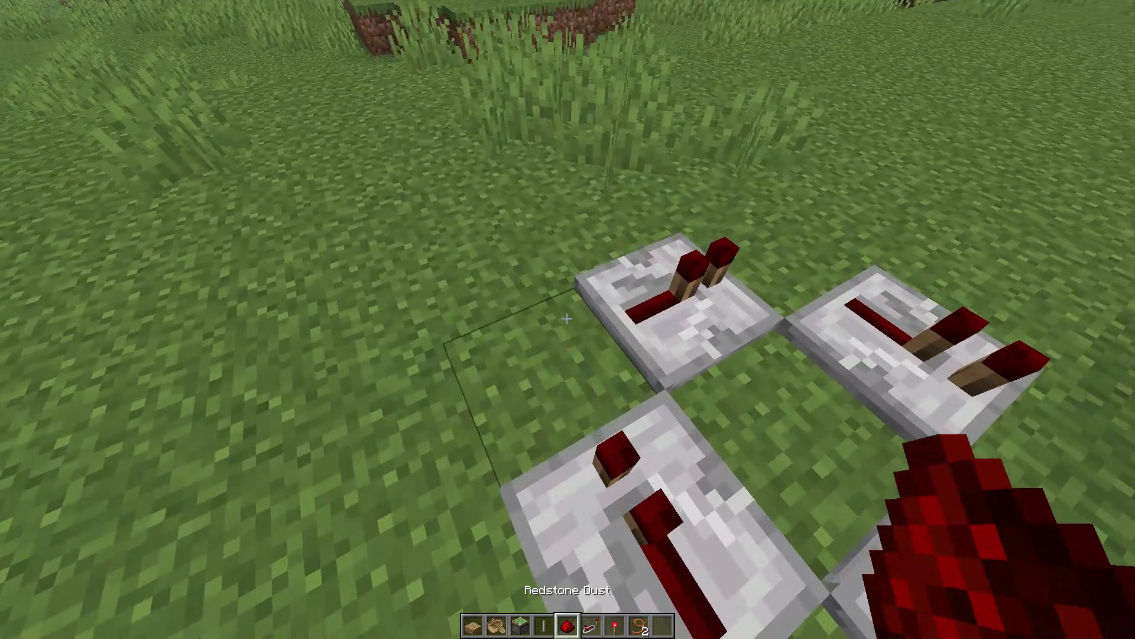
right_click(567, 319)
key(d)
right_click(567, 319)
key(d)
right_click(567, 319)
right_click(567, 319)
key(d)
right_click(567, 319)
key(d)
Remove the extra redstone dust running along the ledge beside the repeater loop, keeping the corner dust.
key(w)
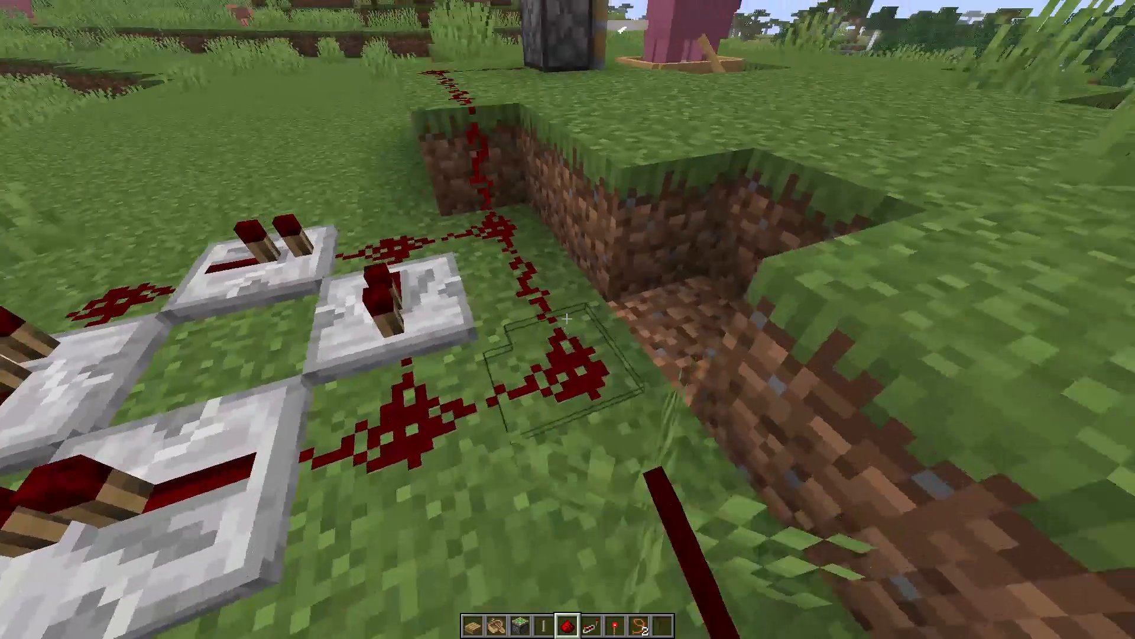
click(567, 319)
click(567, 319)
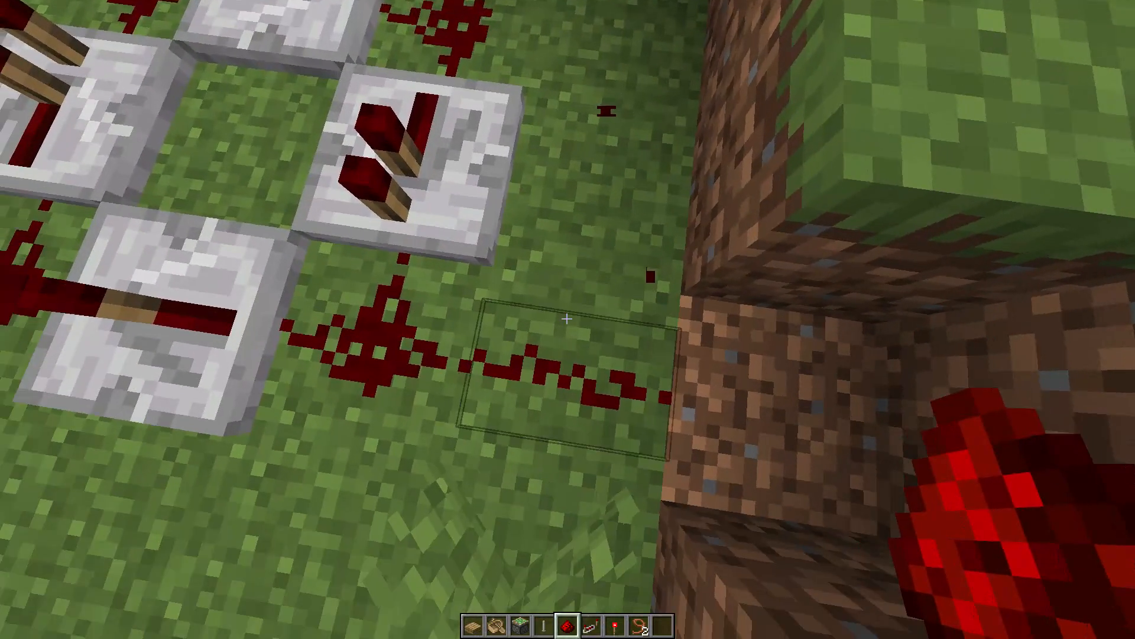
click(567, 319)
key(w)
right_click(567, 319)
Place a redstone torch on the grass next to the loop's outer corner dust to power the repeaters.
key(a)
key(a)
key(a)
key(a)
key(a)
key(a)
key(a)
key(a)
key(a)
key(a)
key(a)
key(a)
key(a)
key(a)
key(a)
key(a)
key(a)
key(a)
key(a)
key(a)
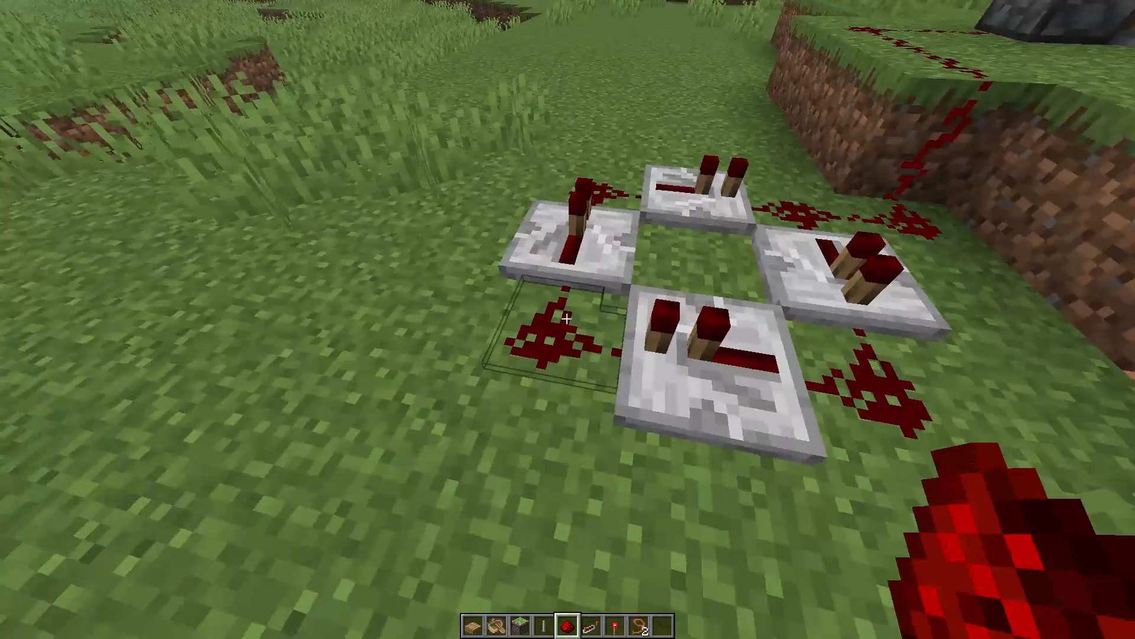
scroll(567, 319, down, 1)
key(w)
scroll(567, 319, down, 1)
key(d)
key(s)
key(a)
right_click(567, 319)
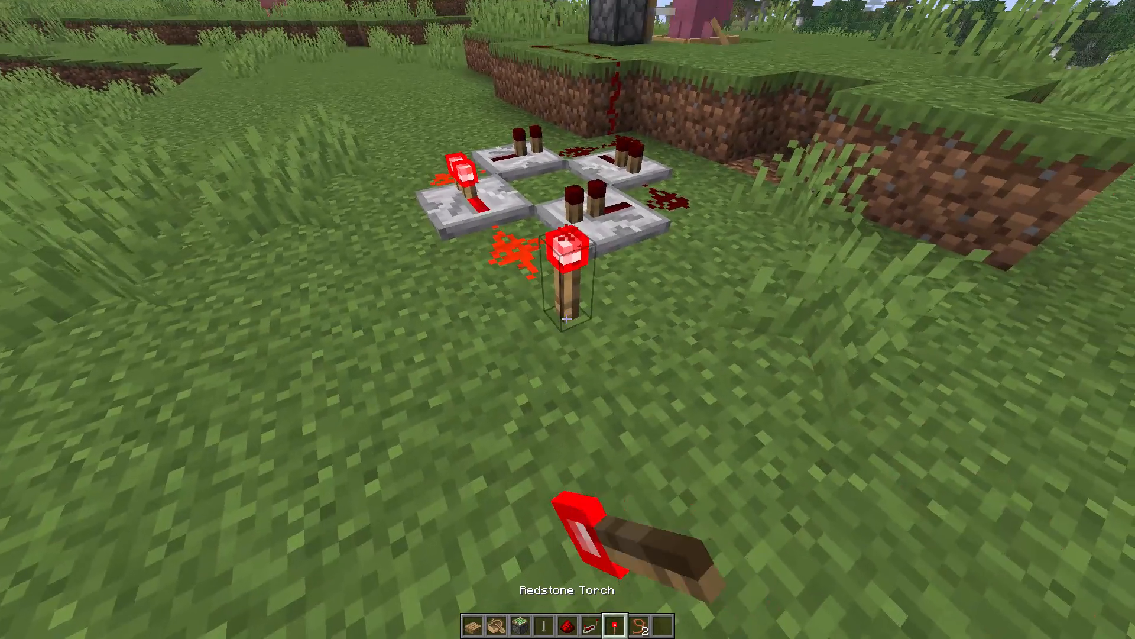
Break the redstone torch beside the repeater loop so that only a pulse keeps circulating in the clock.
click(567, 319)
Clear the tall grass near the piston and sheep, and back off to view them side-on for filming.
key(a)
key(w)
key(shift+space)
key(shift+d)
key(shift+d)
key(shift+d)
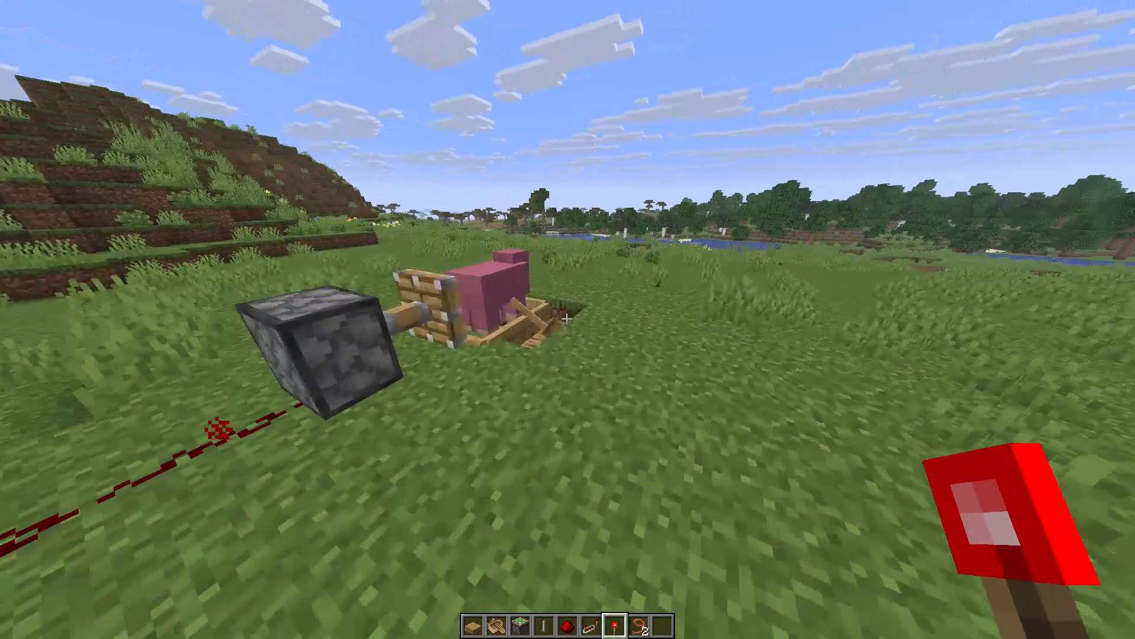
key(shift+d)
key(shift+d)
key(shift+d)
key(shift+d)
key(shift+d)
key(shift+d)
key(shift+d)
key(shift+d)
key(shift+d)
key(shift+d)
key(shift+d)
key(shift+d)
key(shift+d)
key(shift+d)
key(shift+a)
shift+triple_click(567, 319)
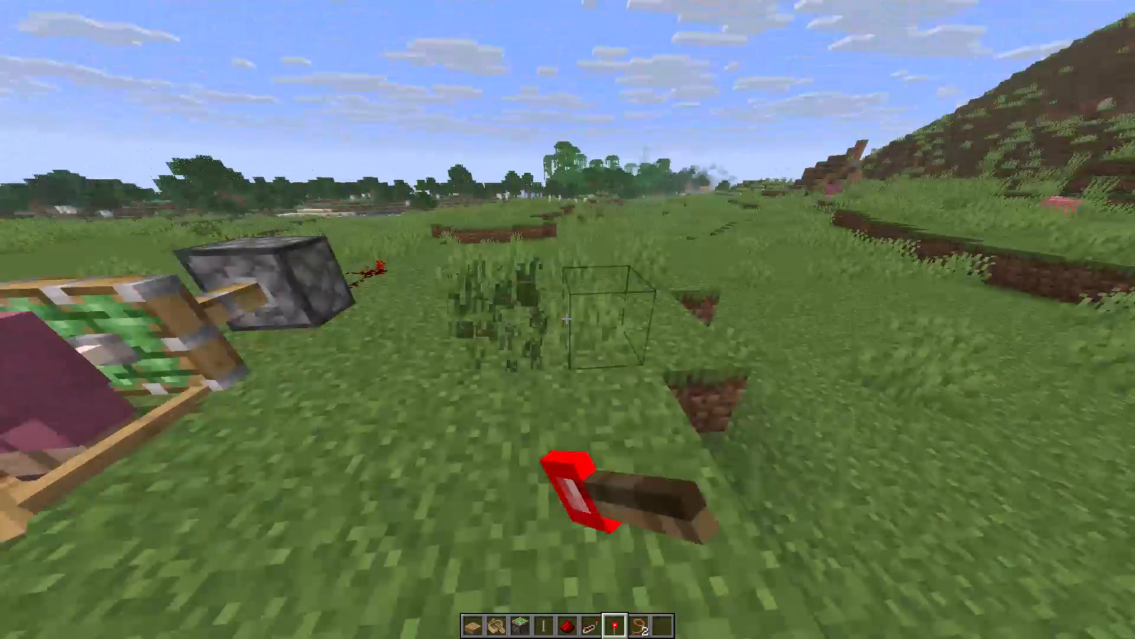
triple_click(567, 319)
key(s)
key(a)
double_click(567, 319)
key(w)
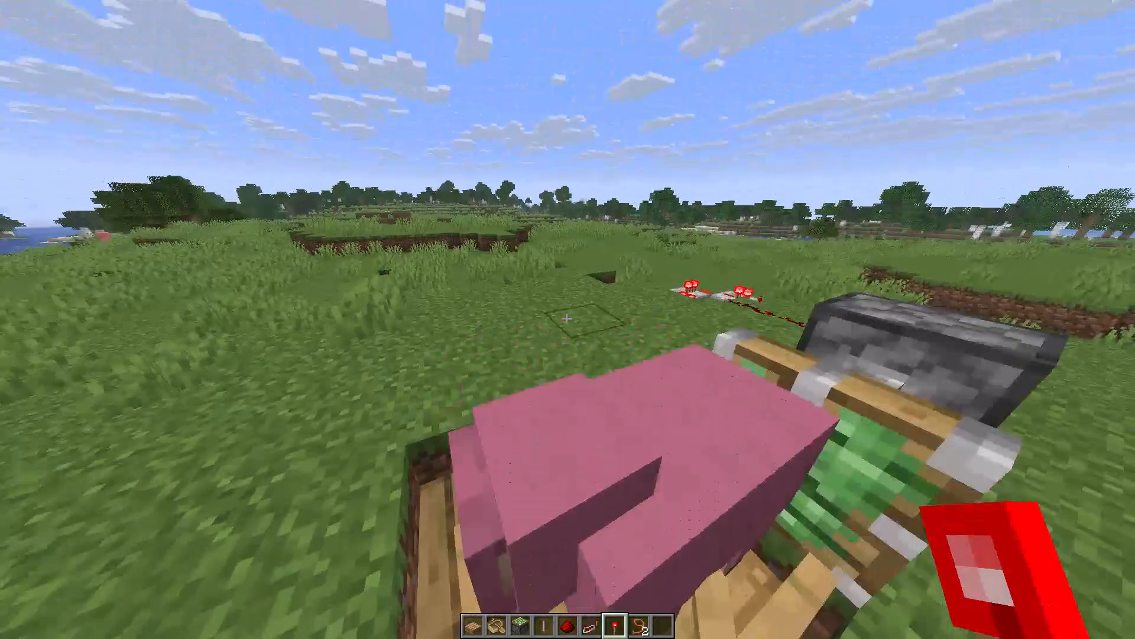
key(s)
Empty the hotbar by discarding every item in it, including the oak boat, redstone parts and leads.
key(e)
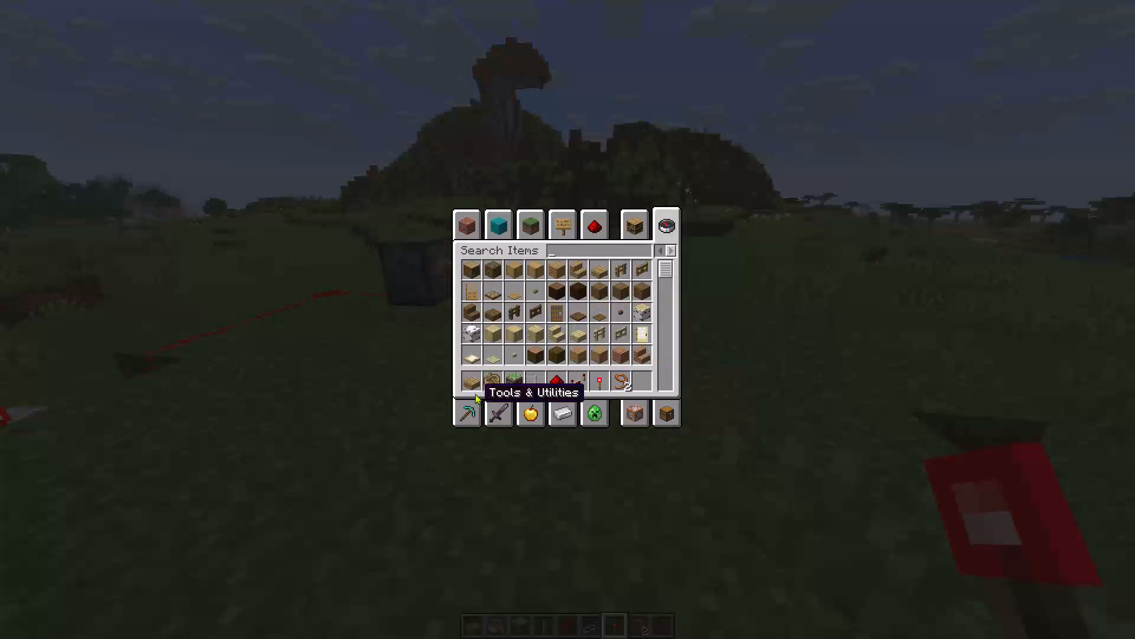
shift+drag(474, 375, 484, 376)
shift+drag(505, 376, 511, 376)
shift+drag(518, 376, 528, 376)
shift+drag(540, 376, 552, 376)
shift+drag(556, 376, 567, 376)
shift+drag(581, 376, 592, 376)
shift+drag(605, 375, 613, 376)
shift+click(625, 380)
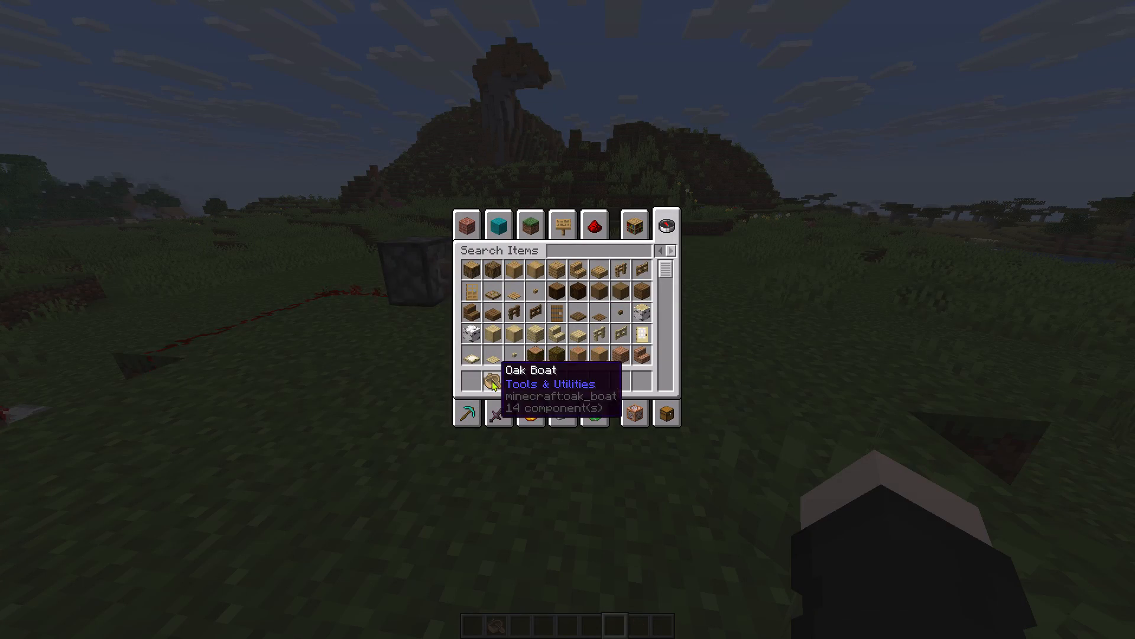
shift+click(491, 380)
key(Escape)
Record a short gameplay clip that starts side-on and walks up to the sheep in the boat beside the piston.
key(alt+x)
key(a)
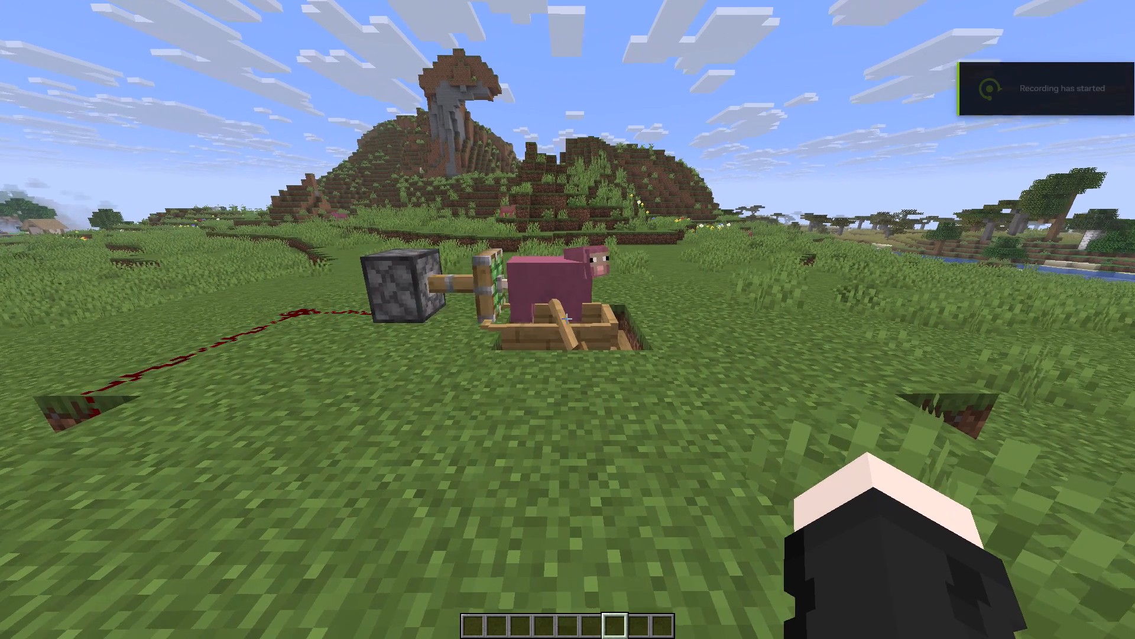
key(a)
key(a)
key(d)
key(a)
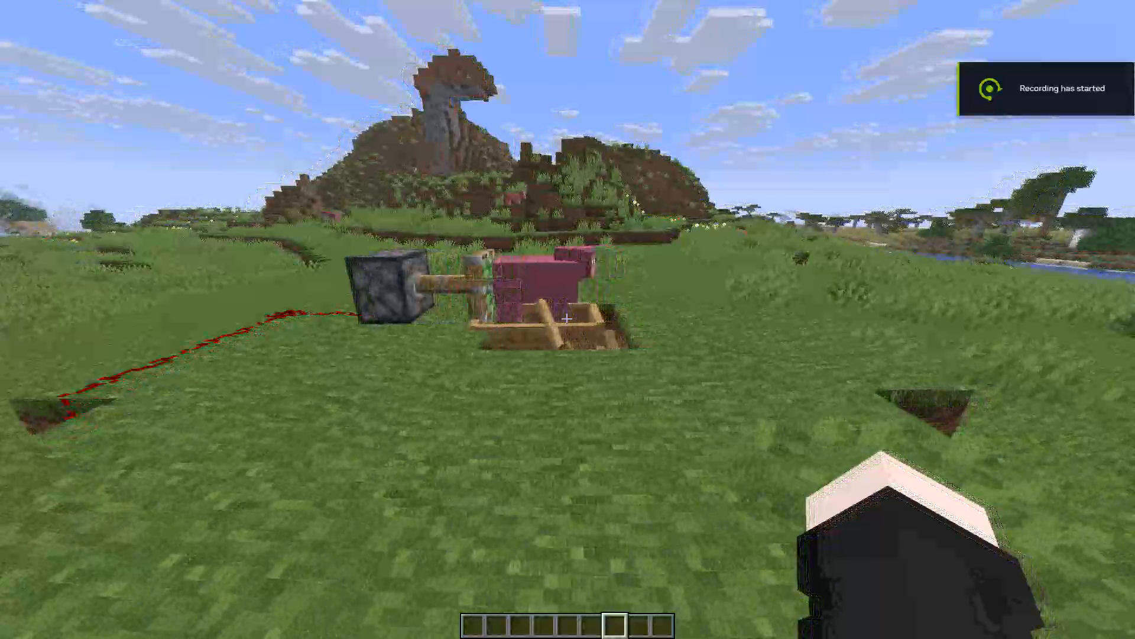
key(w)
key(w)
key(w)
key(w)
key(w)
key(w)
key(w)
key(w)
key(w)
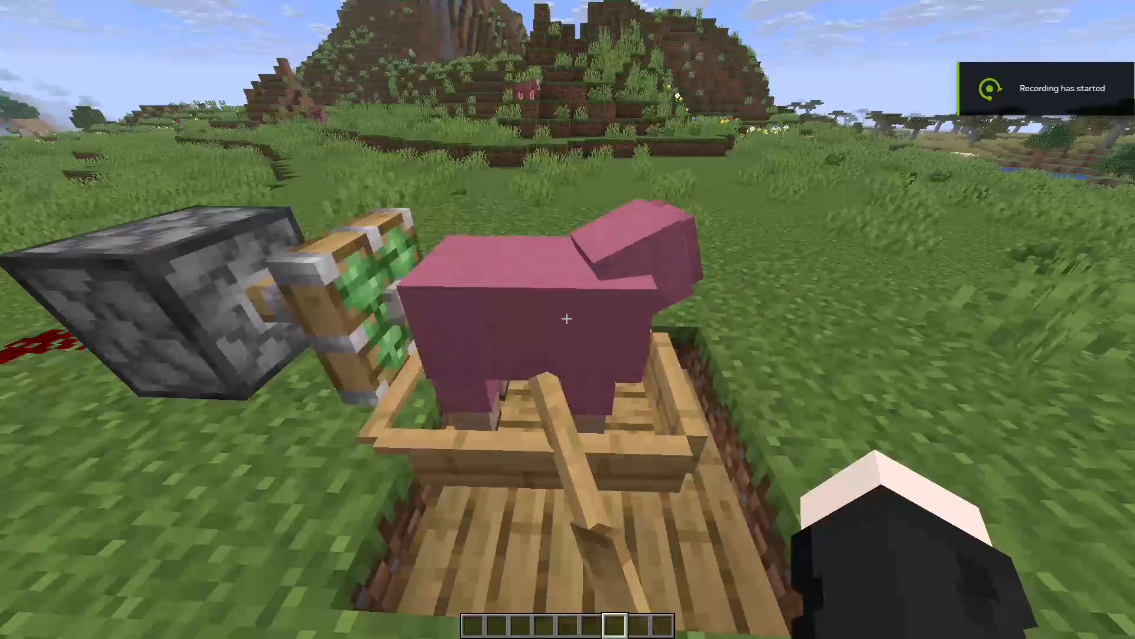
key(alt+x)
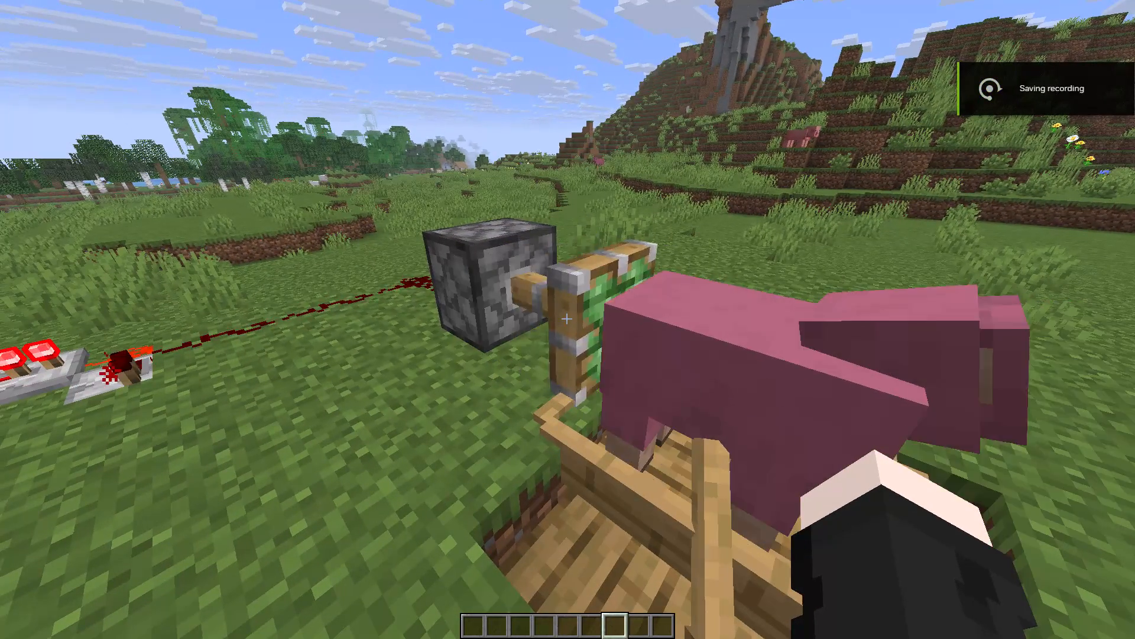
Switch to Premiere and import the new recording, Minecraft 2026.11.02 - 12.06.37.05.mp4, from the Game Captures Minecraft folder.
key(alt+Tab)
double_click(422, 235)
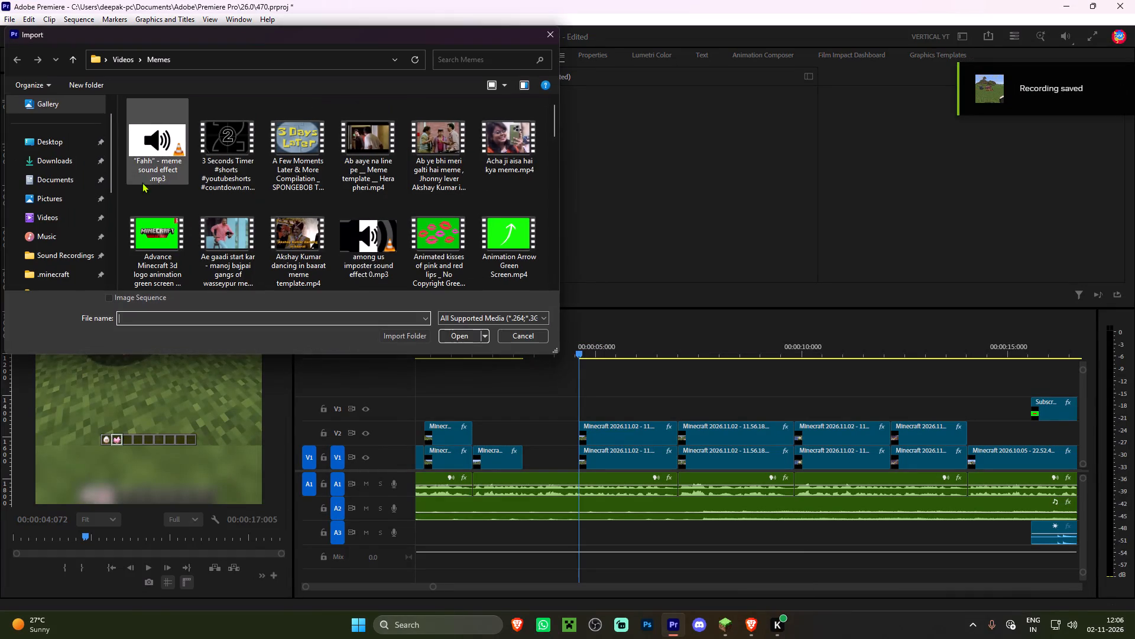
click(50, 217)
double_click(426, 134)
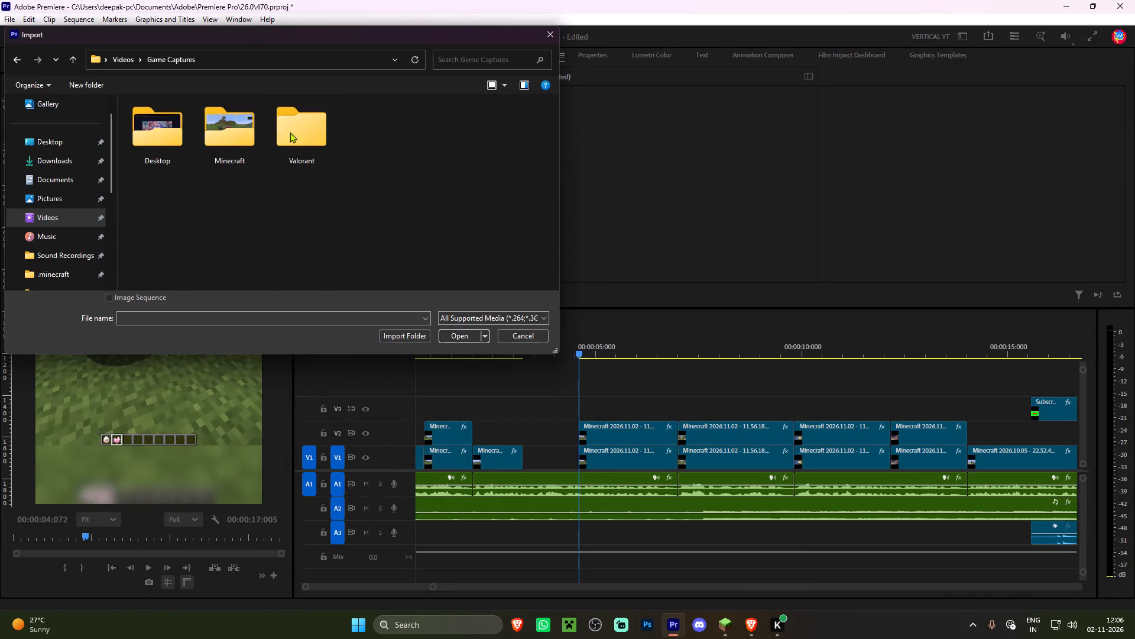
double_click(252, 132)
scroll(469, 189, down, 11)
double_click(176, 242)
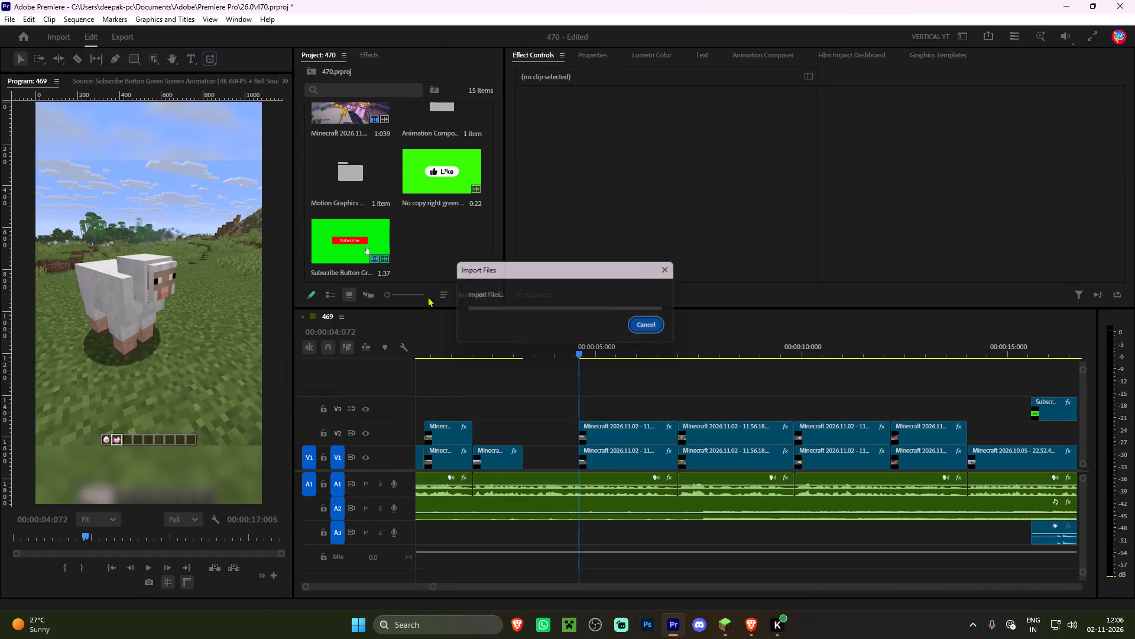
Mark the new recording from 00:00:02:070 to 00:00:04:003 and place its video on V3 over the gap before 00:00:04:072.
double_click(446, 238)
key(space)
key(space)
drag(170, 533, 145, 537)
text(i)
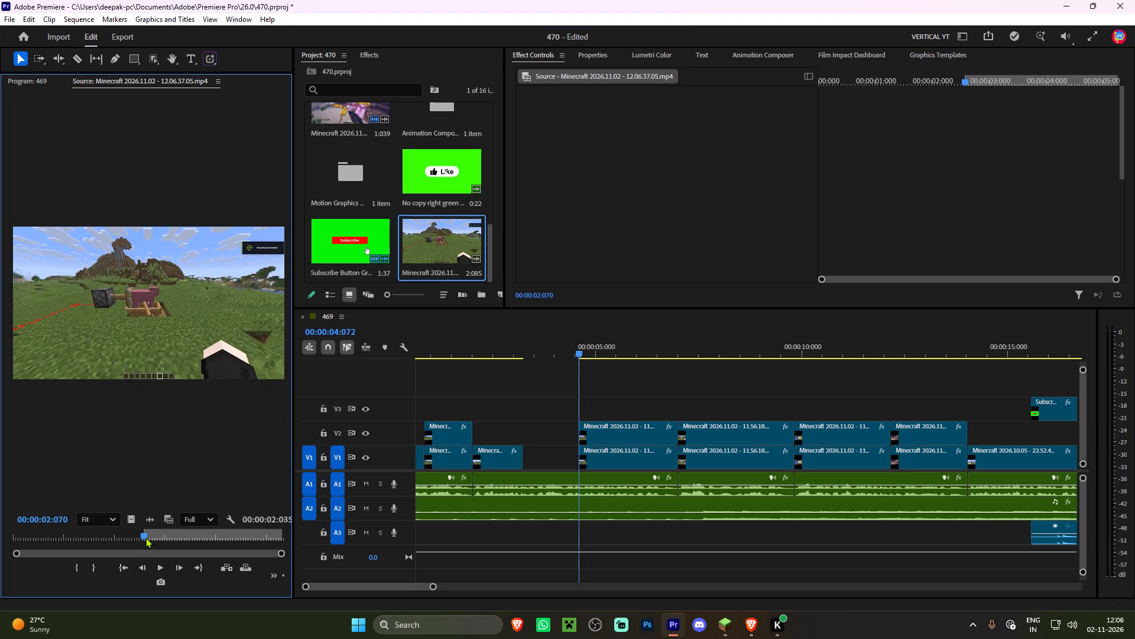
key(space)
key(space)
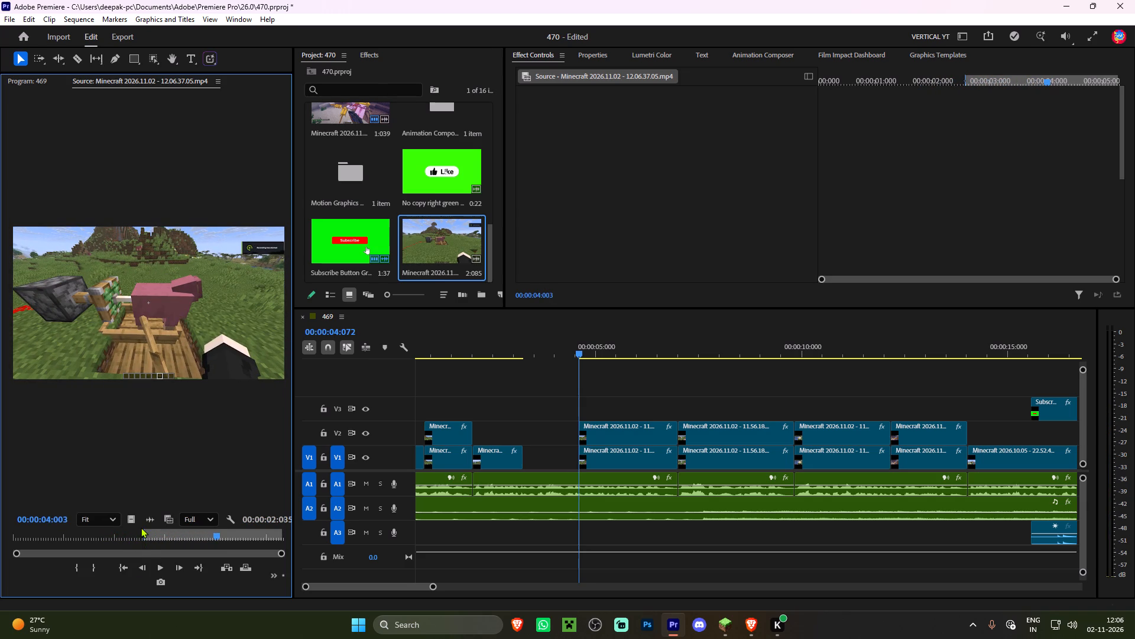
key(o)
drag(127, 522, 525, 408)
Play the placed V3 clip and trim its end to meet the start of the following Minecraft clip.
click(506, 338)
key(space)
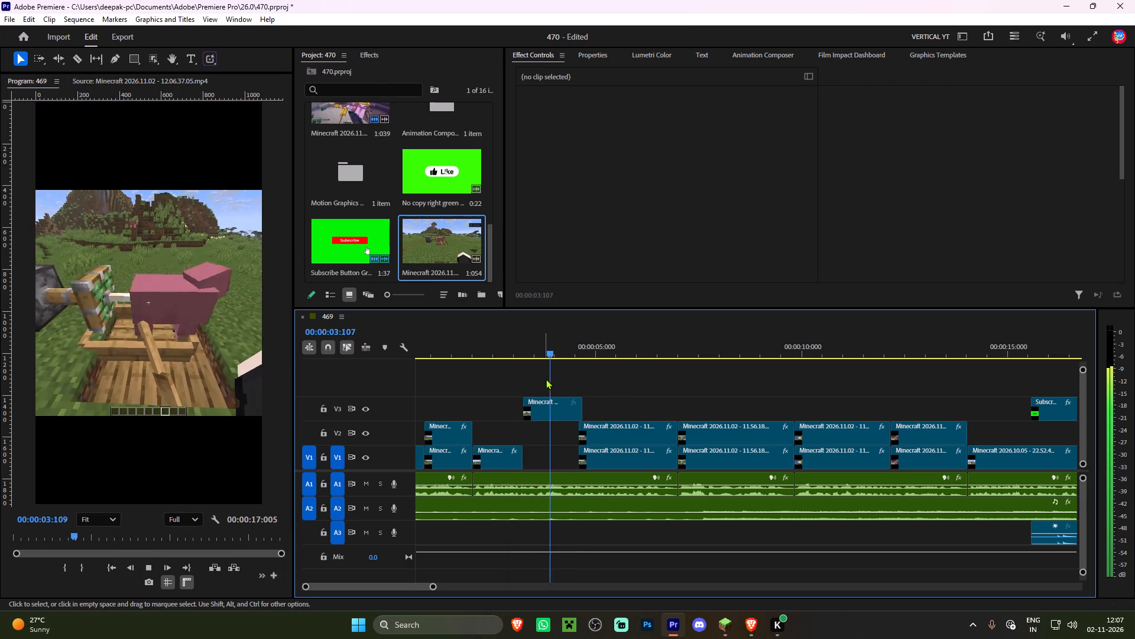
key(space)
click(588, 412)
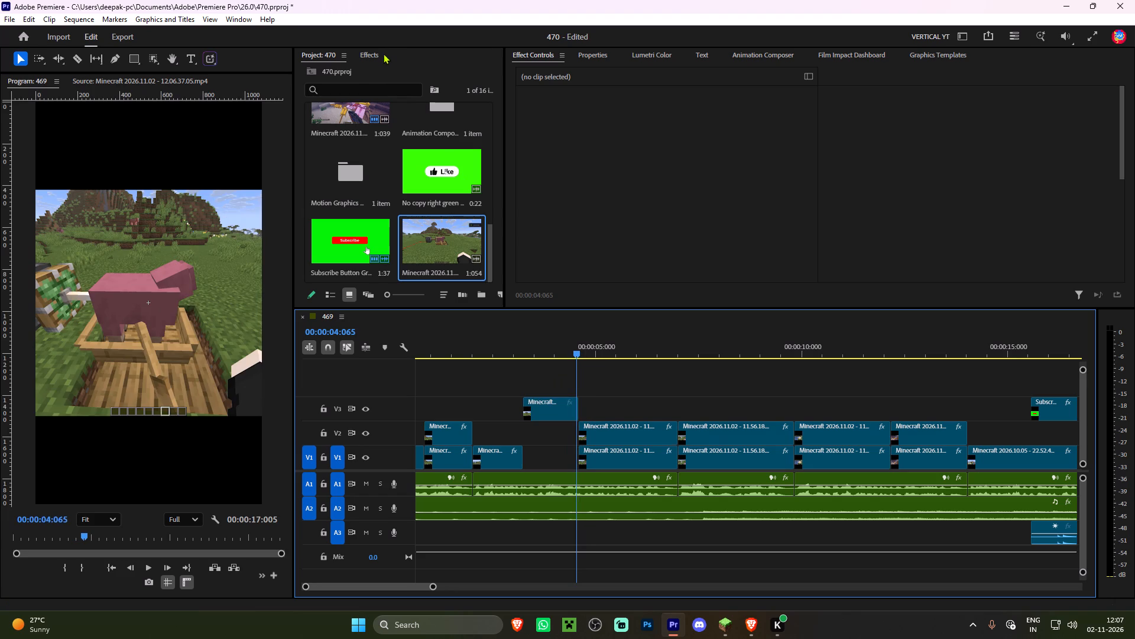
Apply the Motion Preset max effect preset to the new clip on V3.
click(378, 54)
drag(387, 118, 534, 408)
Play the sequence from the beginning to review the edit, and replay the white sheep section.
drag(481, 346, 369, 348)
key(space)
alt+scroll(509, 375, down, 5)
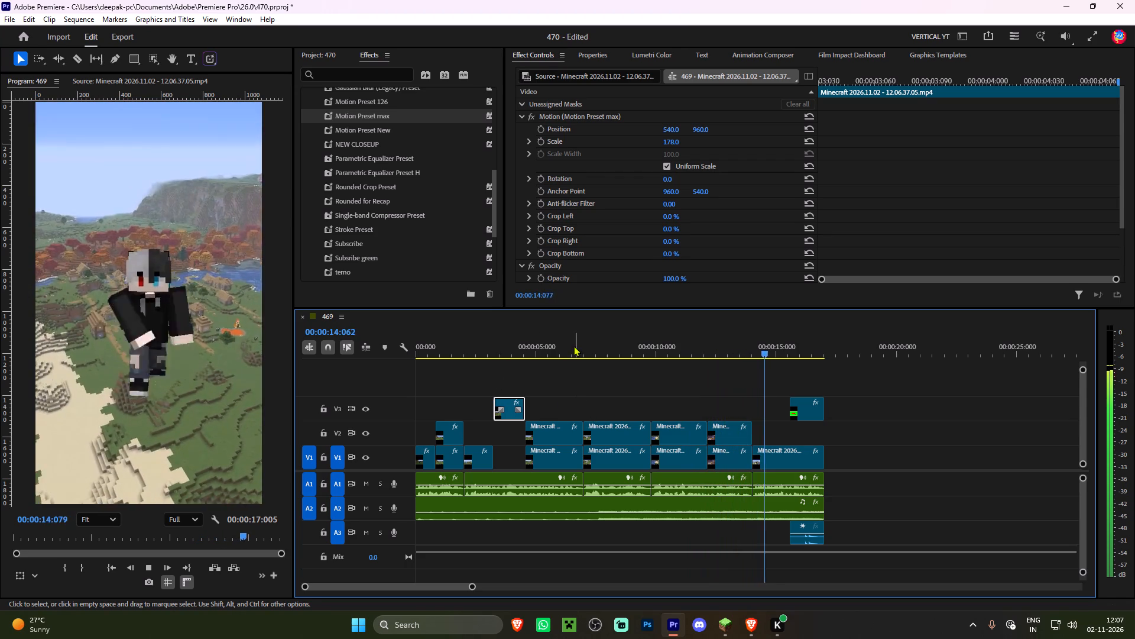
click(571, 344)
key(space)
alt+scroll(613, 398, up, 3)
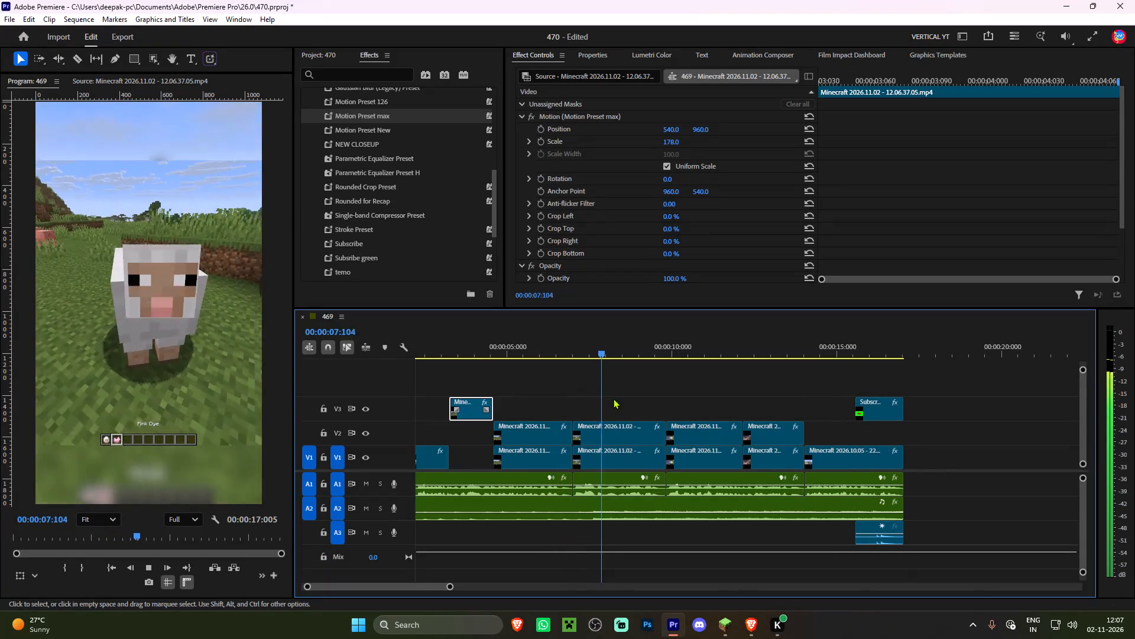
key(space)
Set the playhead to 00:00:07:001 and import aura-phonk.mp3 from the SFX folder in Videos.
shift+click(574, 352)
click(324, 56)
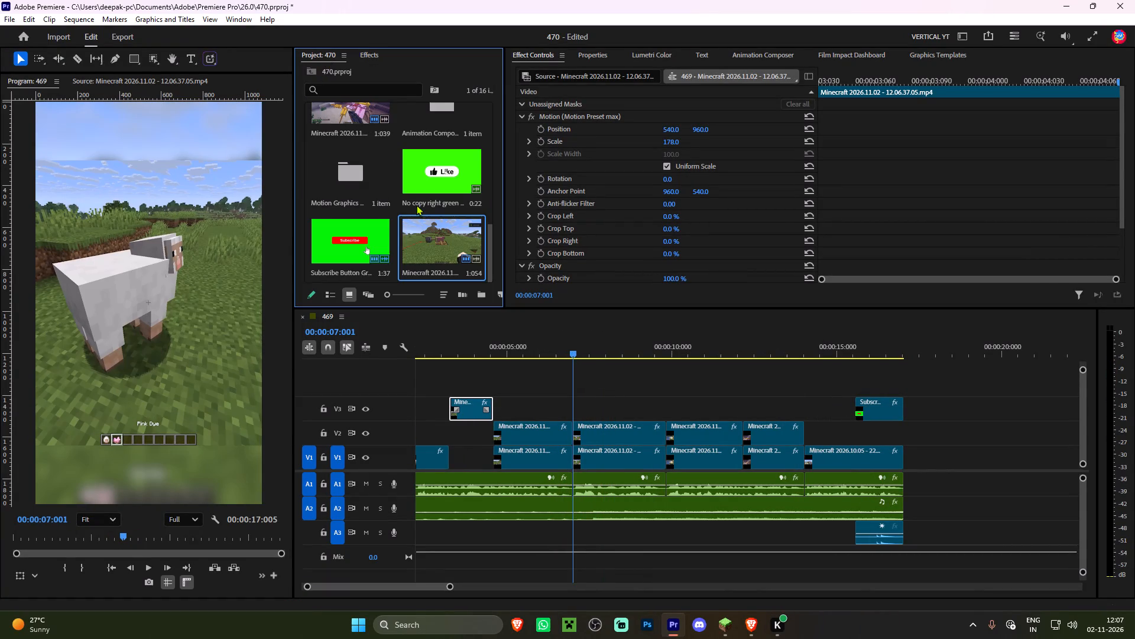
scroll(387, 266, down, 5)
double_click(392, 275)
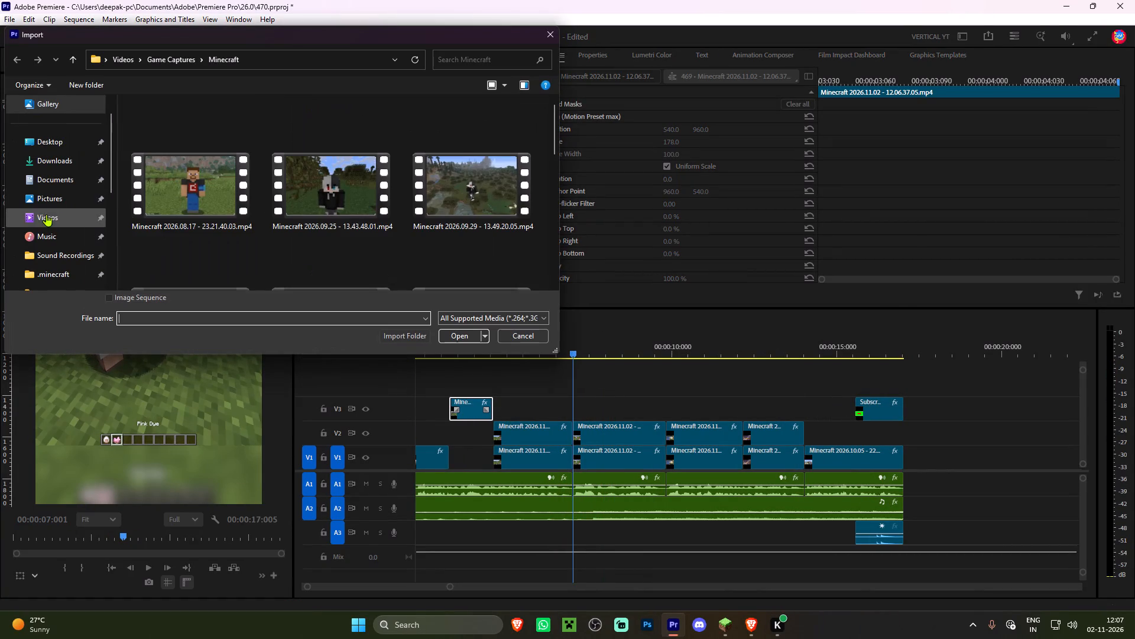
click(46, 214)
double_click(166, 218)
scroll(207, 217, down, 2)
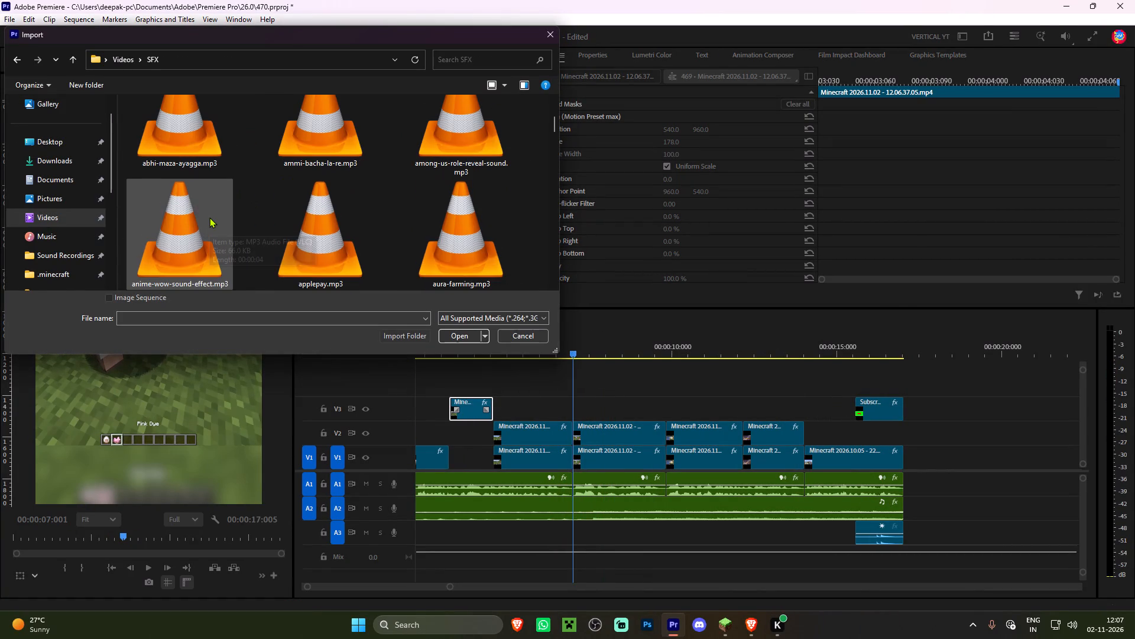
scroll(213, 222, down, 1)
scroll(219, 223, up, 6)
scroll(246, 196, down, 1)
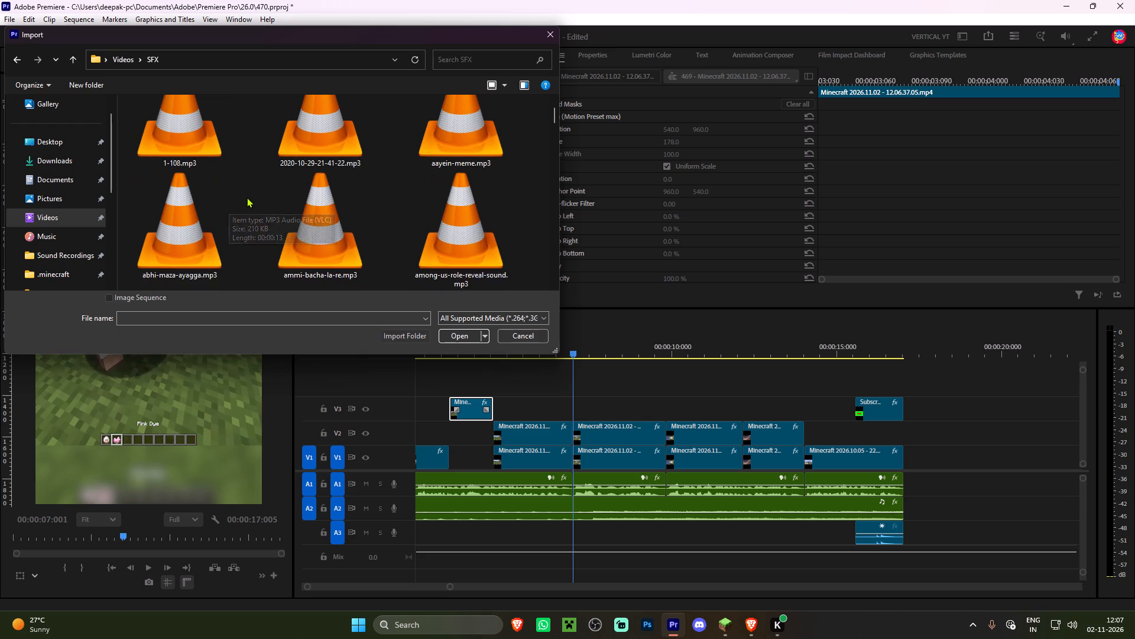
scroll(252, 211, down, 2)
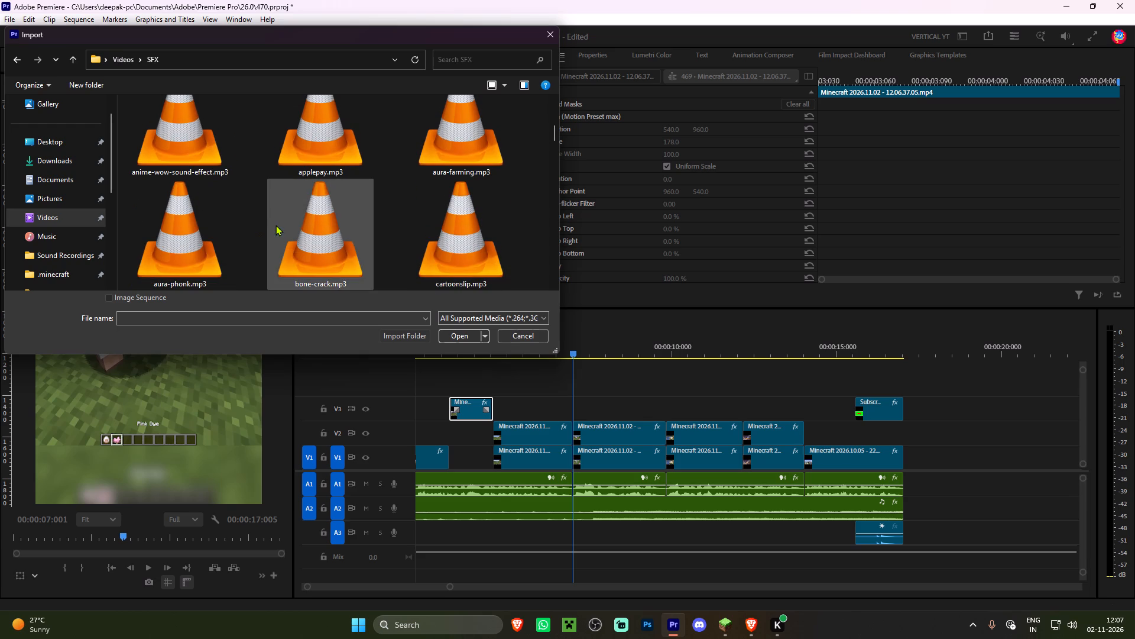
scroll(188, 251, down, 1)
scroll(188, 242, up, 1)
double_click(154, 161)
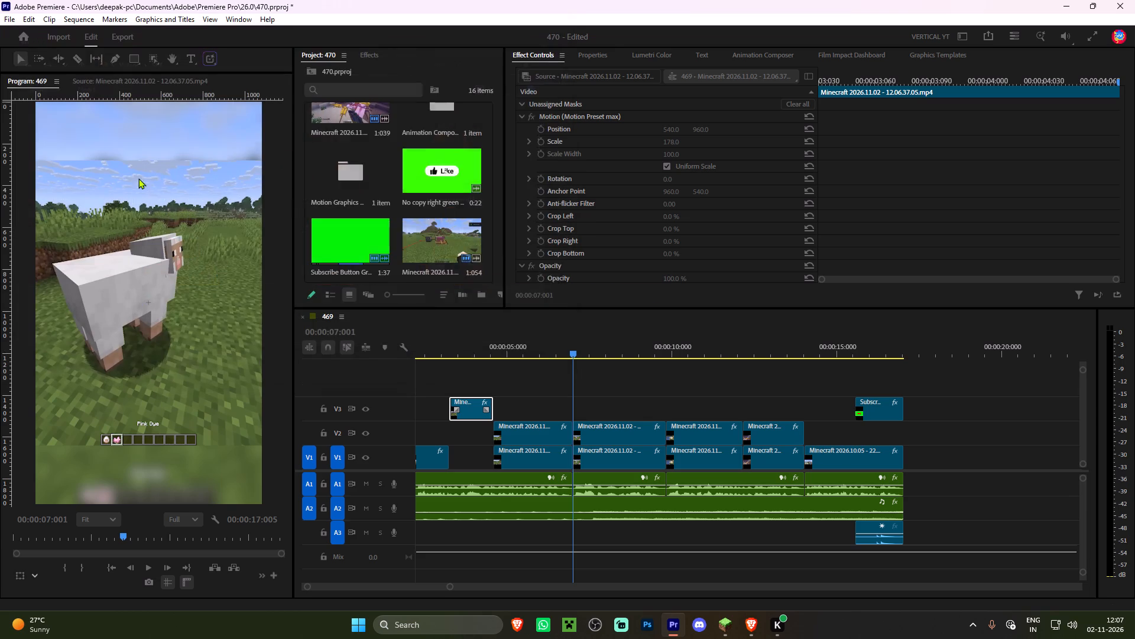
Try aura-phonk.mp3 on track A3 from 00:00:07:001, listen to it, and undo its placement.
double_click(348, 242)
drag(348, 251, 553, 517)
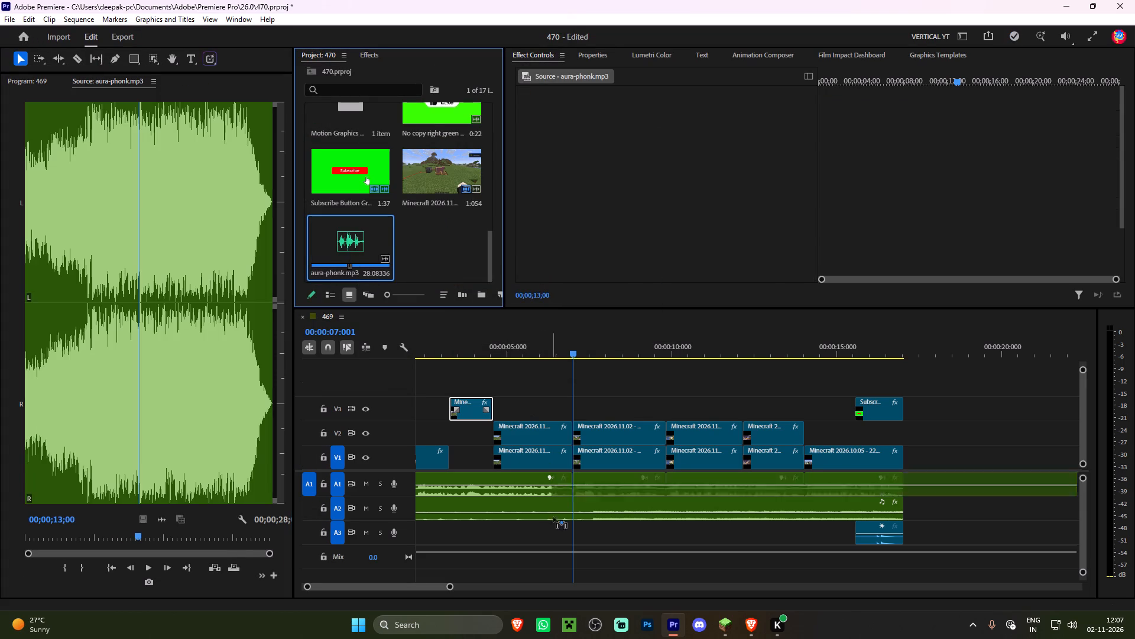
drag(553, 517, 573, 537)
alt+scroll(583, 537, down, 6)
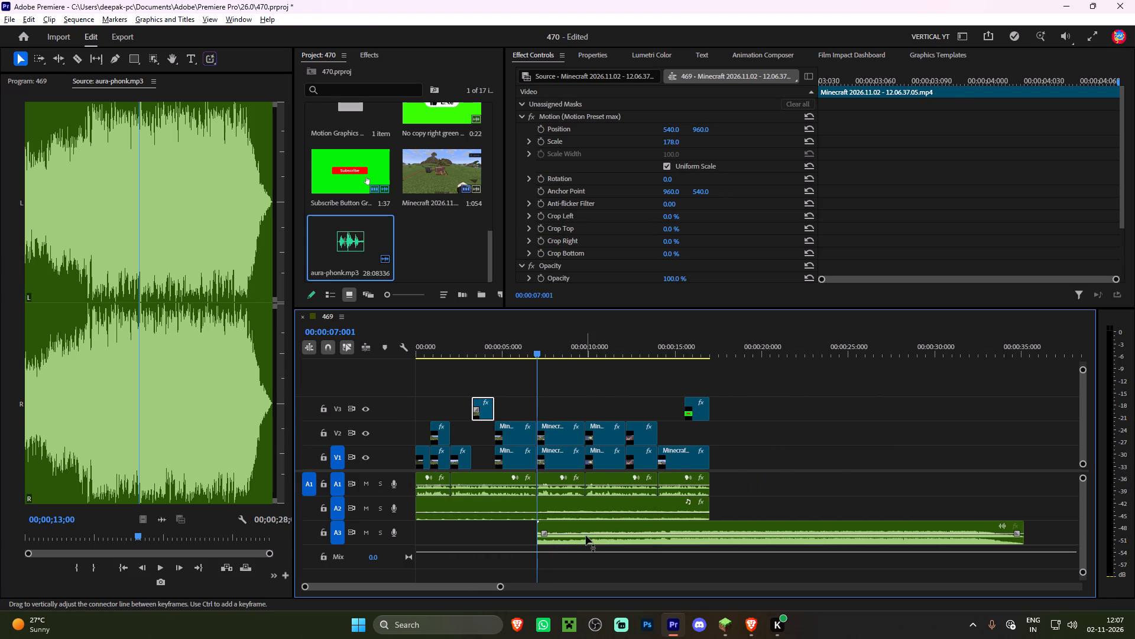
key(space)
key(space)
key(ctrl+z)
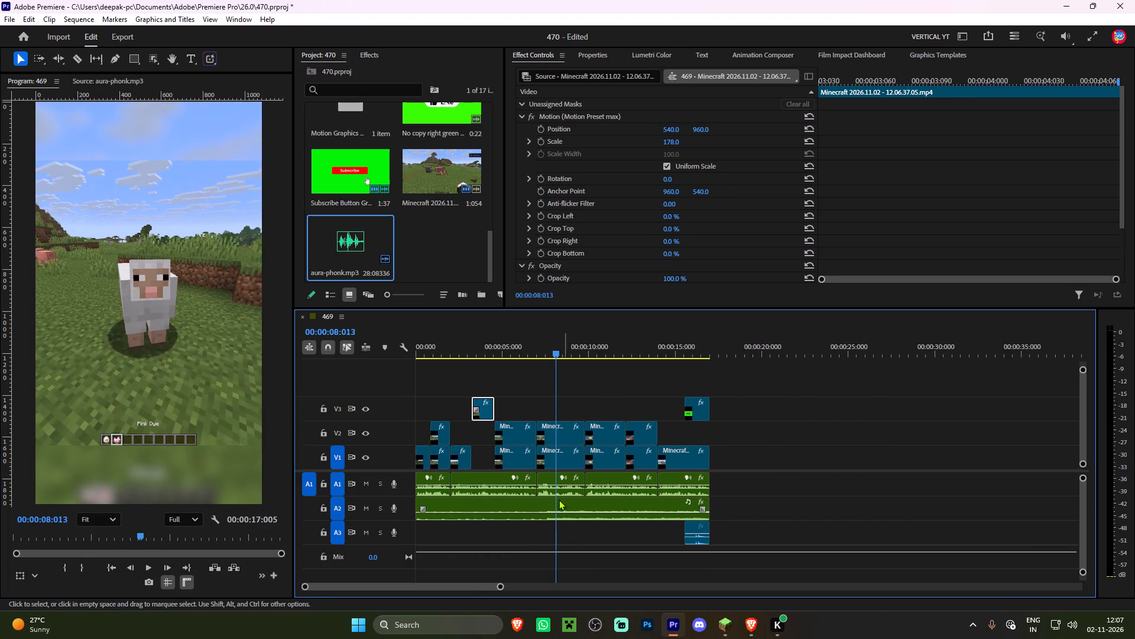
Import anime-wow-sound-effect.mp3 from the SFX folder and place it on track A3 at 00:00:07:001.
shift+click(534, 348)
double_click(427, 245)
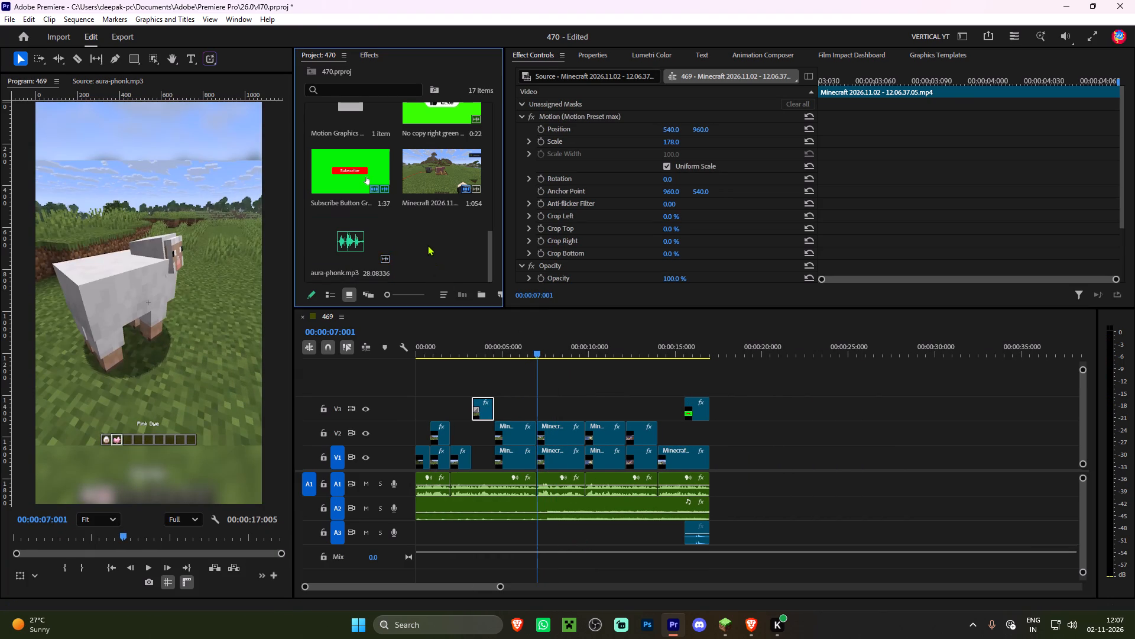
scroll(397, 221, down, 3)
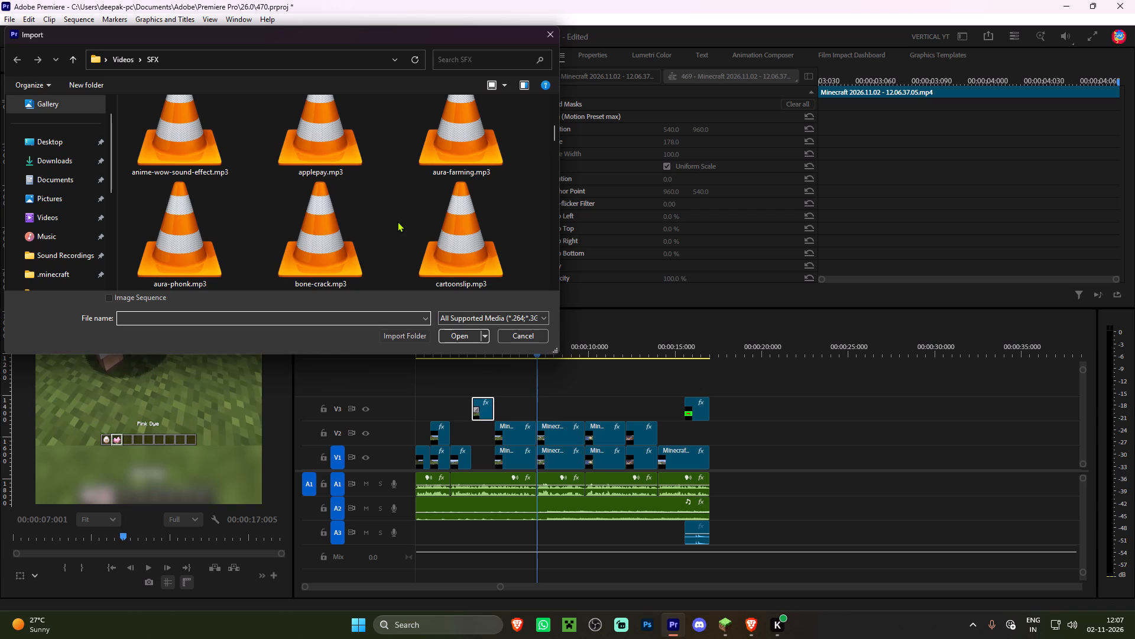
double_click(158, 153)
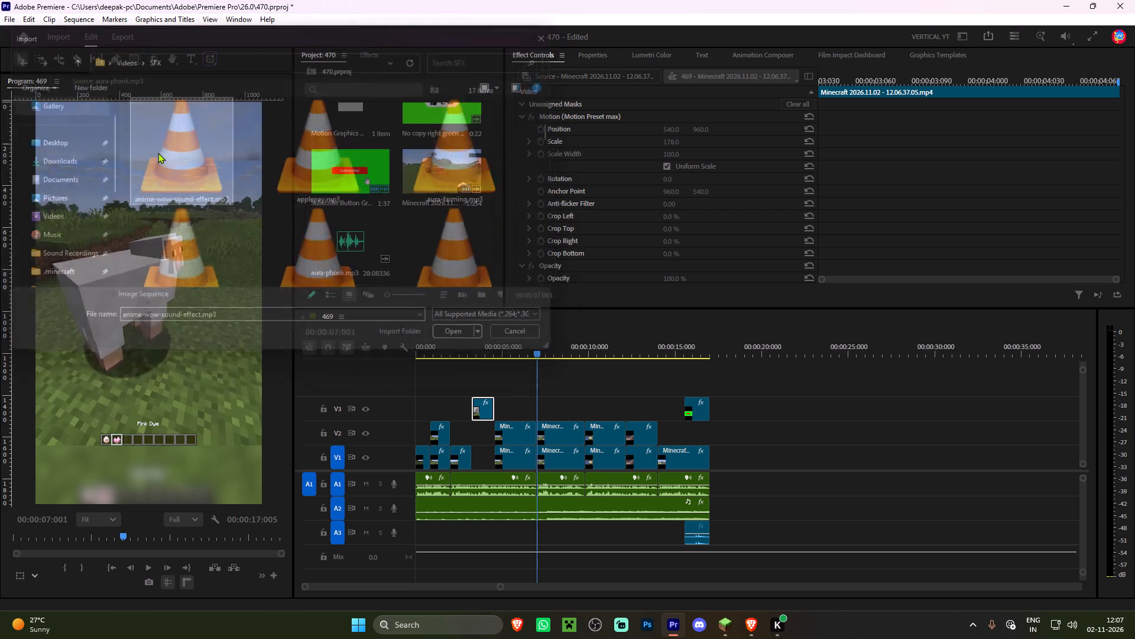
drag(423, 259, 536, 530)
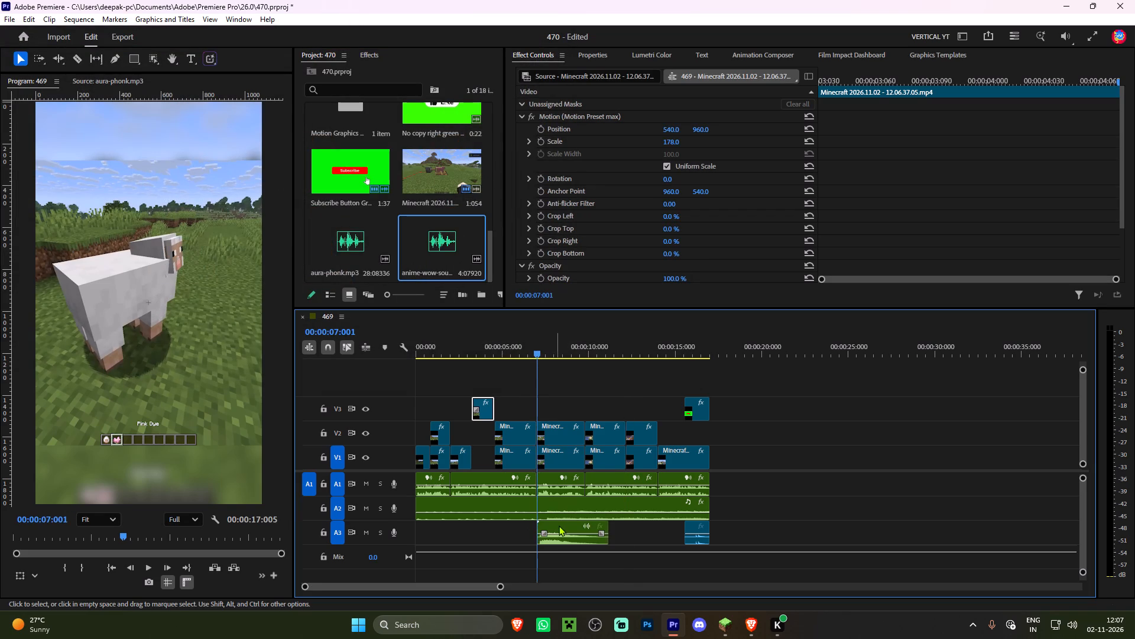
Play the anime-wow sound effect, trim about 0.1 s off its start, and shift it back to the sheep clip's start.
alt+scroll(560, 525, up, 11)
key(space)
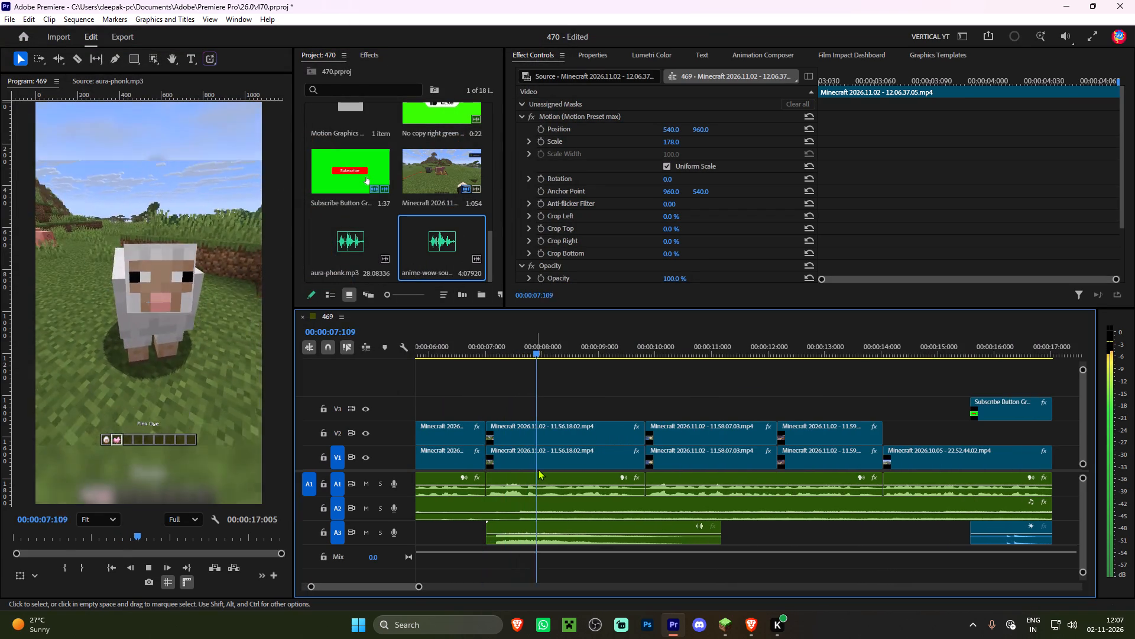
key(space)
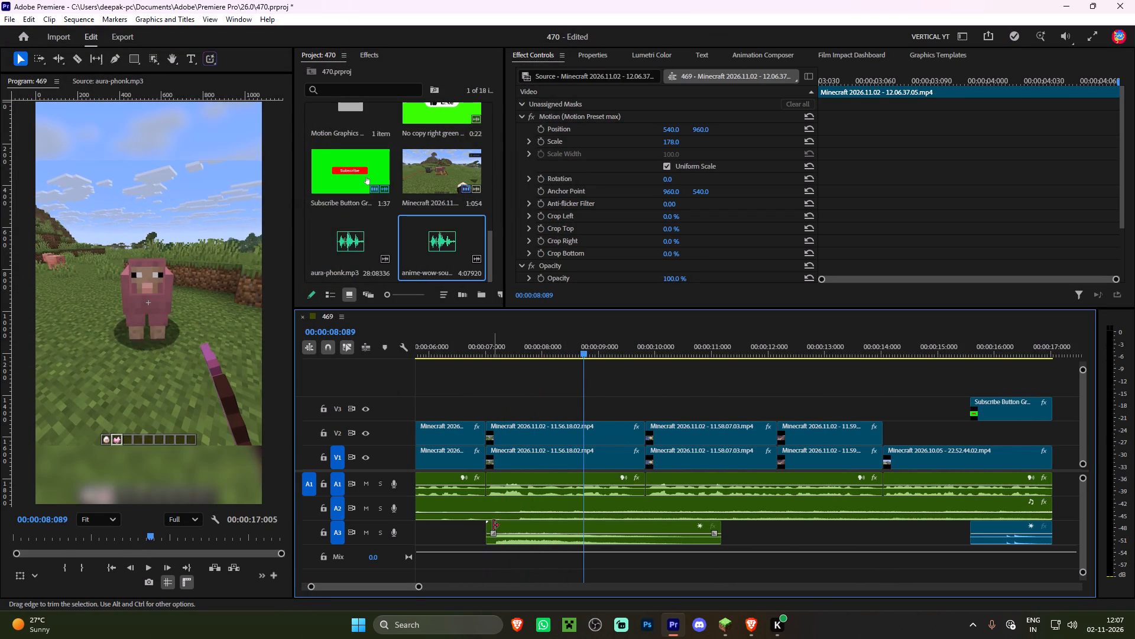
drag(489, 525, 494, 529)
drag(513, 526, 506, 526)
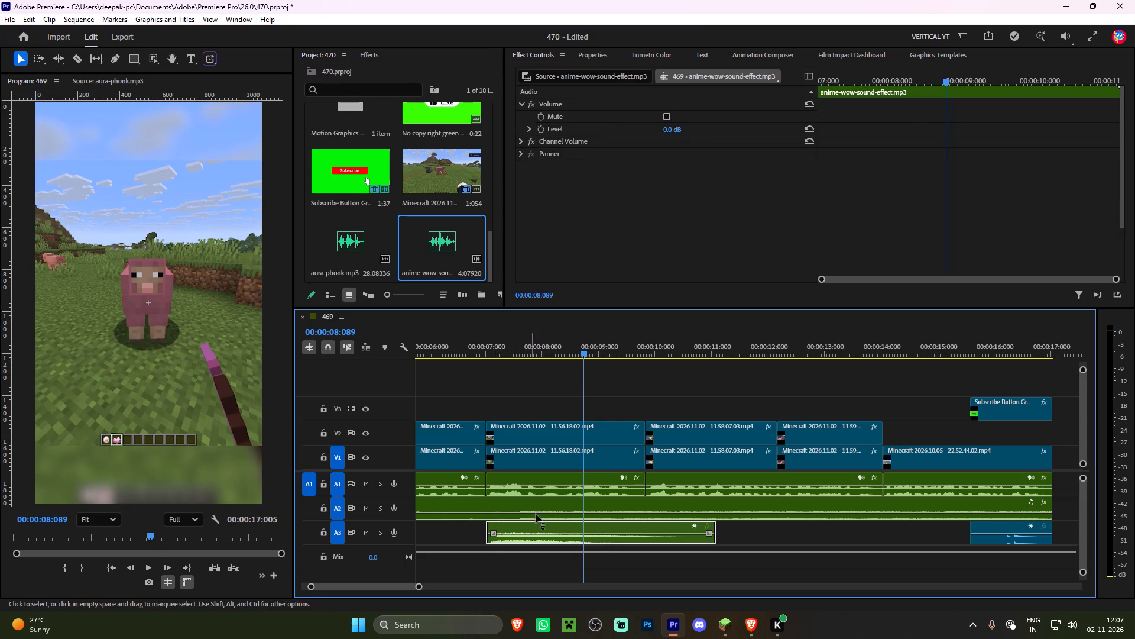
Set the anime-wow sound effect's volume level to -10 dB and play the sequence through to its end.
click(672, 128)
key(minus)
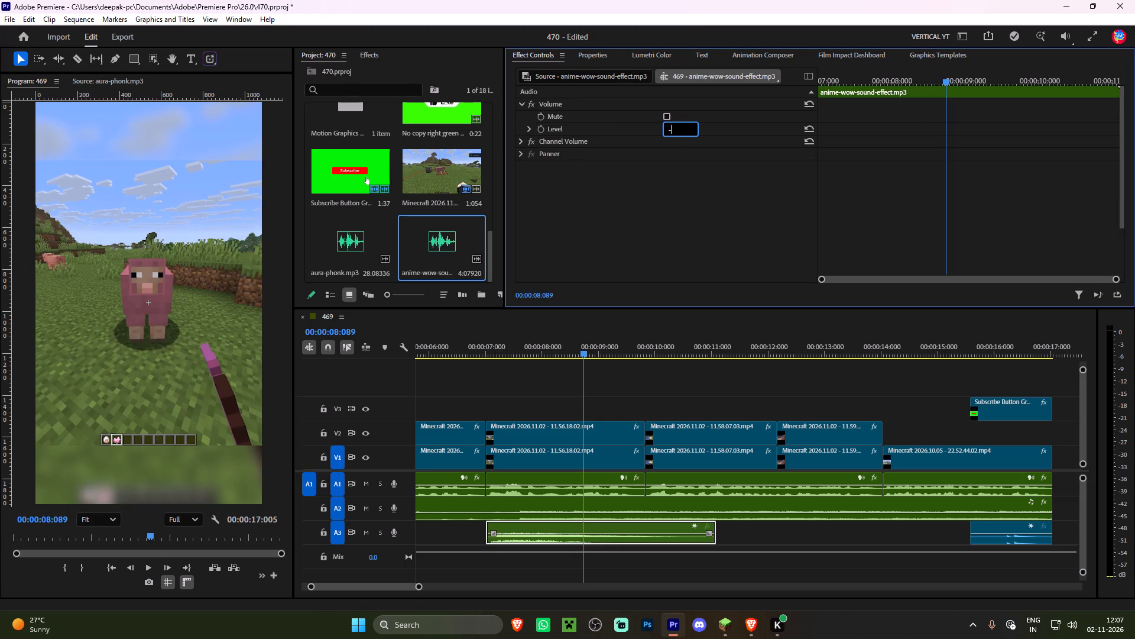
text(10)
key(Return)
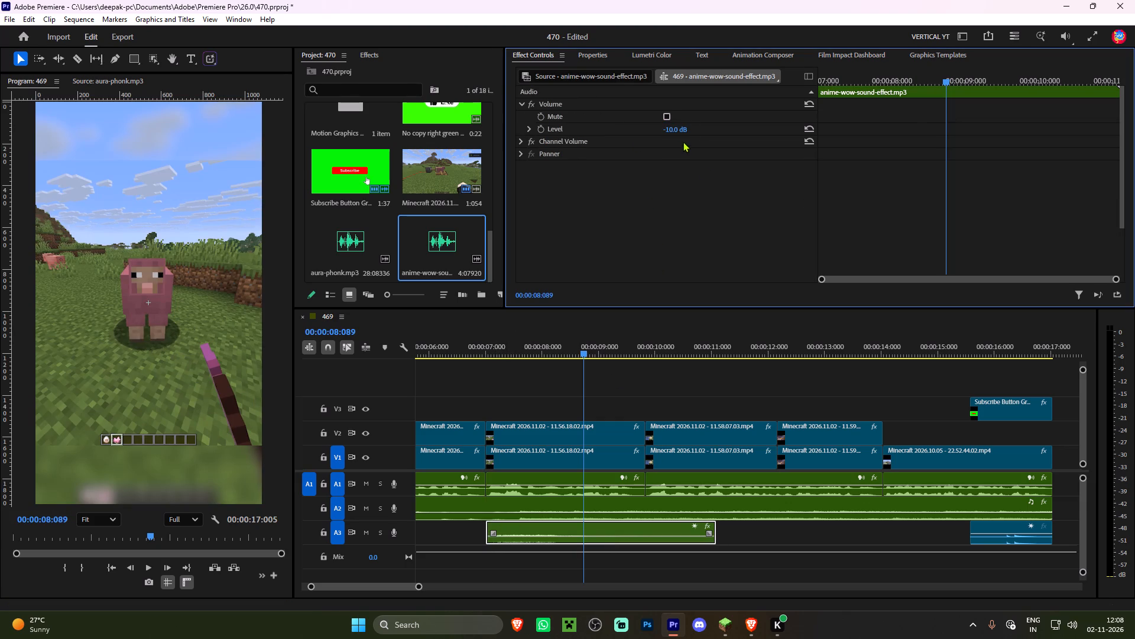
click(440, 354)
key(space)
click(496, 369)
alt+scroll(493, 370, down, 5)
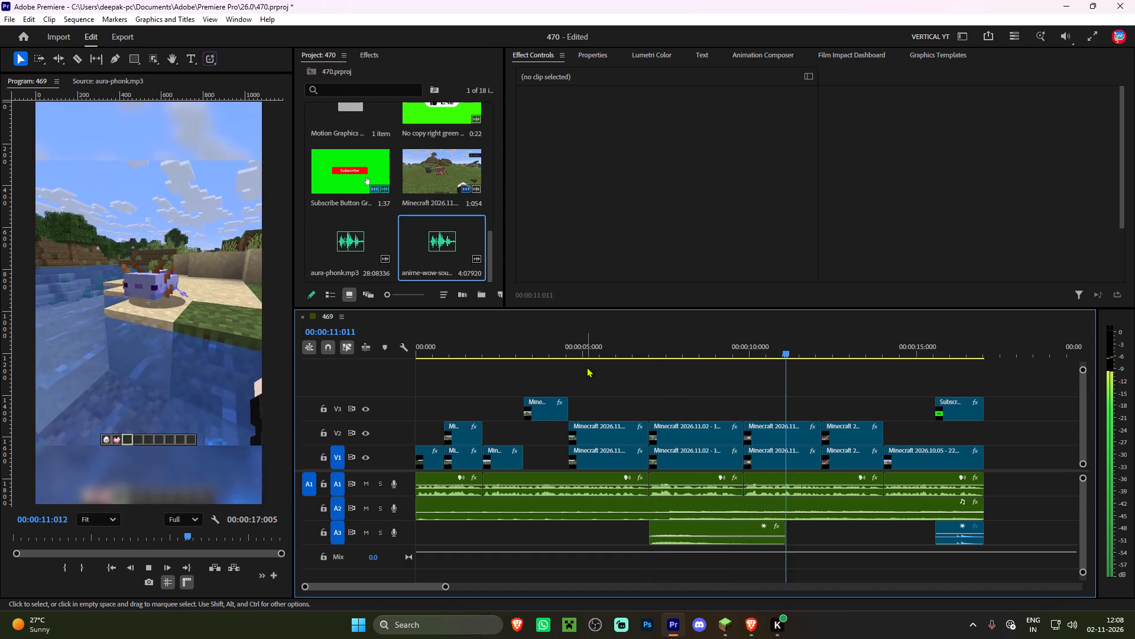
alt+scroll(586, 367, down, 3)
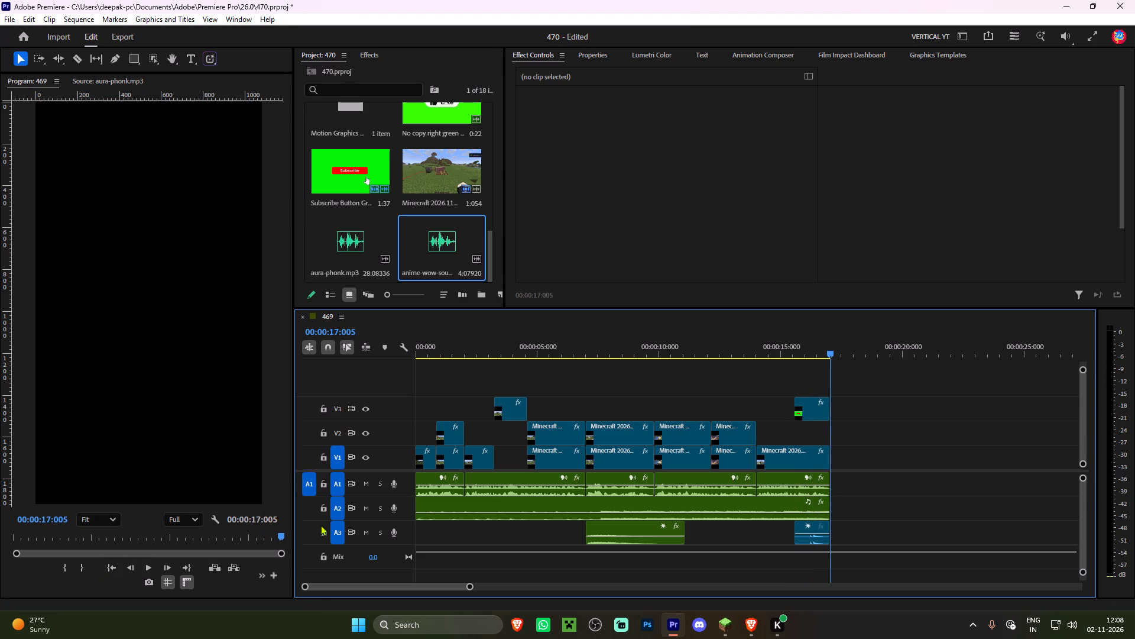
Add the Like 3 graphic from Animation Composer's Social Media templates at 00:00:14:004, above the final Minecraft clip.
shift+click(757, 346)
click(860, 51)
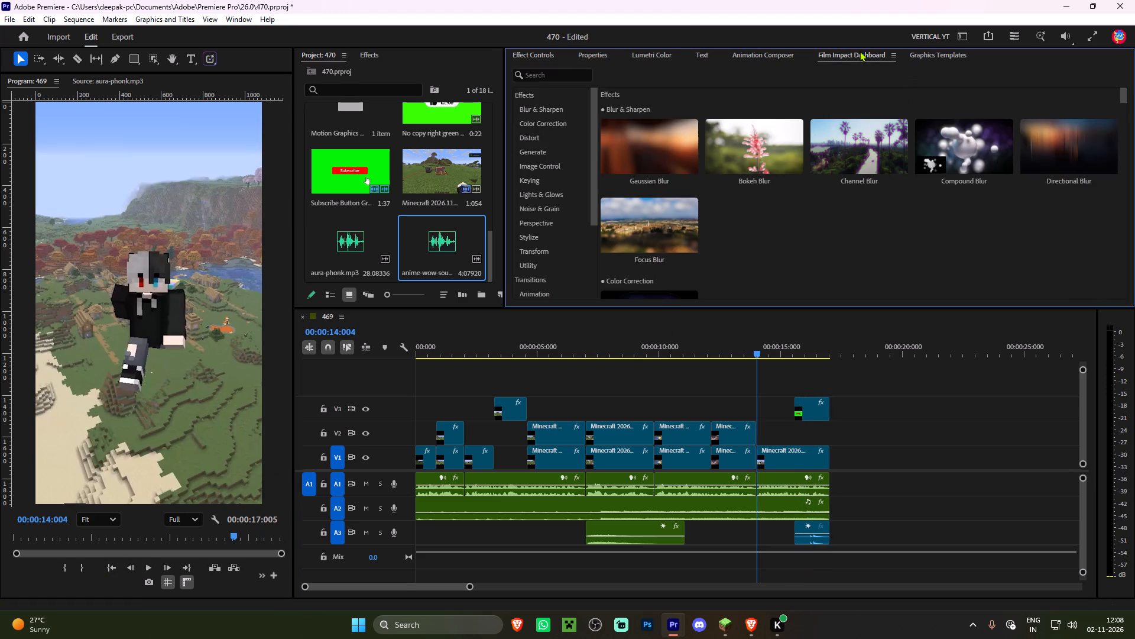
click(769, 50)
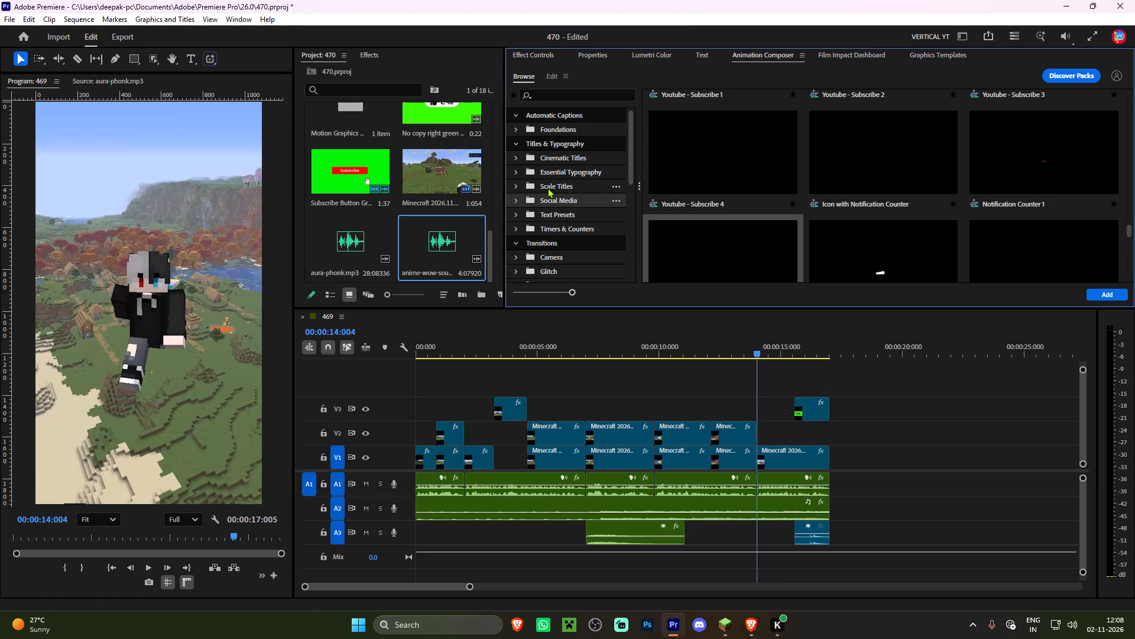
click(559, 201)
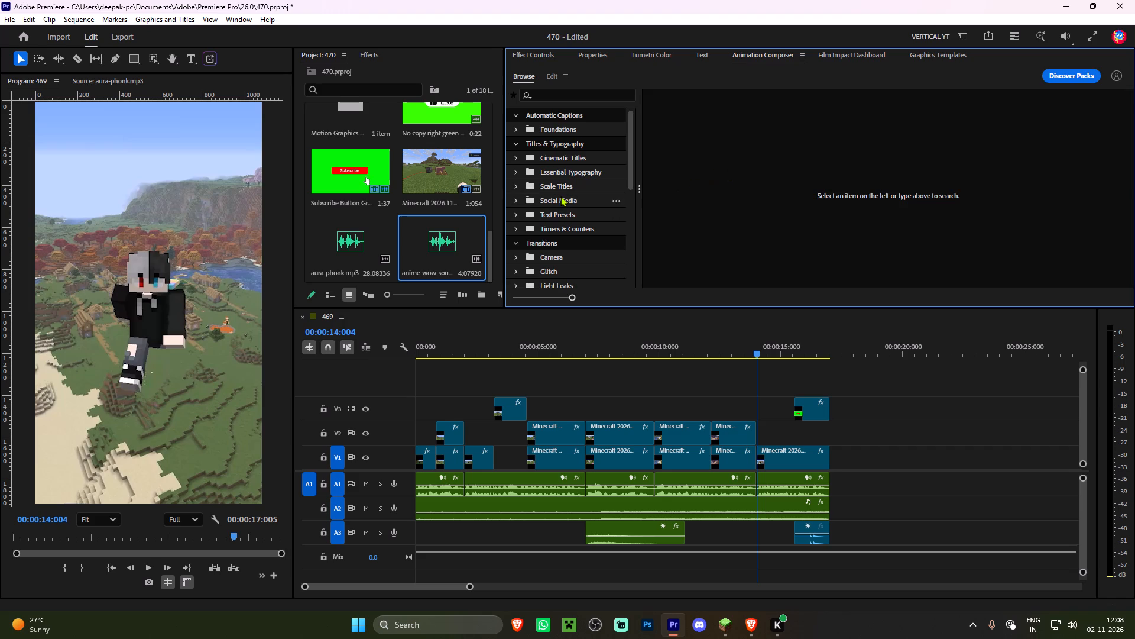
click(557, 198)
scroll(788, 163, down, 13)
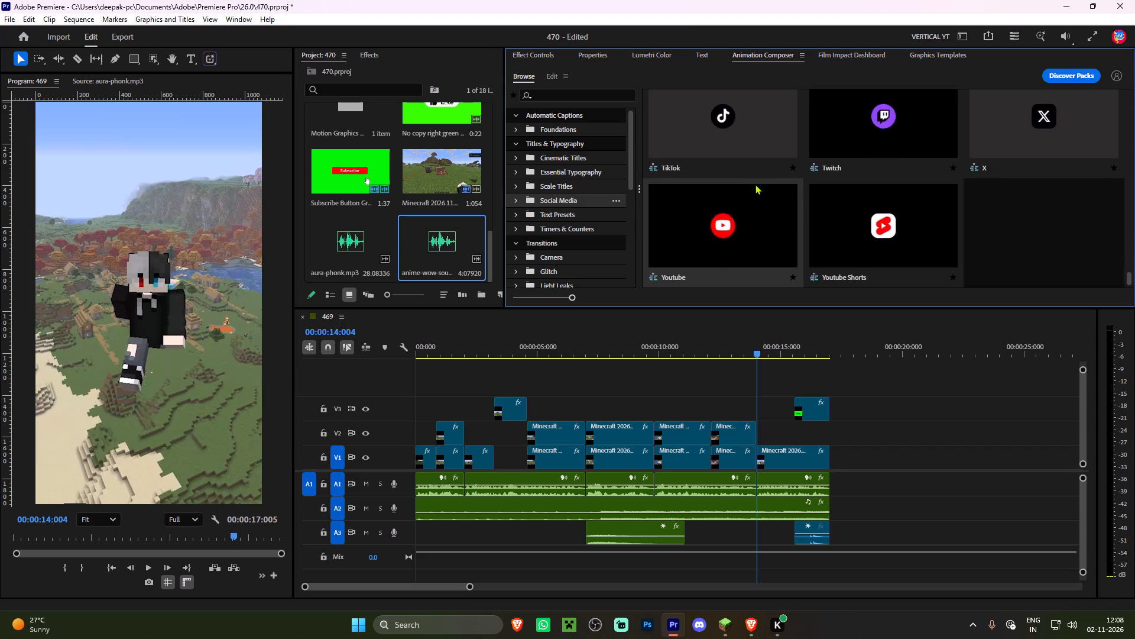
scroll(755, 184, up, 1)
scroll(926, 220, up, 1)
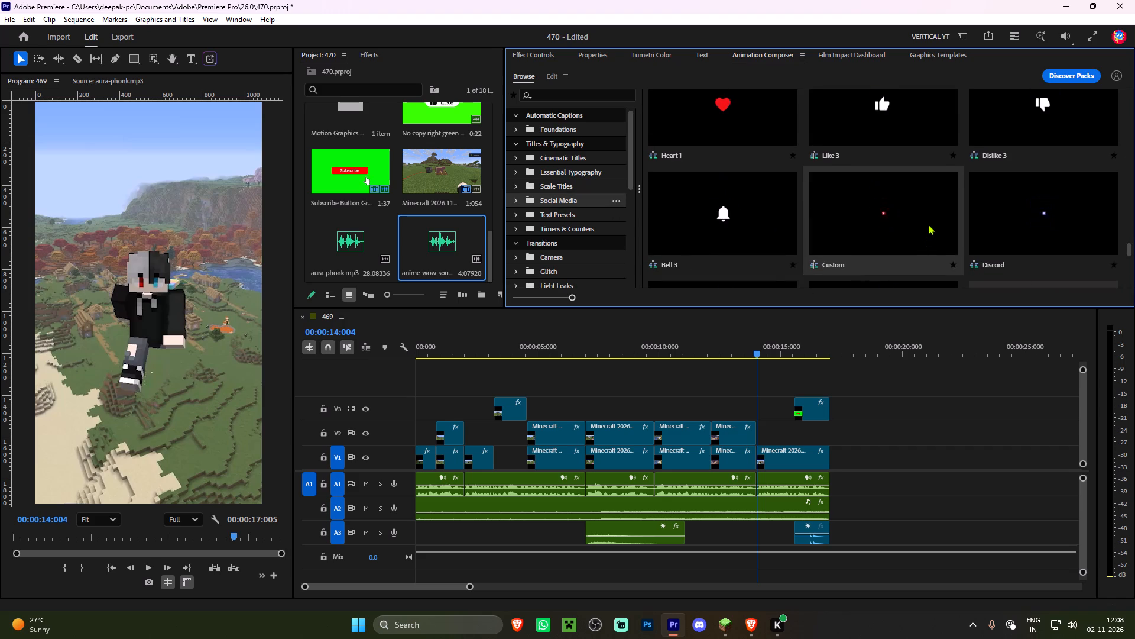
double_click(880, 116)
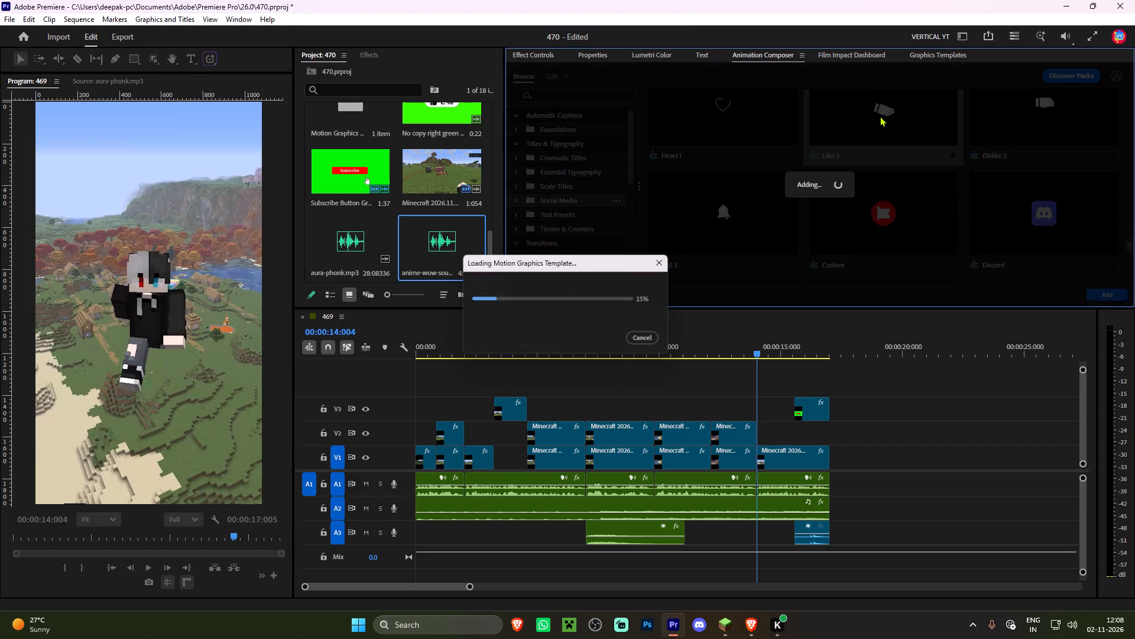
Preview the Like 3 graphic and set its scale to 330.
key(space)
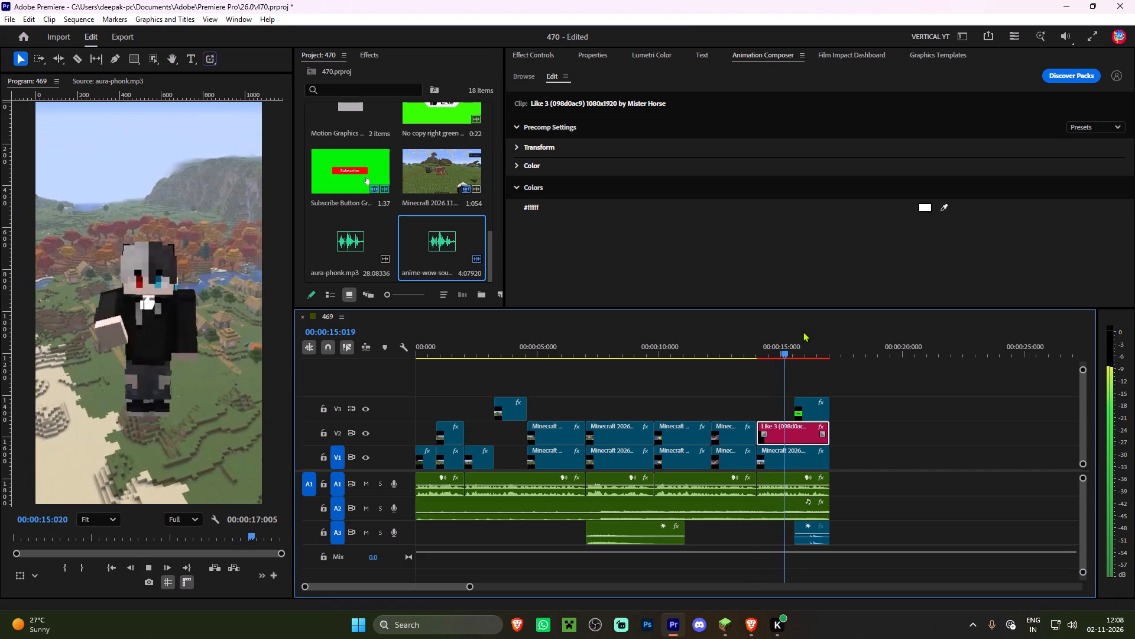
key(space)
click(547, 56)
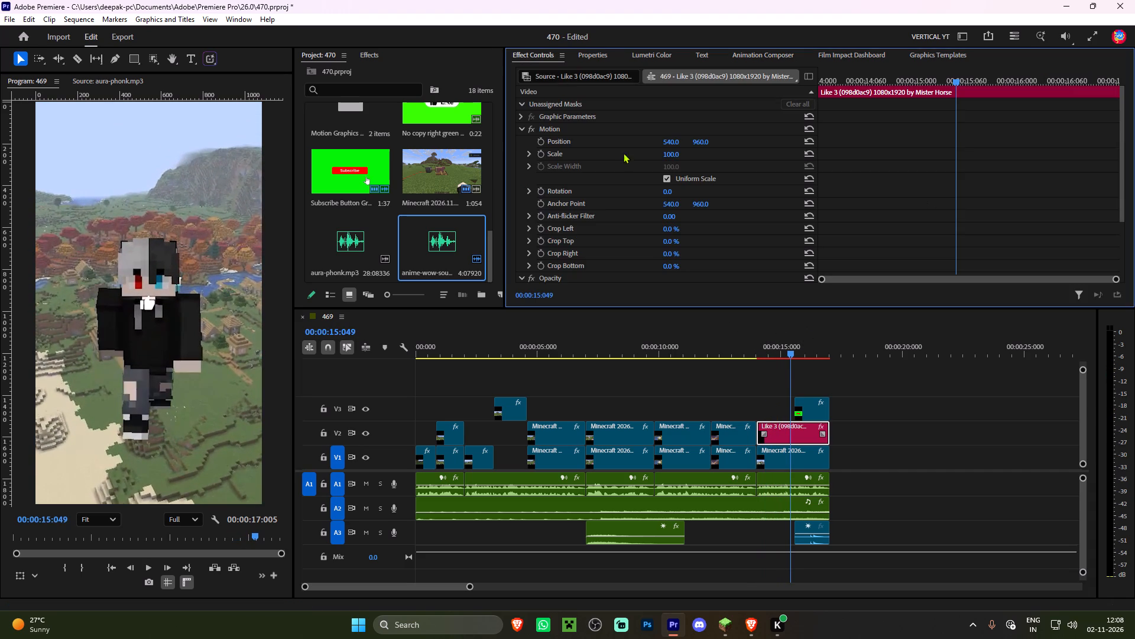
drag(669, 156, 648, 164)
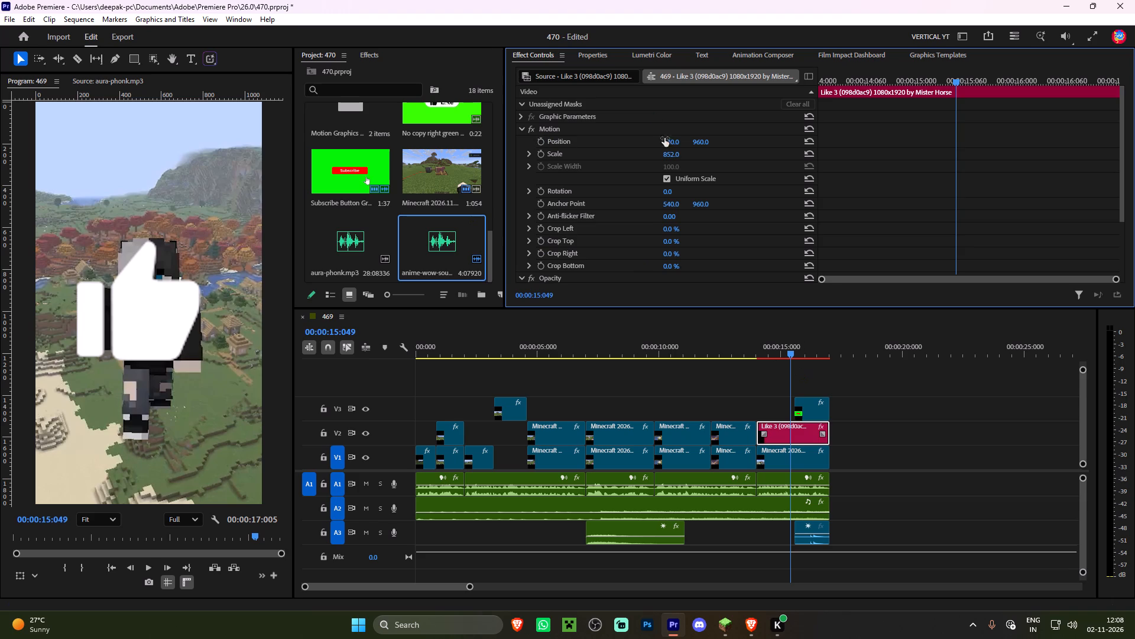
drag(676, 152, 368, 188)
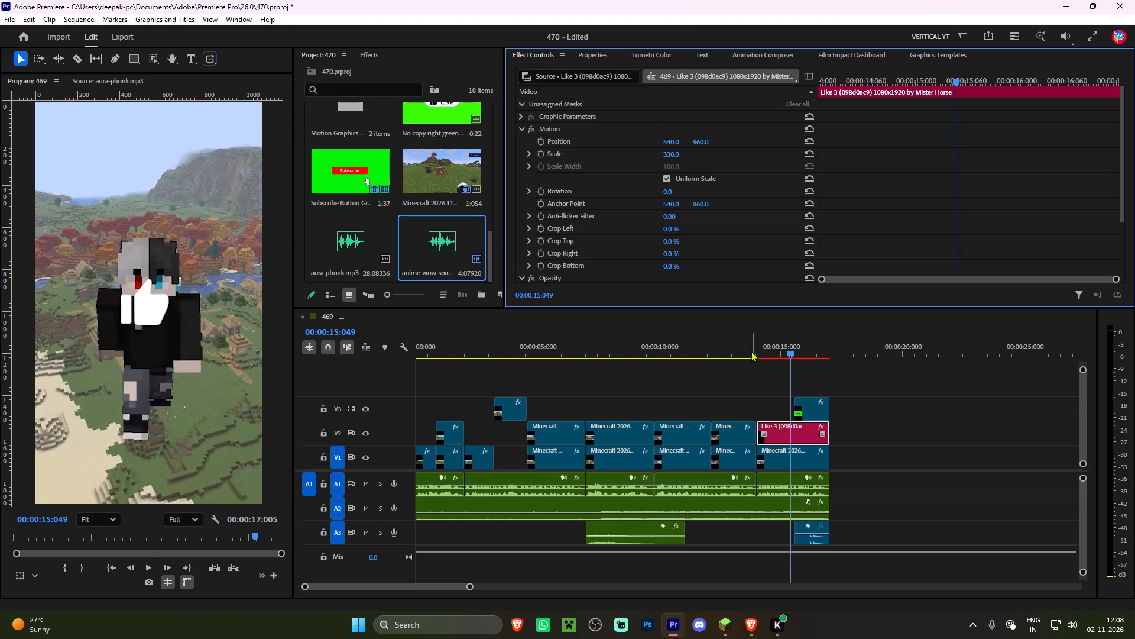
Trim the end of the Like 3 graphic on V2 to the start of the Subscribe Button clip and play the ending.
click(751, 351)
key(space)
click(829, 434)
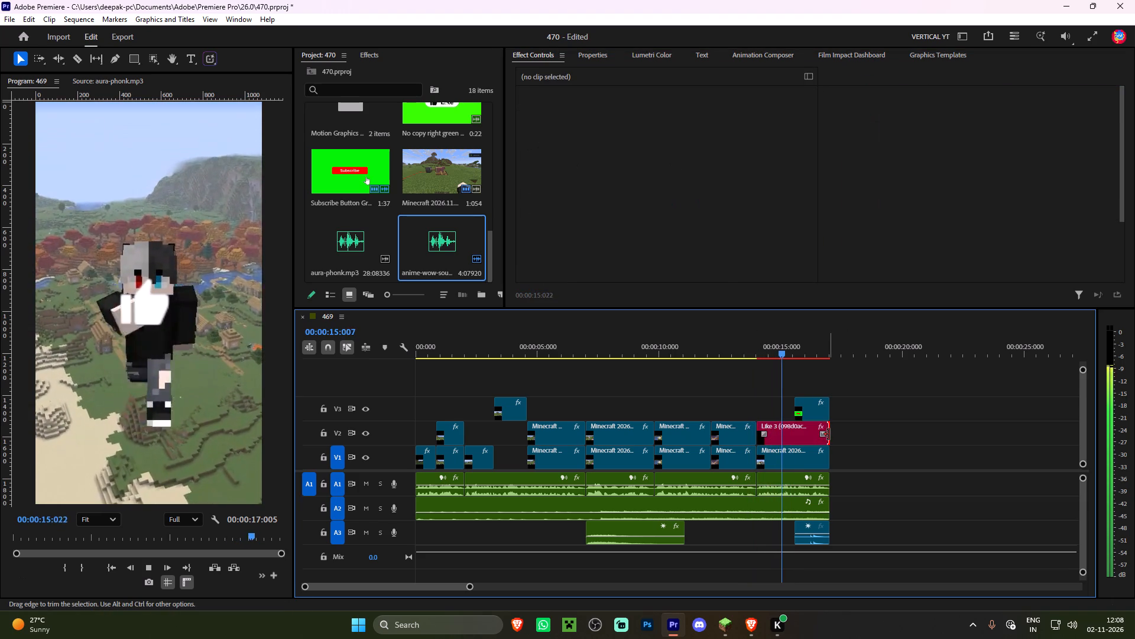
key(space)
drag(829, 434, 793, 428)
key(space)
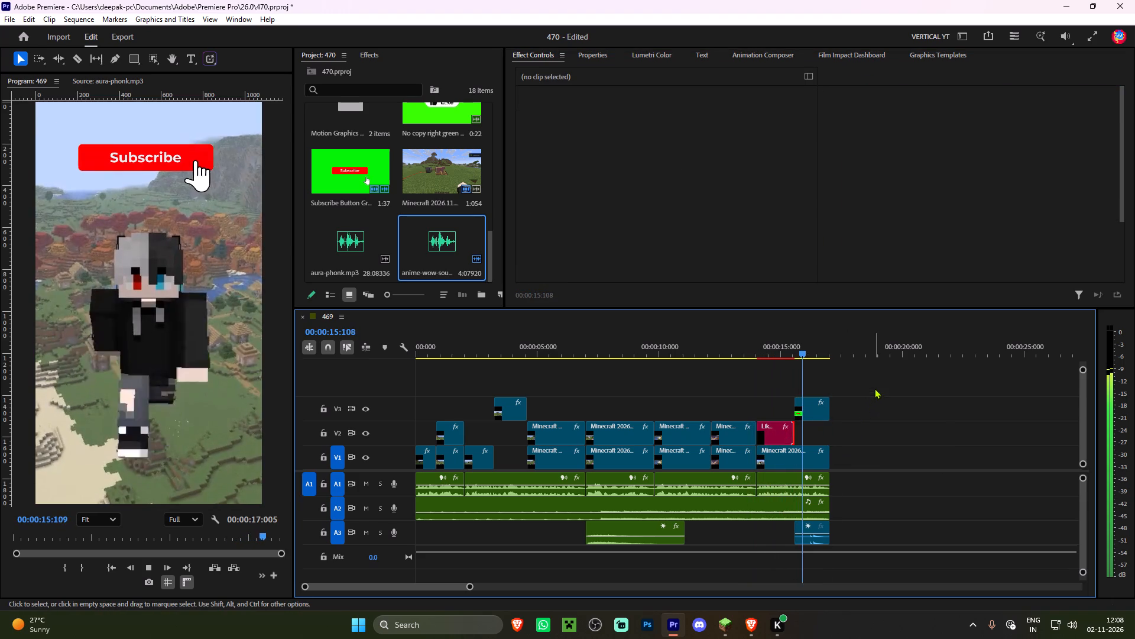
alt+click(875, 379)
scroll(873, 379, down, 6)
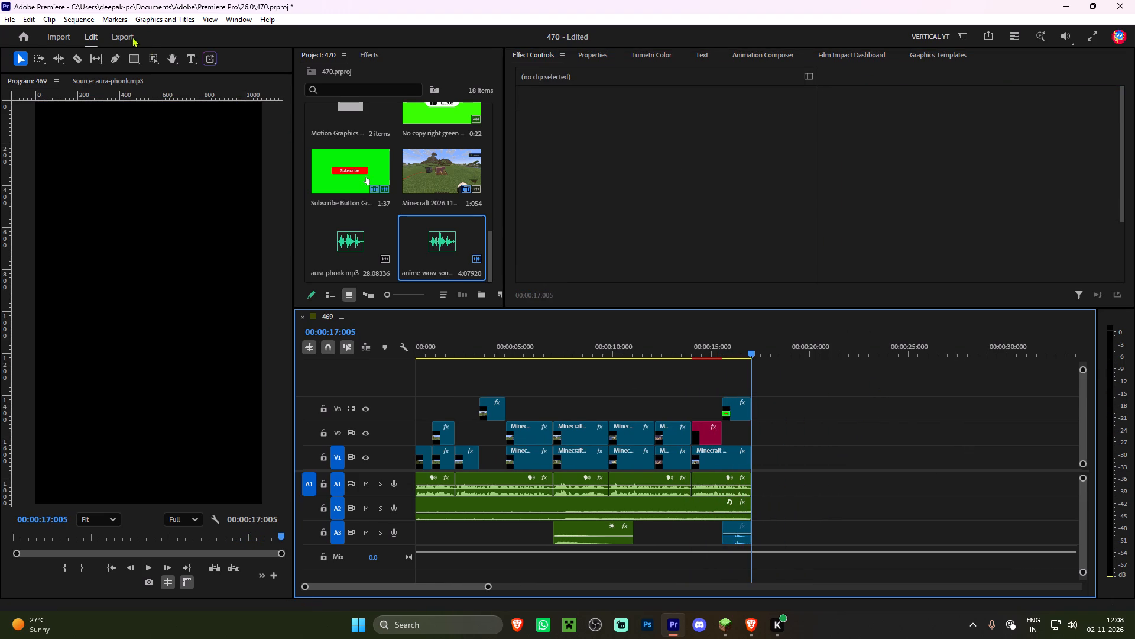
scroll(655, 308, up, 7)
Export the sequence as a media file named 470 with video output turned off.
click(115, 35)
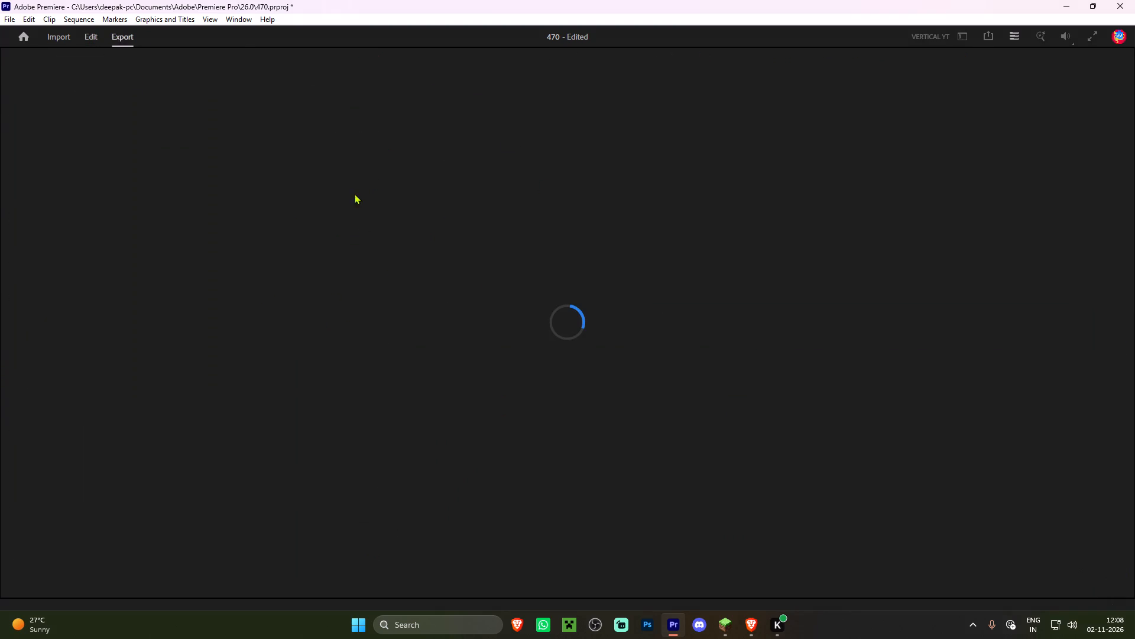
double_click(284, 88)
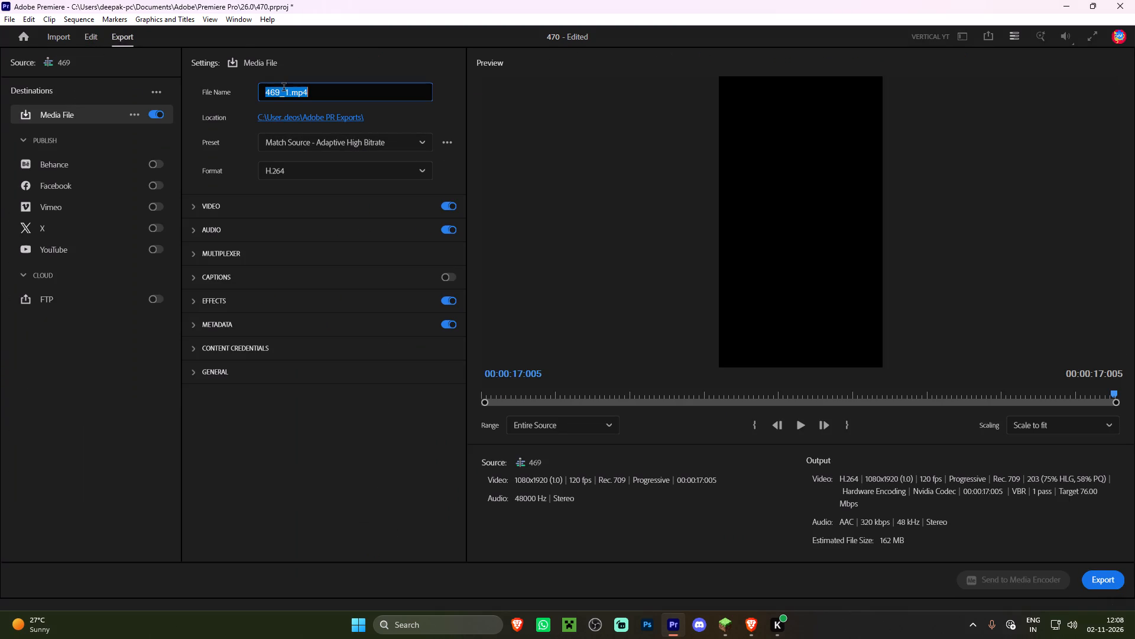
text(470)
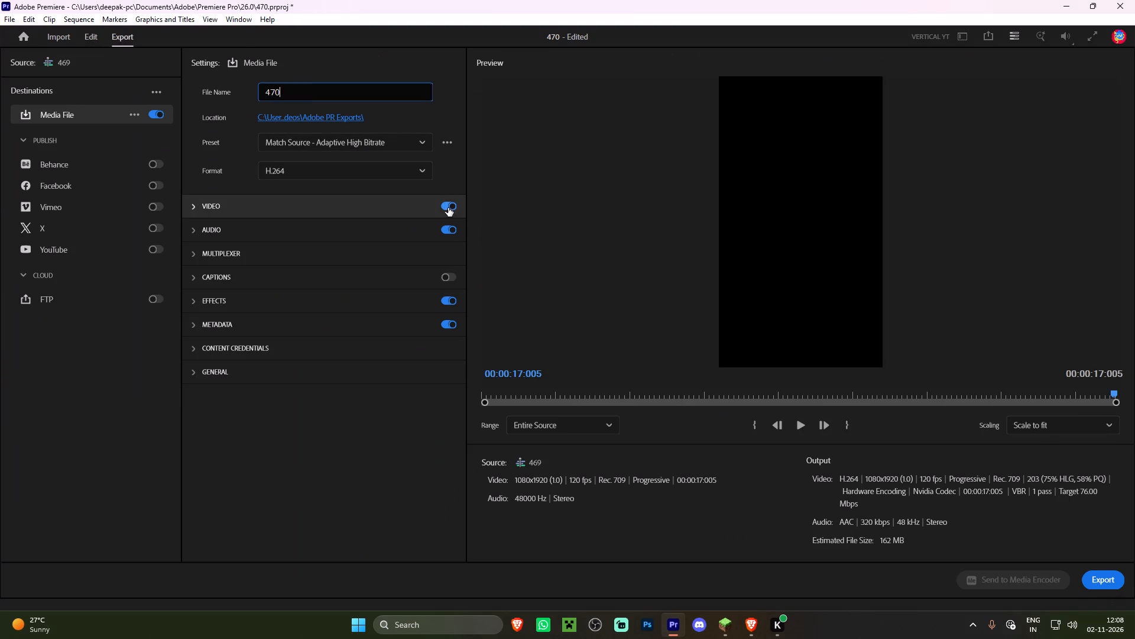
click(448, 208)
click(1101, 579)
Switch to Brave, open the bookmarked TurboScribe dashboard in a new tab, and close the three older tabs.
click(742, 628)
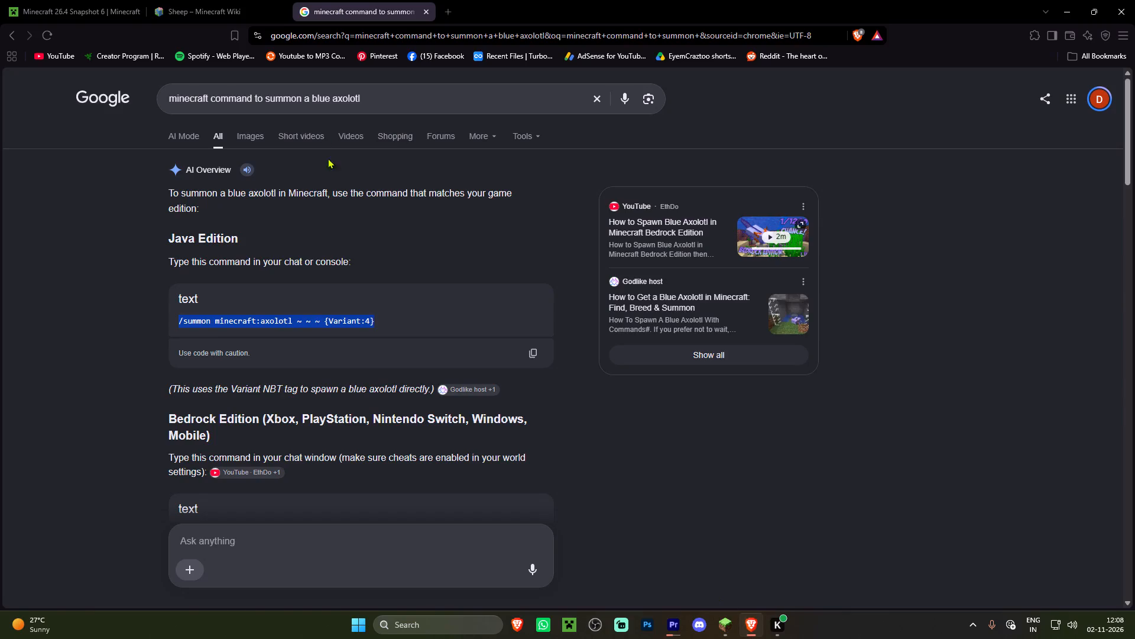
click(449, 0)
click(510, 63)
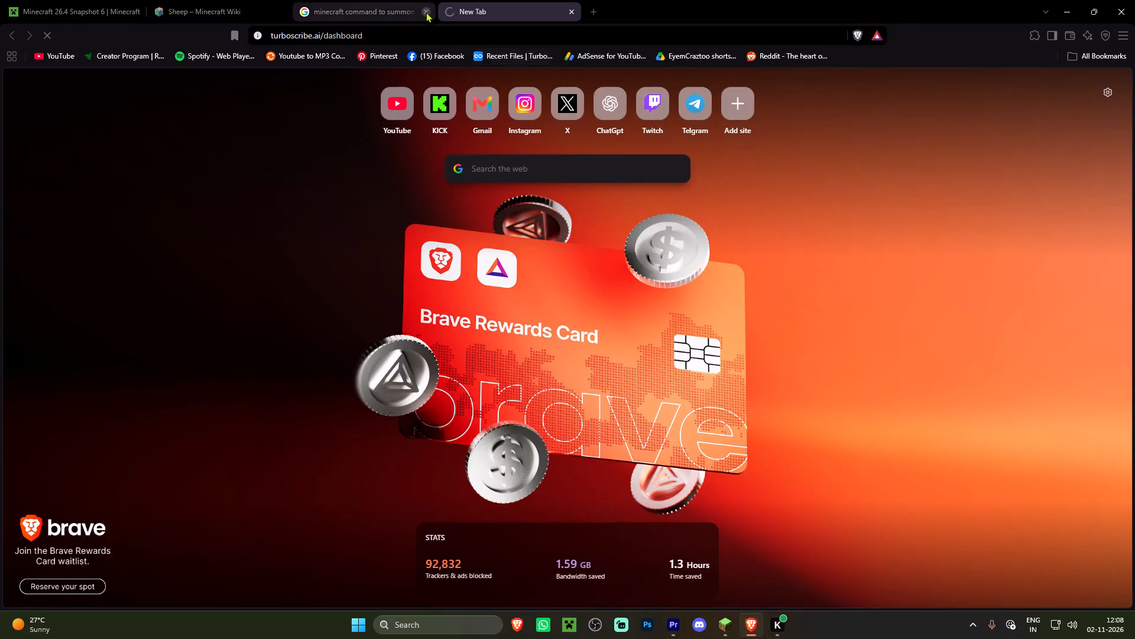
click(426, 11)
click(280, 8)
click(132, 9)
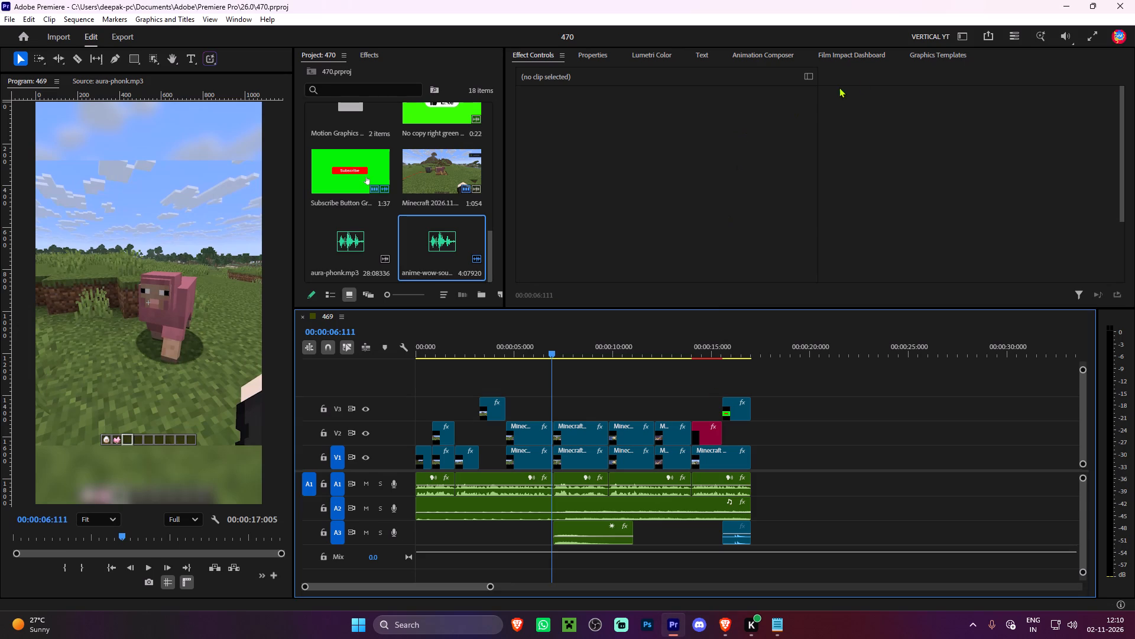
click(711, 53)
click(824, 244)
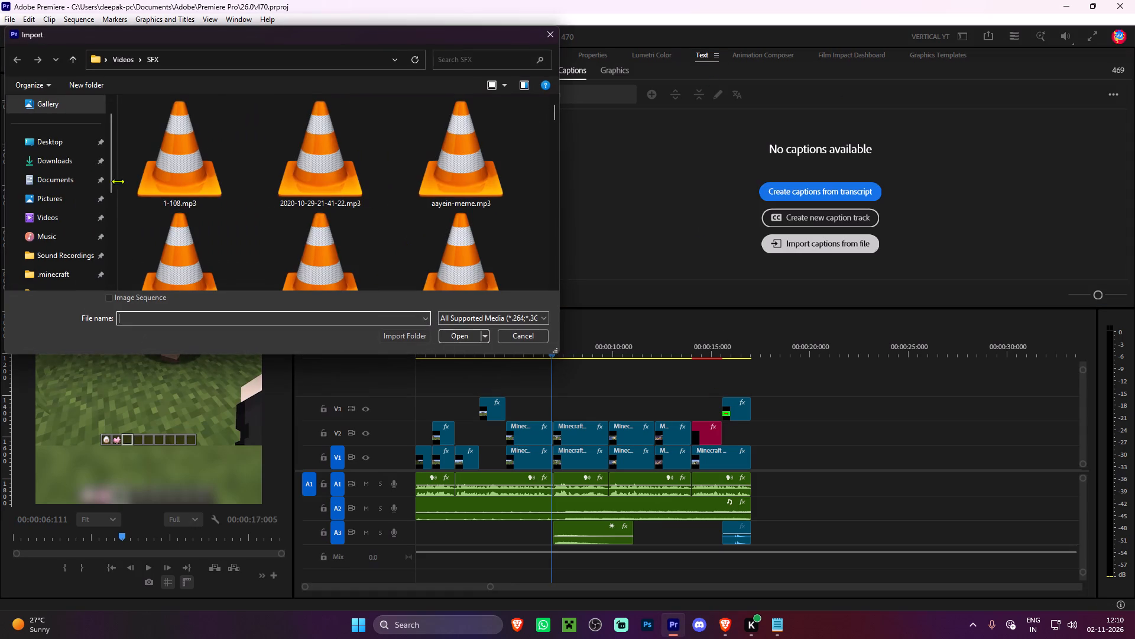
click(70, 151)
click(74, 160)
double_click(153, 147)
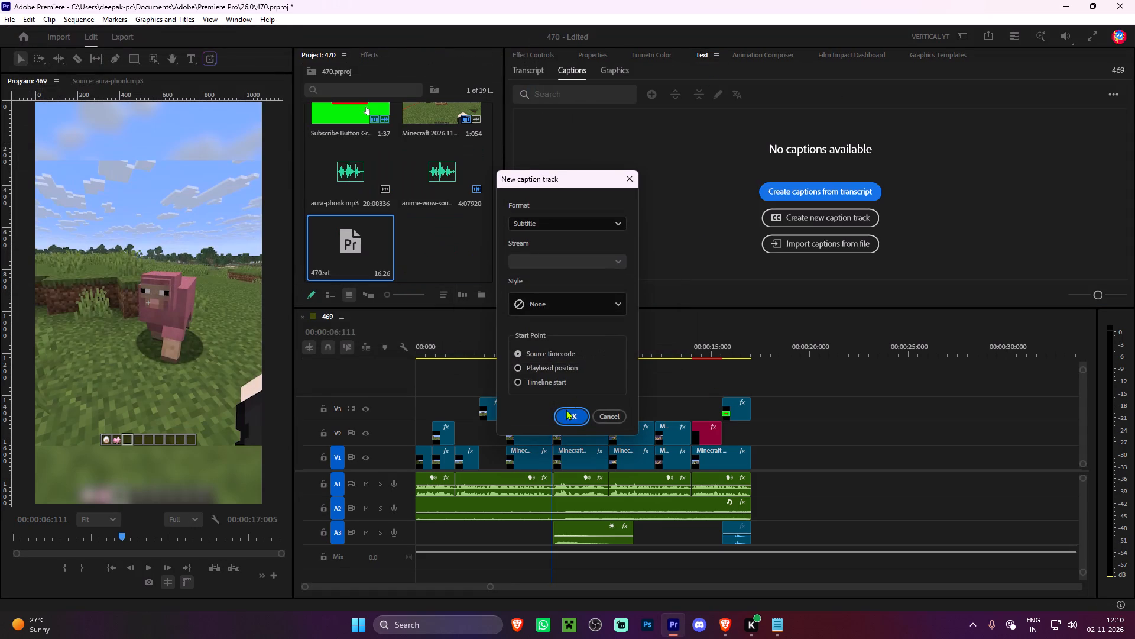
click(565, 414)
Extend the first caption, "Tum mujhe", back to the very start of the sequence.
drag(526, 340, 394, 342)
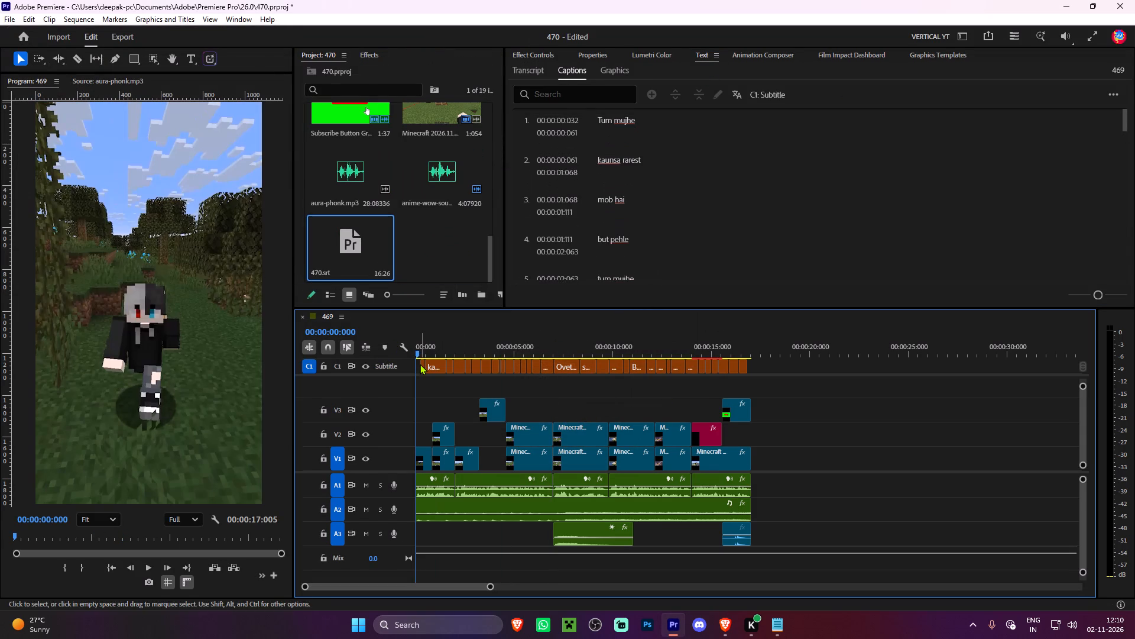
click(417, 364)
alt+scroll(419, 363, up, 17)
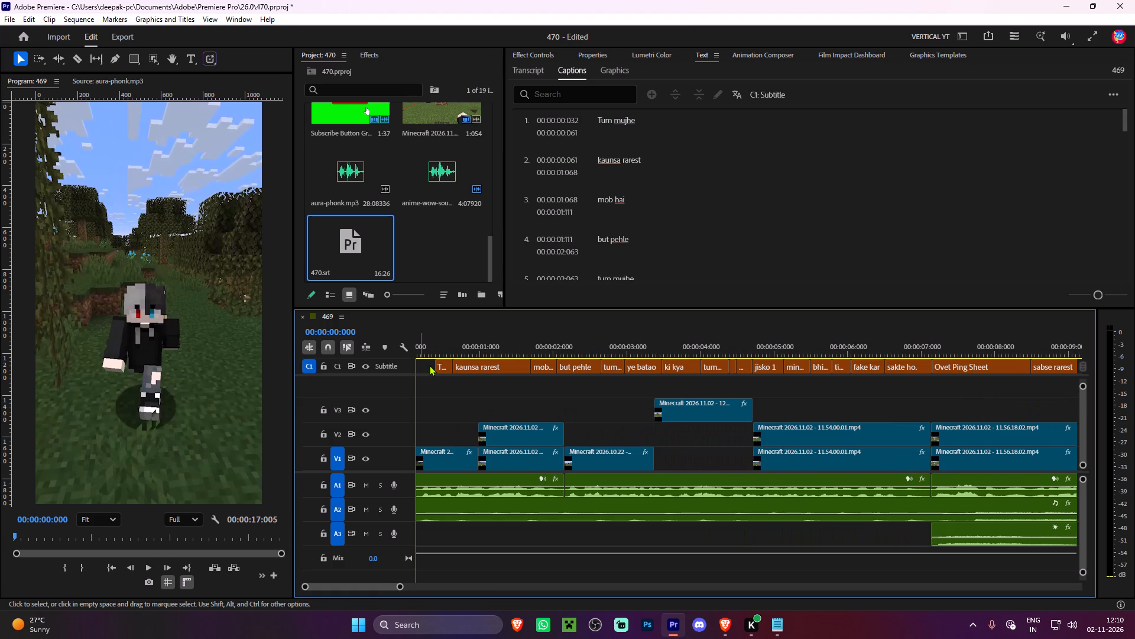
drag(432, 366, 396, 366)
Set the "Tum mujhe" caption's font to Luckiest Guy and its font size to 55.
click(424, 353)
click(426, 361)
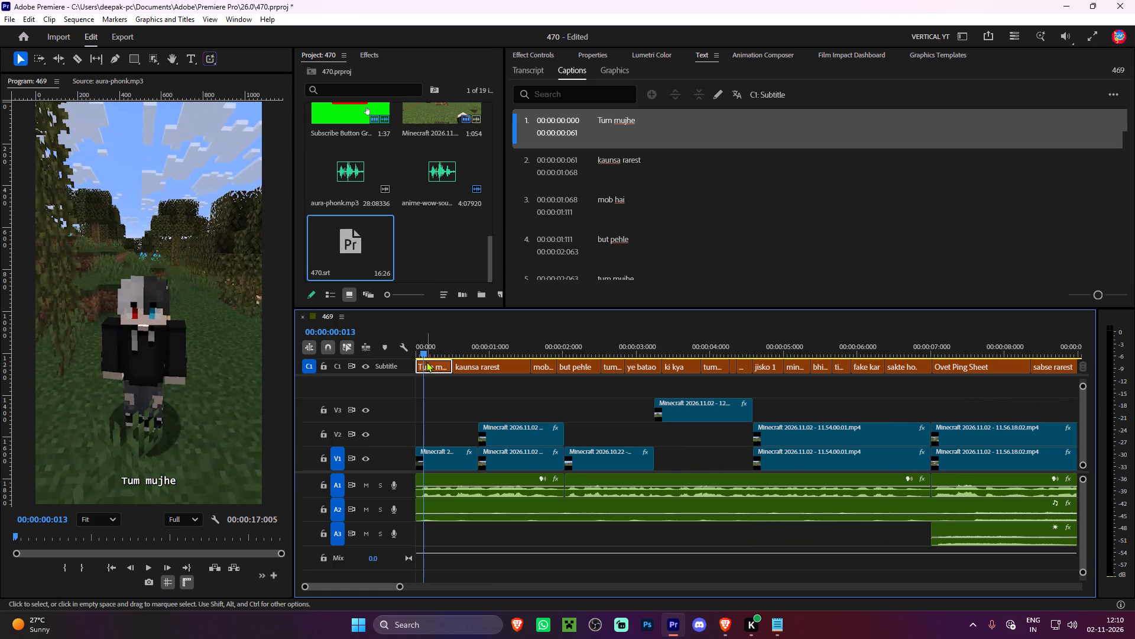
click(602, 53)
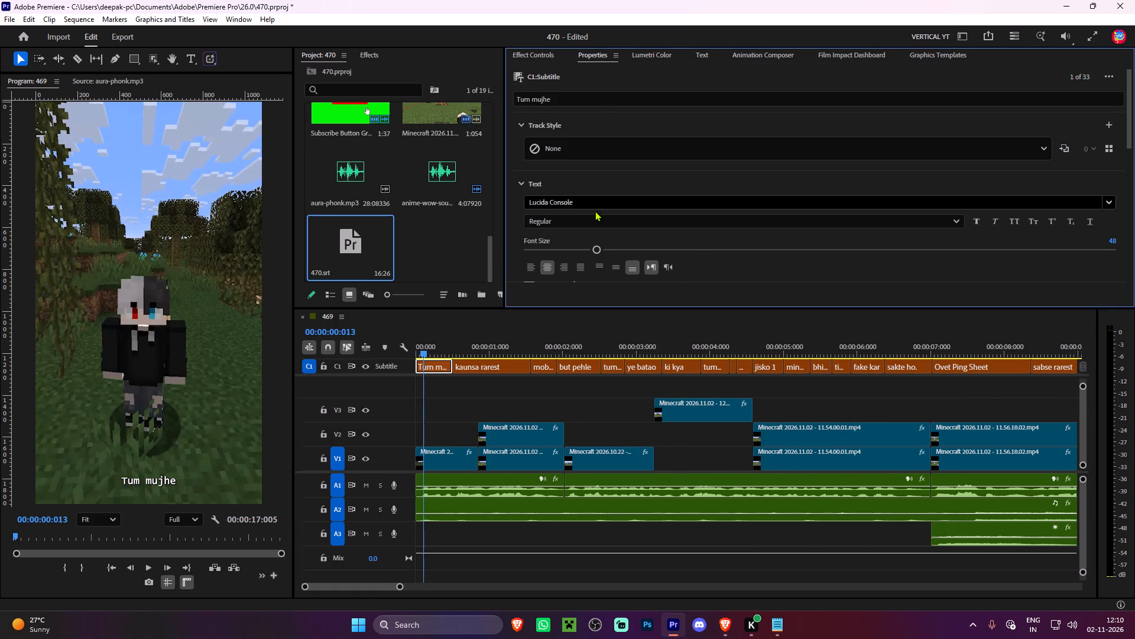
click(578, 206)
text(luckie)
click(619, 240)
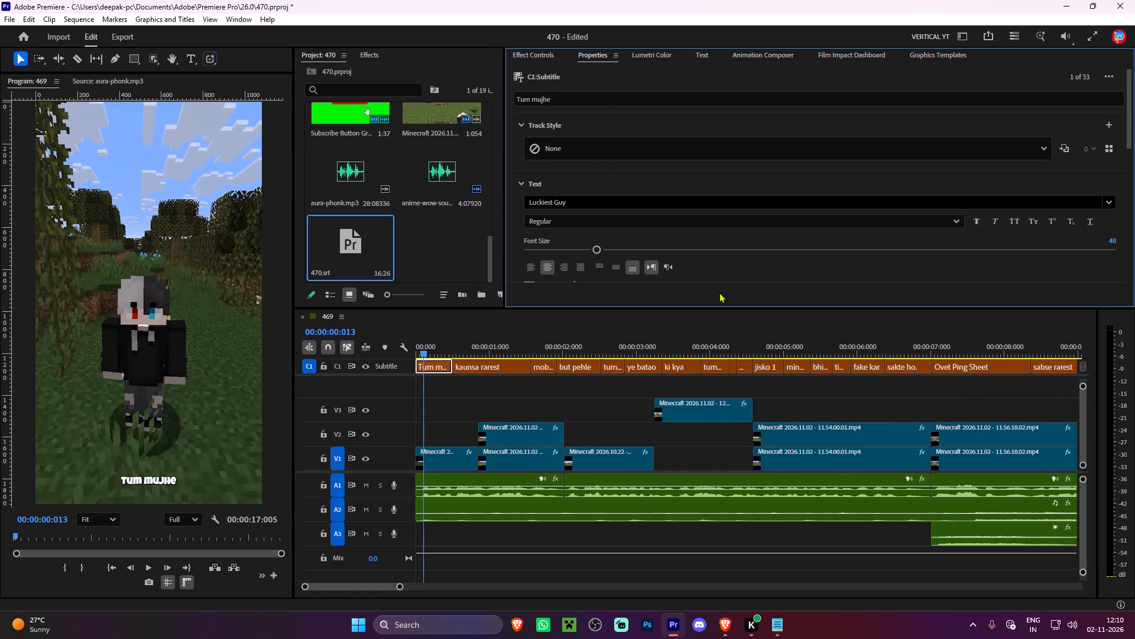
click(1113, 241)
click(1104, 235)
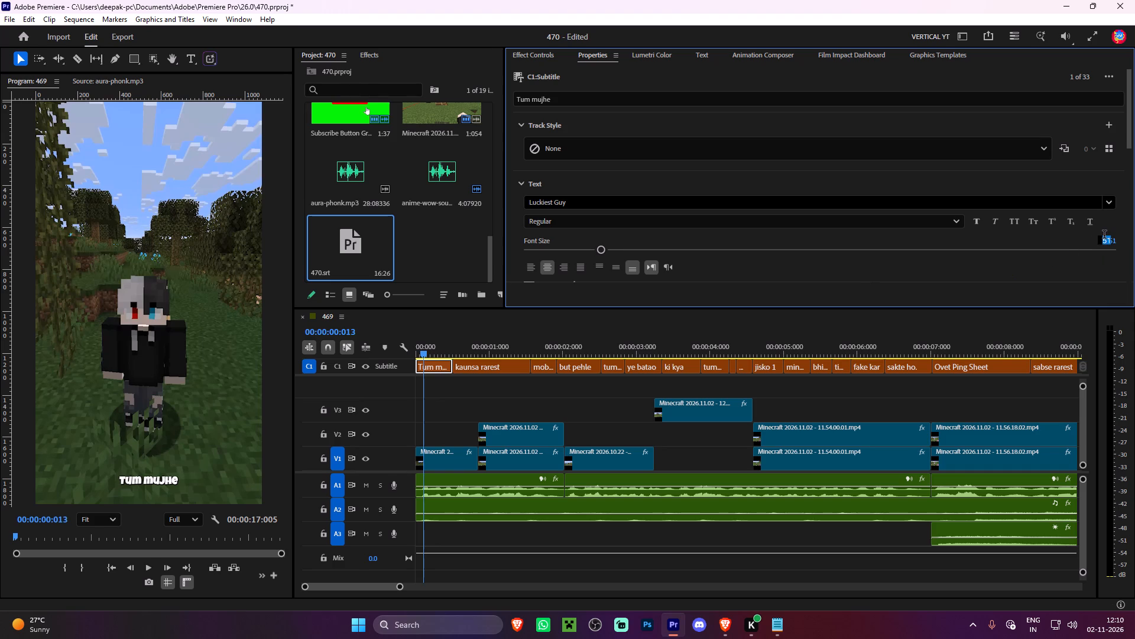
text(55)
key(Return)
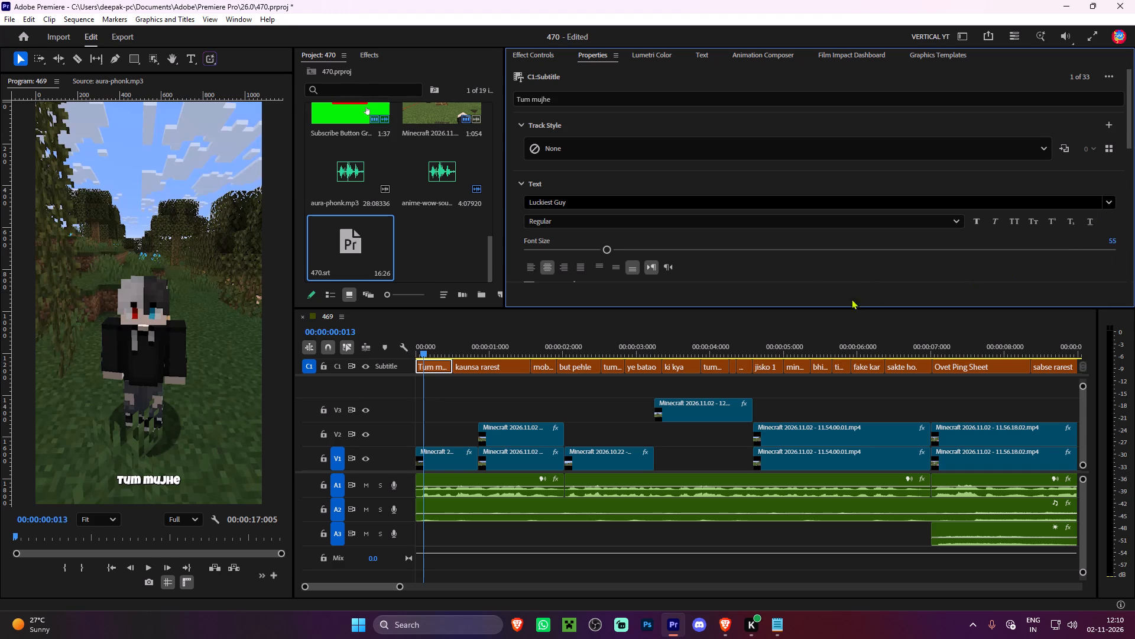
Add a black outer stroke of 8 px to the "Tum mujhe" caption.
scroll(806, 288, down, 16)
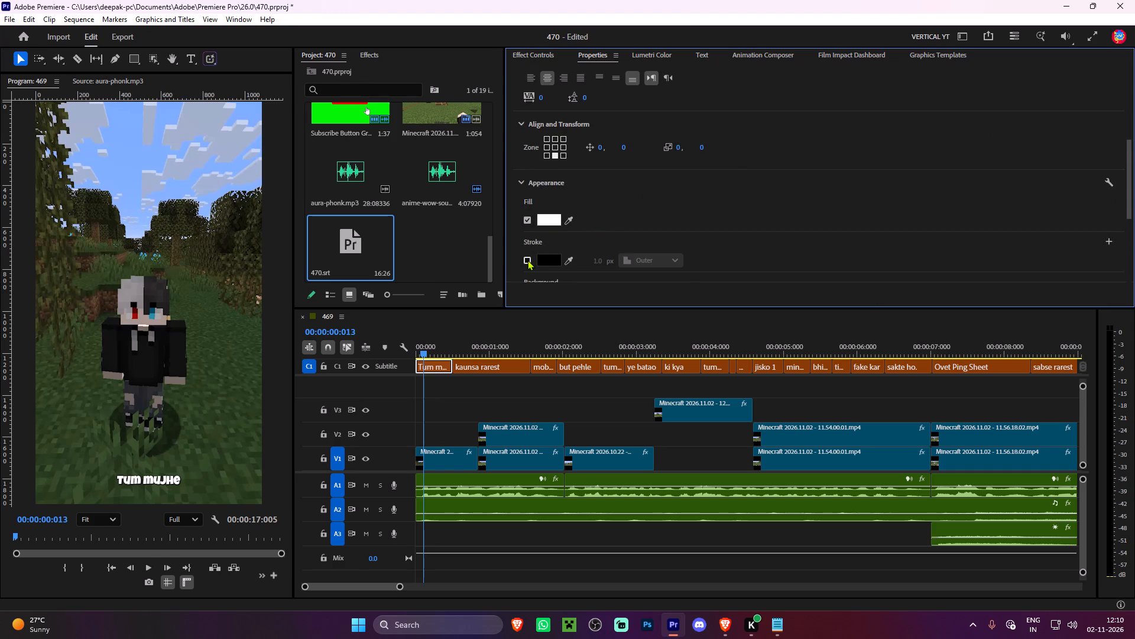
click(527, 260)
click(547, 263)
click(710, 195)
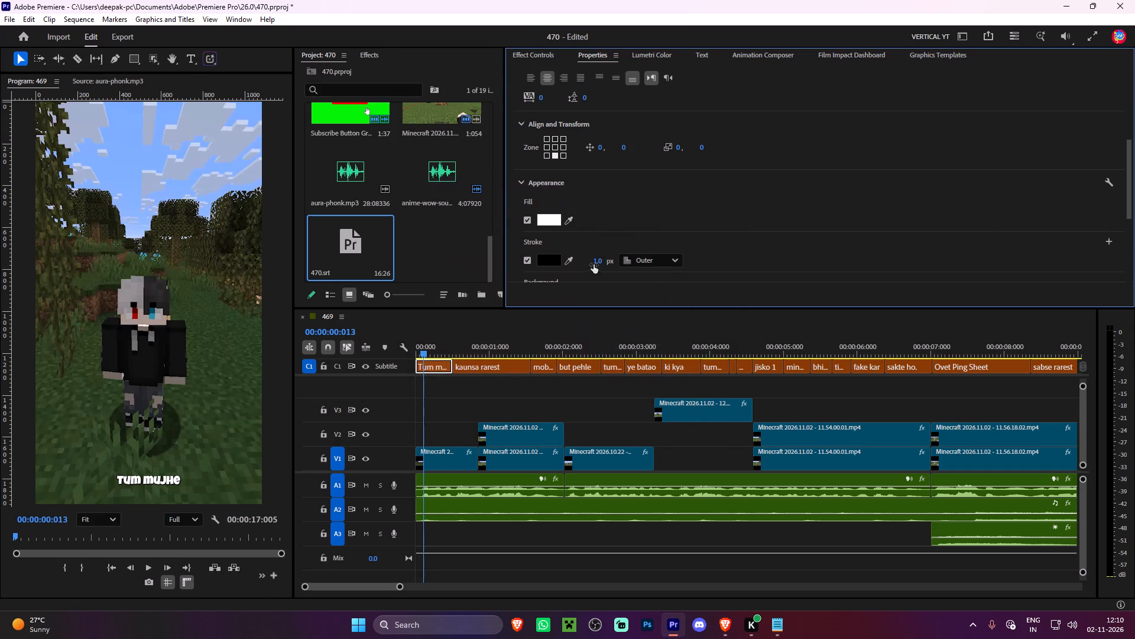
click(601, 256)
click(591, 259)
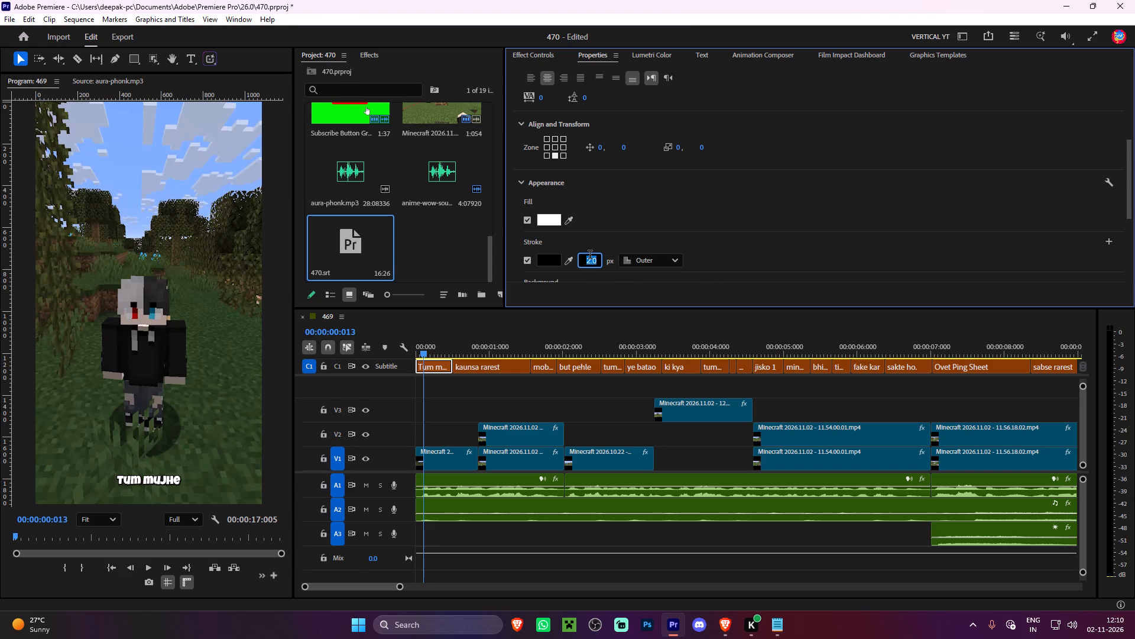
key(8)
key(Return)
Set the "Tum mujhe" caption's shadow colour to ff6000.
scroll(767, 253, down, 7)
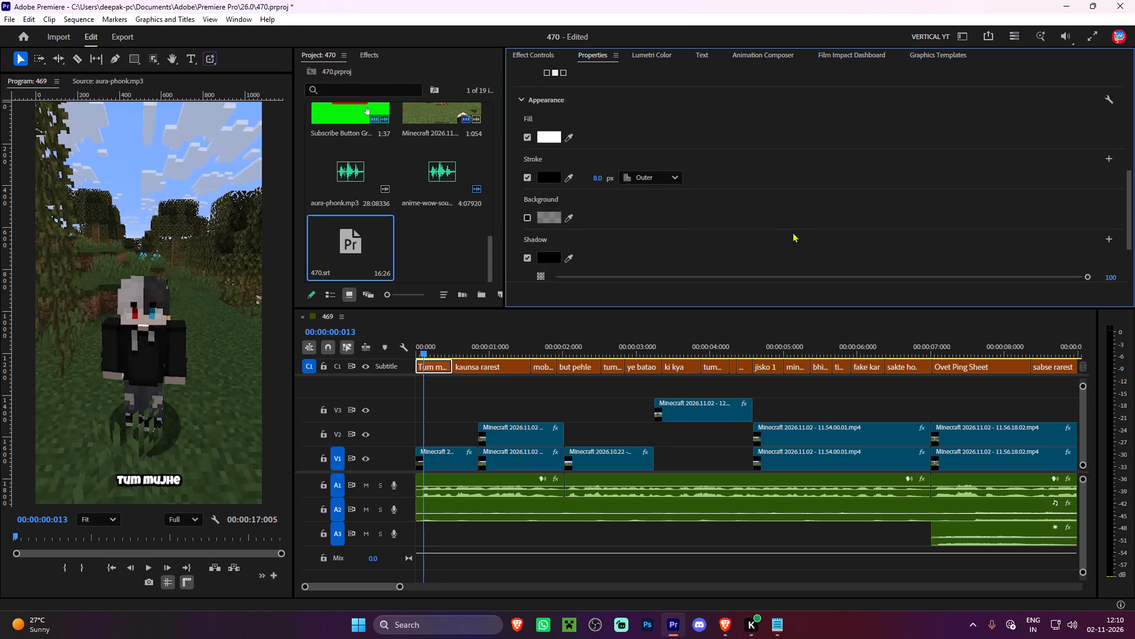
scroll(792, 232, down, 7)
click(543, 172)
double_click(632, 381)
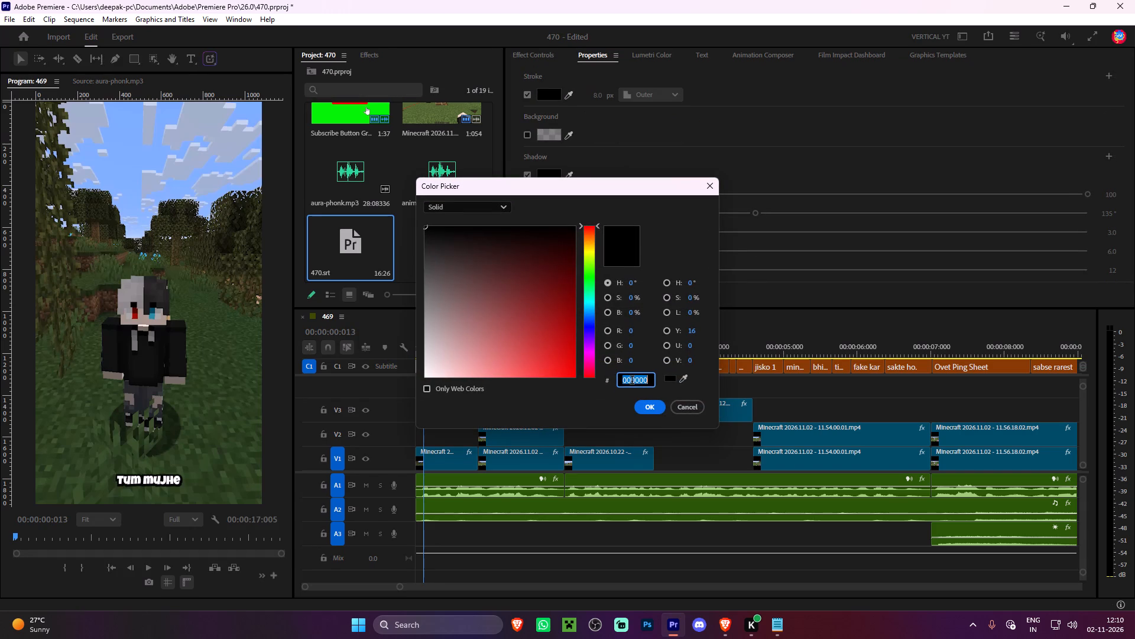
text(ff6000)
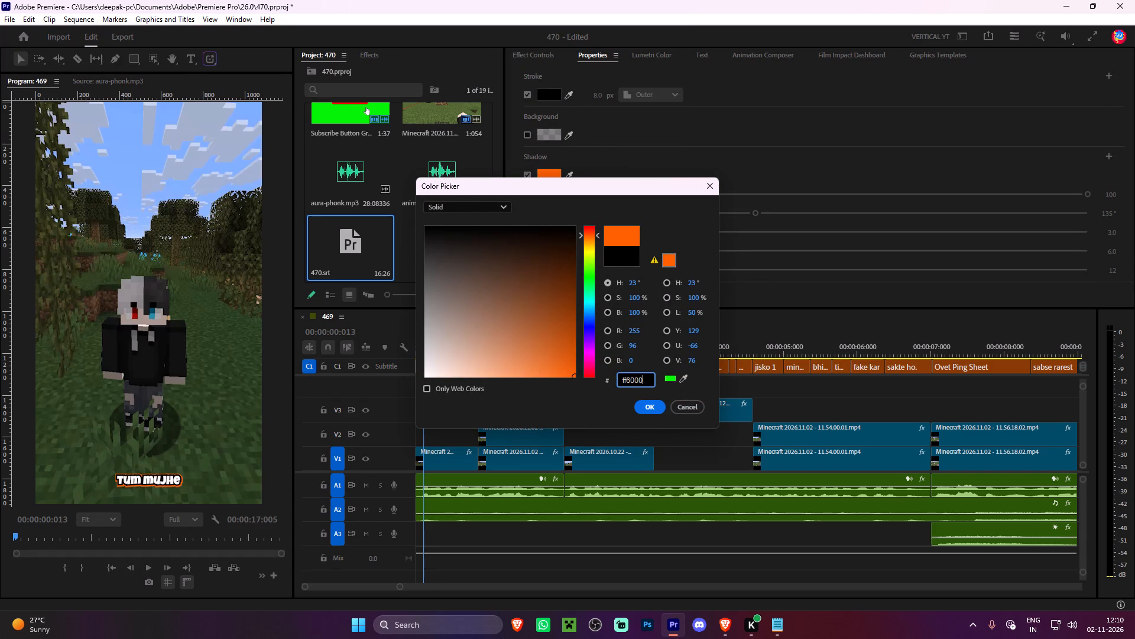
key(Return)
Redefine the track style from the "Tum mujhe" caption for all captions on the track.
scroll(938, 123, up, 13)
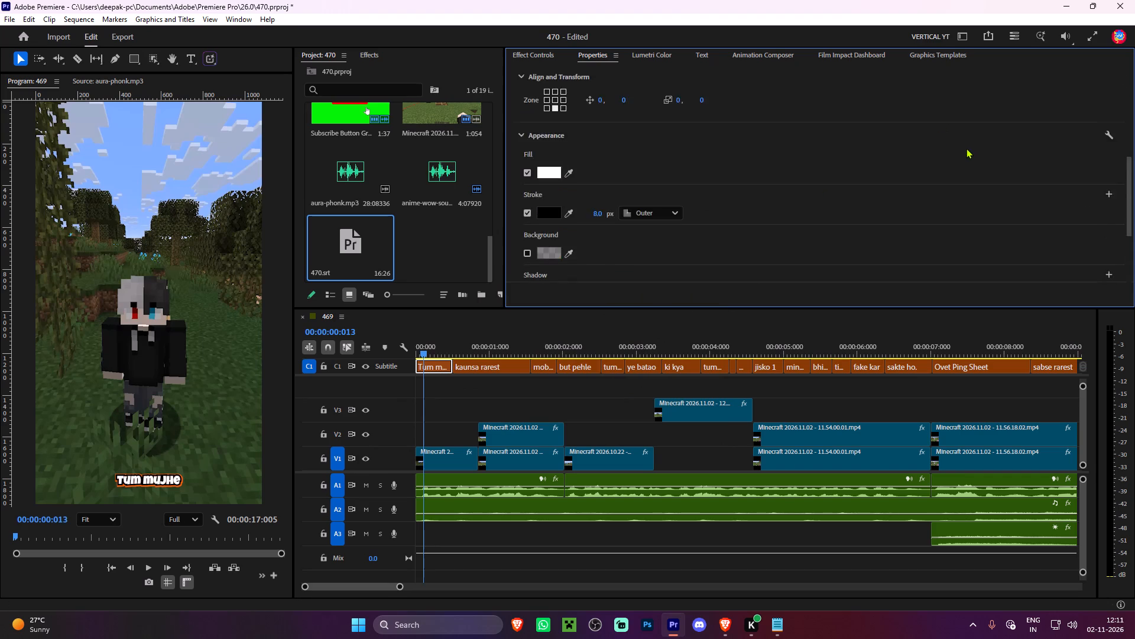
scroll(966, 148, up, 14)
click(1064, 112)
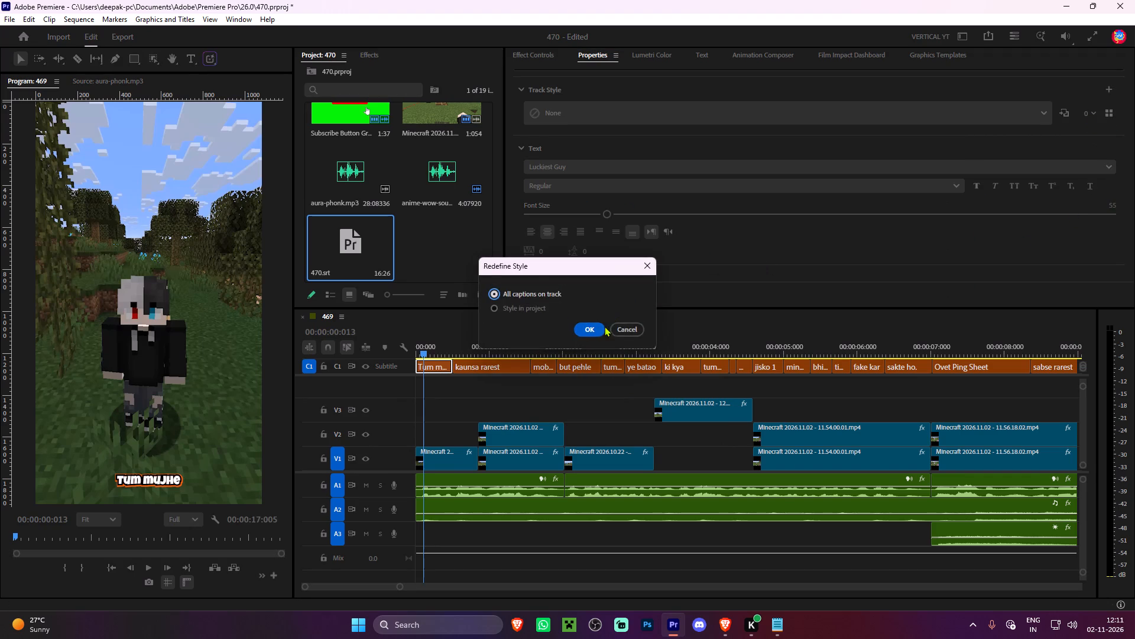
click(598, 326)
Select all captions on the Subtitle track and upgrade them to graphics.
alt+scroll(578, 427, down, 6)
alt+scroll(910, 406, down, 3)
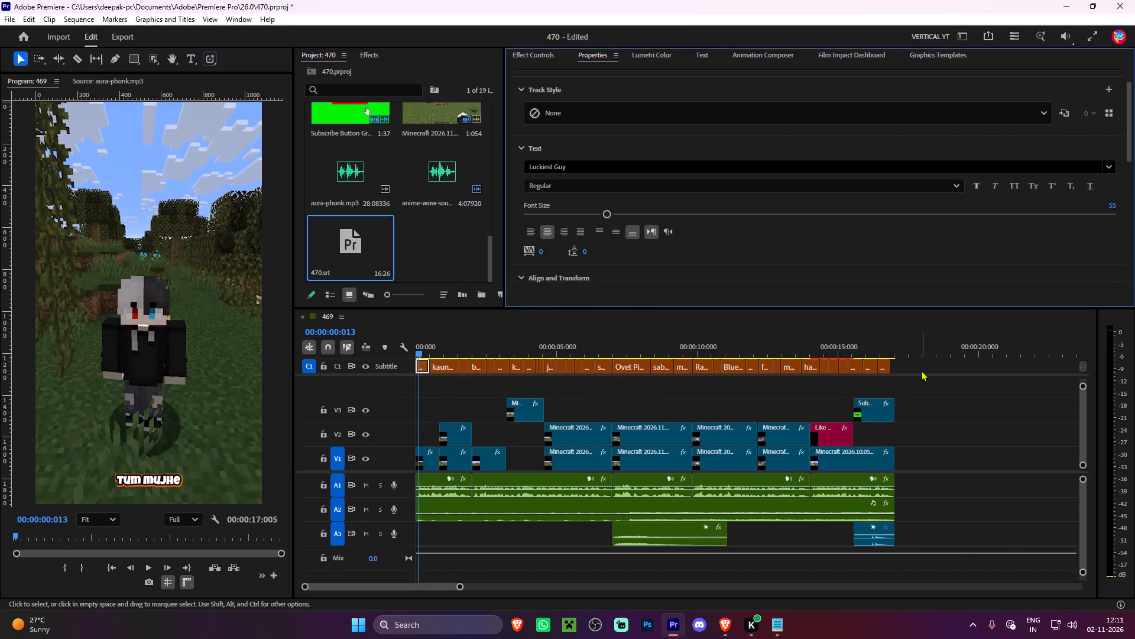
drag(920, 370, 274, 339)
click(164, 21)
click(203, 180)
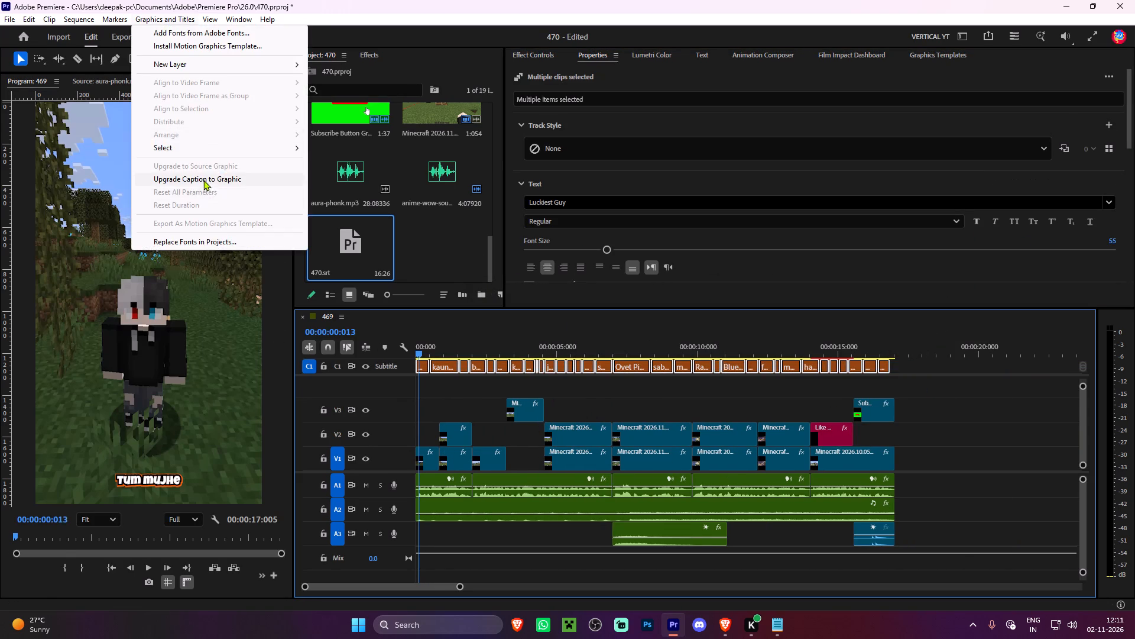
Select all the caption graphics on V4 and apply the Captions effect preset to them.
ctrl+scroll(979, 424, up, 5)
drag(930, 398, 308, 386)
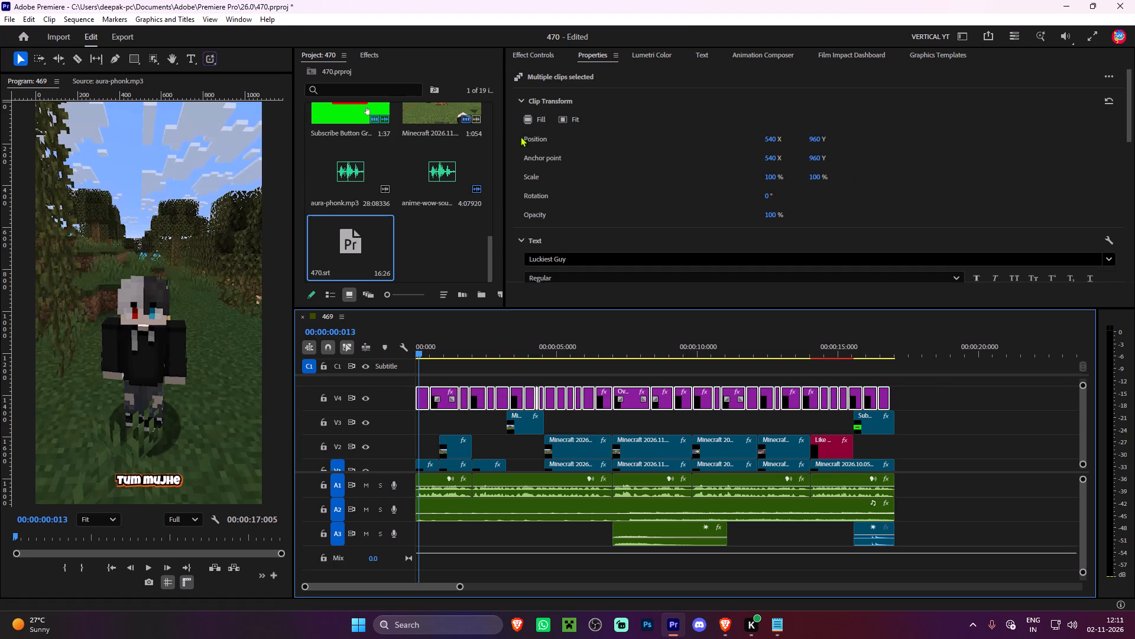
click(545, 56)
click(361, 47)
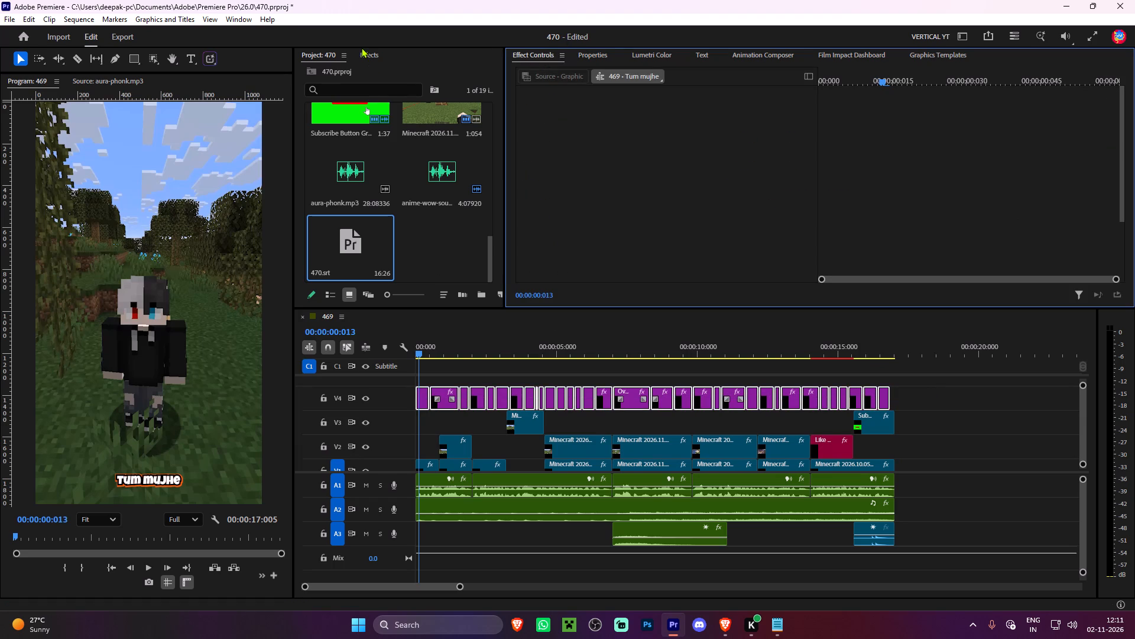
click(361, 56)
scroll(356, 198, up, 6)
scroll(355, 148, up, 5)
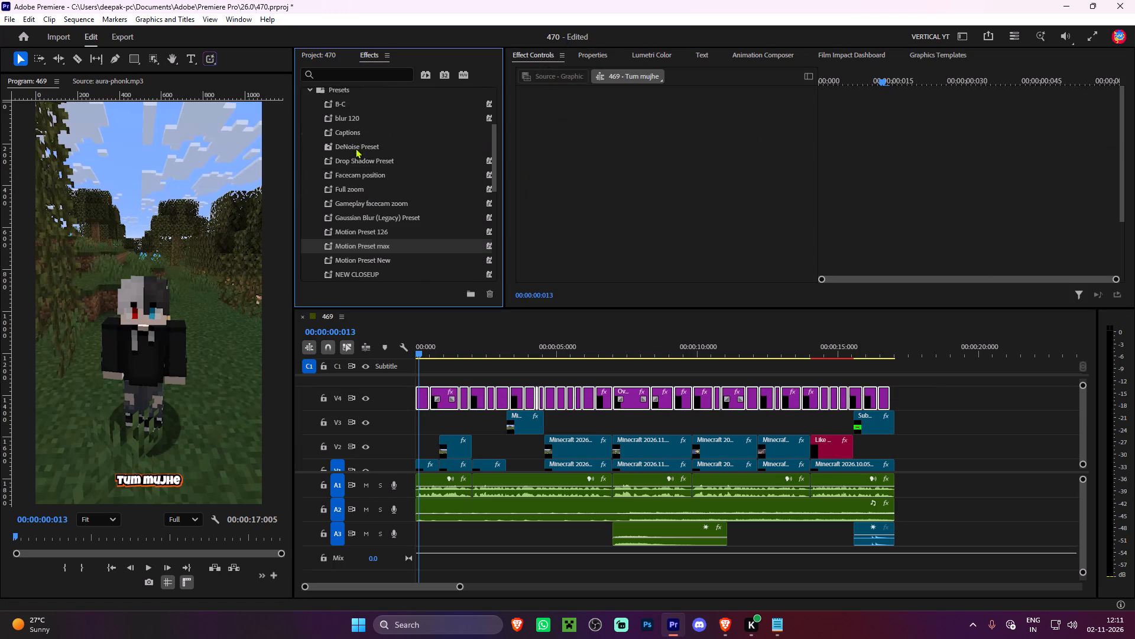
drag(343, 133, 472, 399)
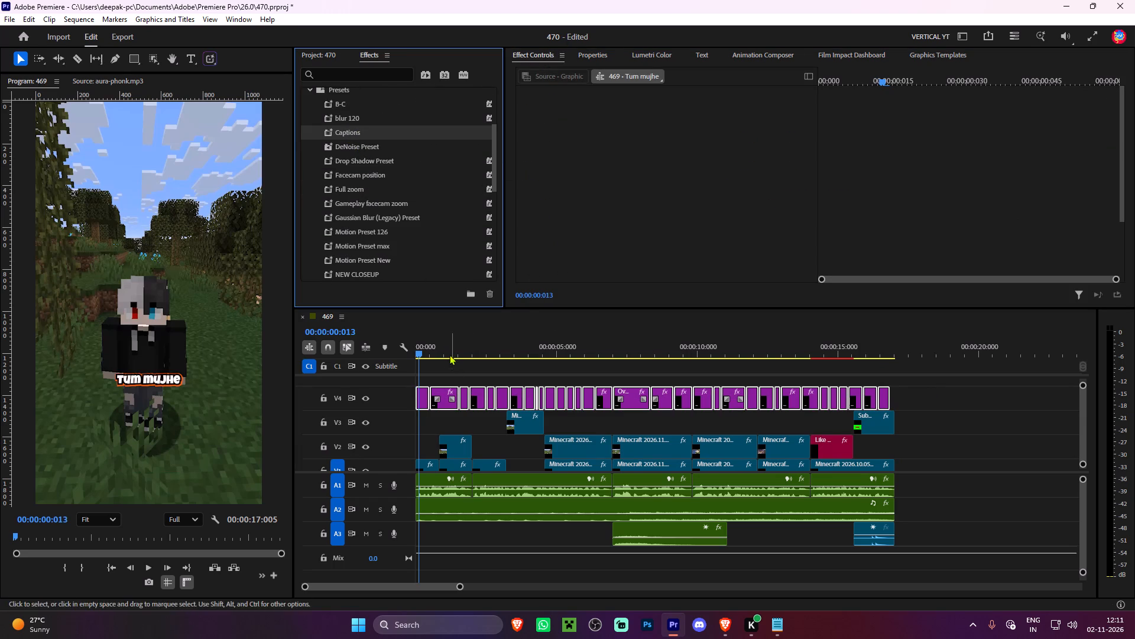
Play the sequence from its start and check the opening captions' wording and timing against the voice.
drag(424, 343, 378, 346)
key(space)
scroll(455, 382, up, 10)
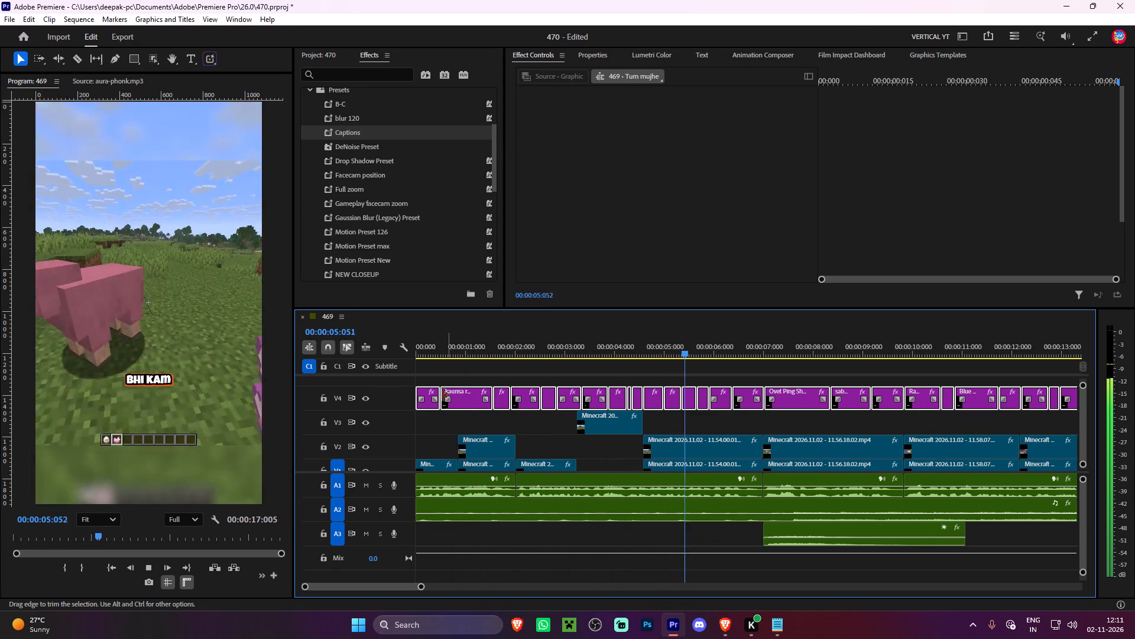
drag(459, 342, 311, 340)
key(space)
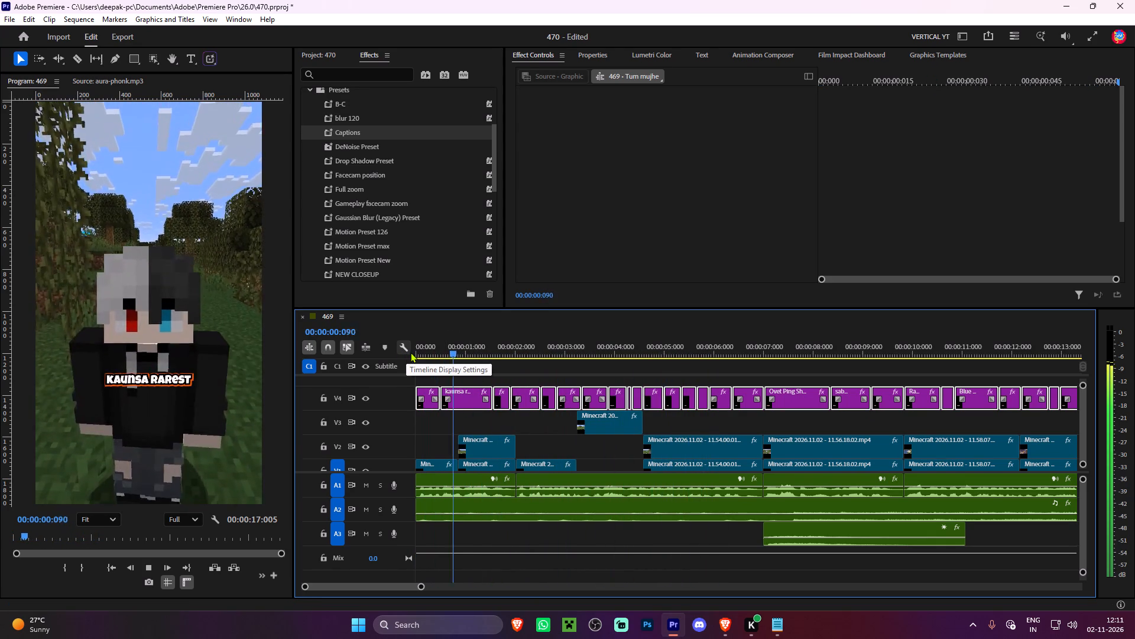
key(space)
alt+scroll(462, 368, up, 5)
click(469, 372)
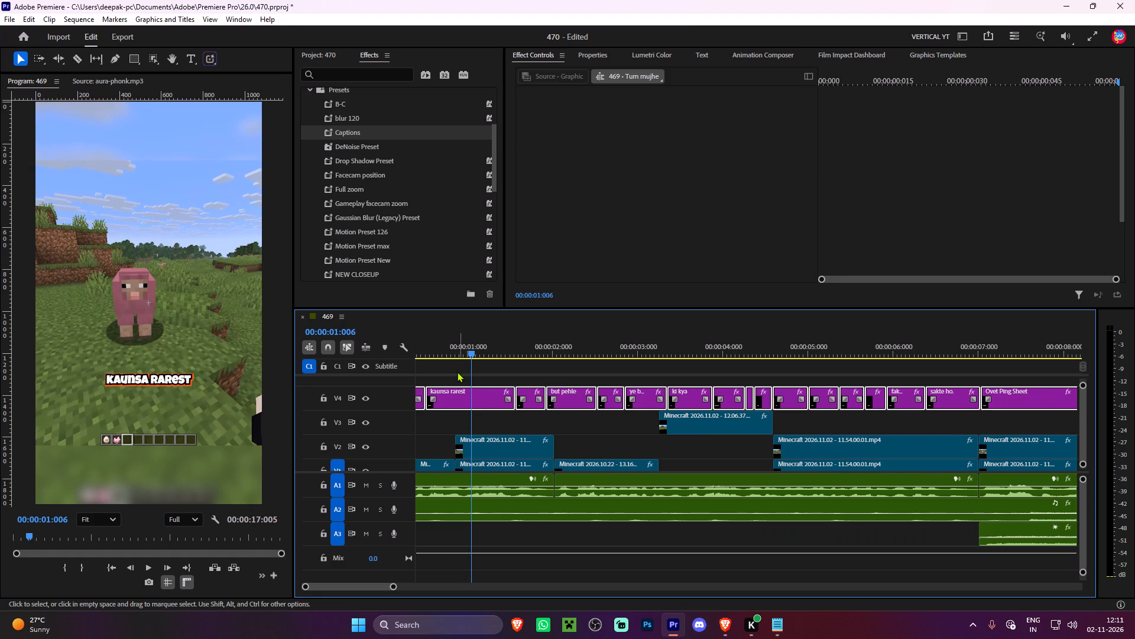
click(457, 372)
drag(459, 351, 453, 351)
key(space)
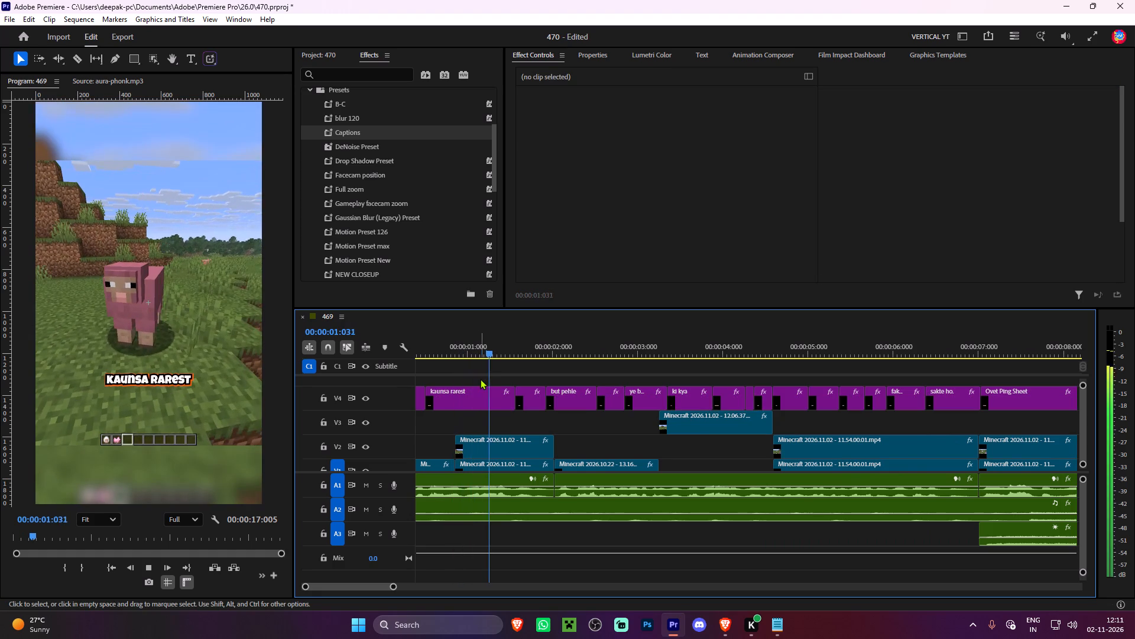
key(space)
Cut the "kaunsa rarest" caption graphic on V4 at 00:00:01:007.
drag(481, 353, 474, 353)
click(79, 56)
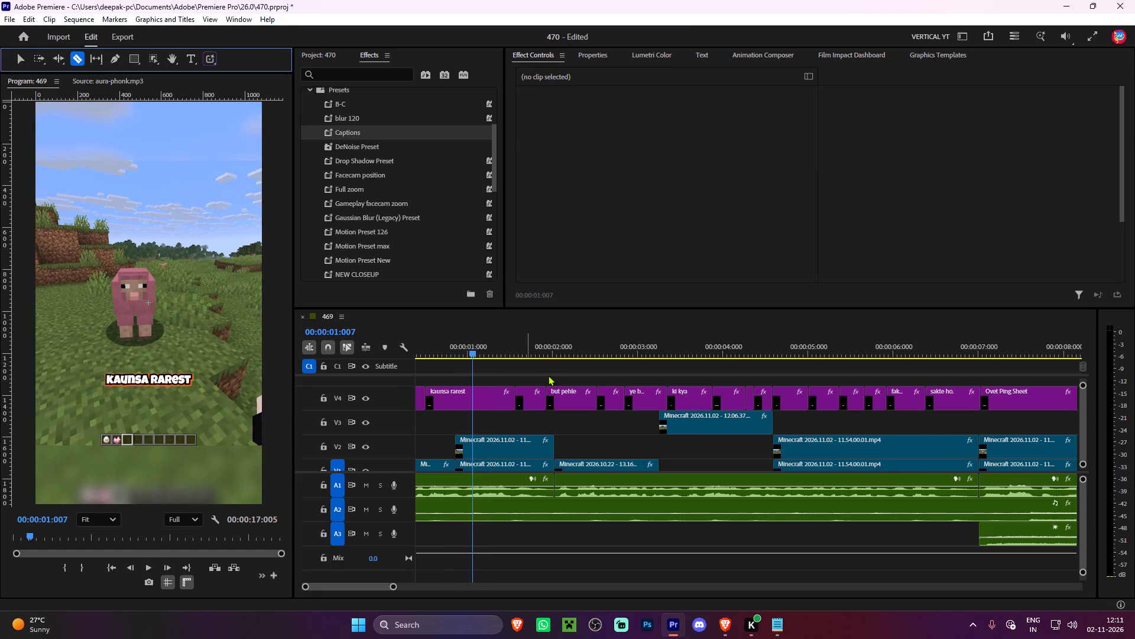
click(472, 398)
scroll(472, 398, up, 6)
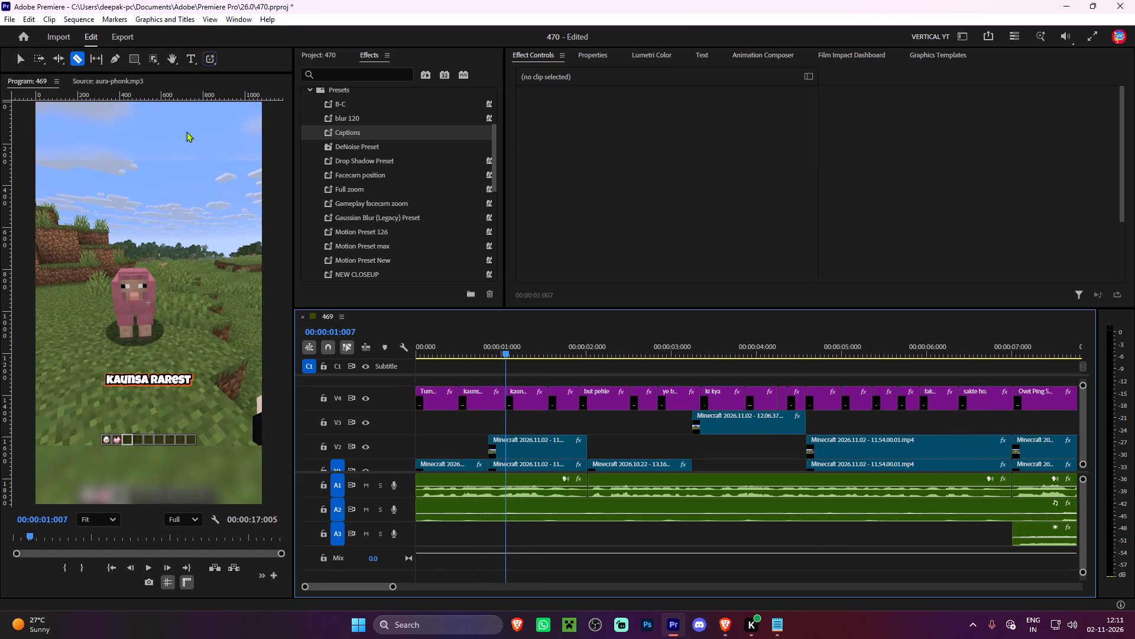
Change the text of the first "kaunsa rarest" piece, before the cut, to "kahe rahe ho".
click(18, 57)
click(485, 401)
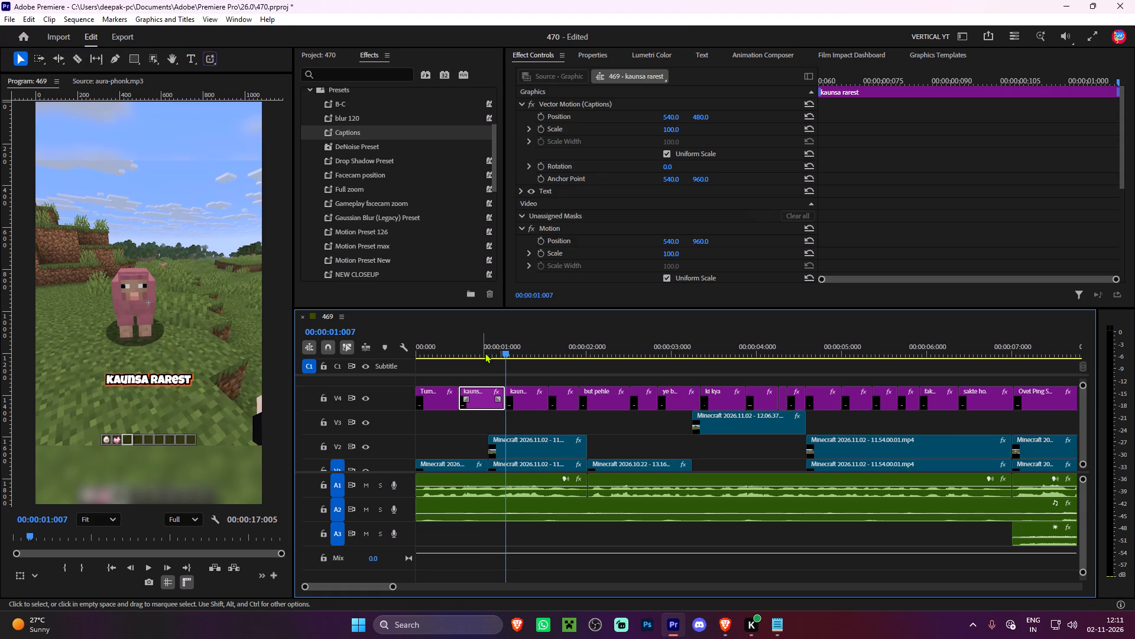
click(485, 353)
double_click(128, 376)
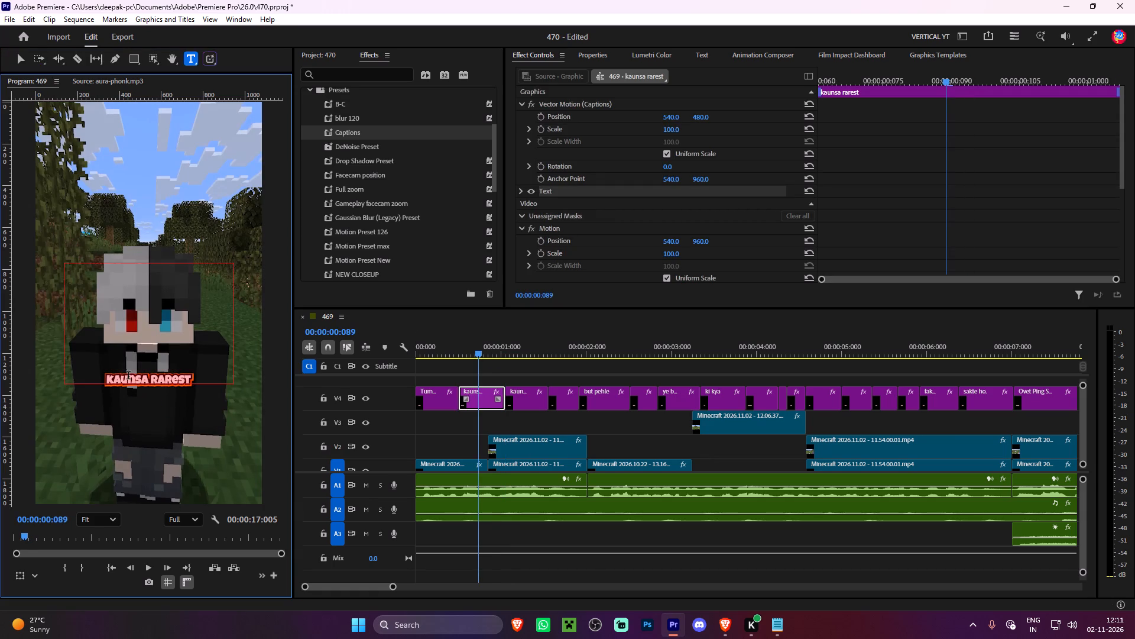
text(kahe rahe ho)
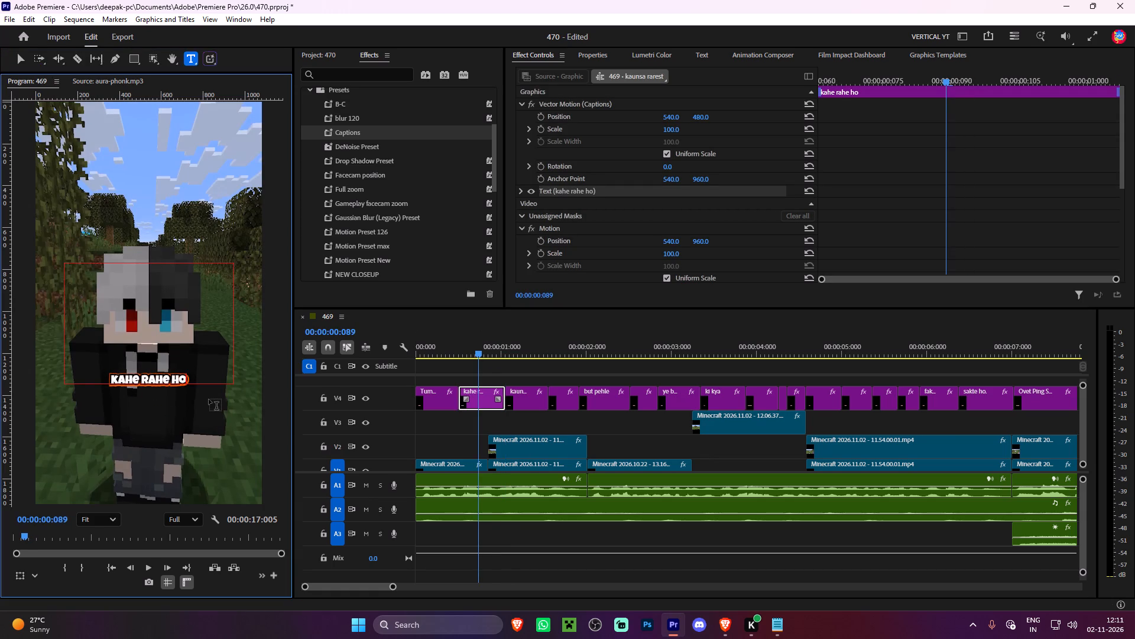
Play the "kahe rahe ho" caption and move the edit between it and "kaunsa rarest" to 00:00:00:117.
click(481, 366)
click(464, 364)
click(454, 353)
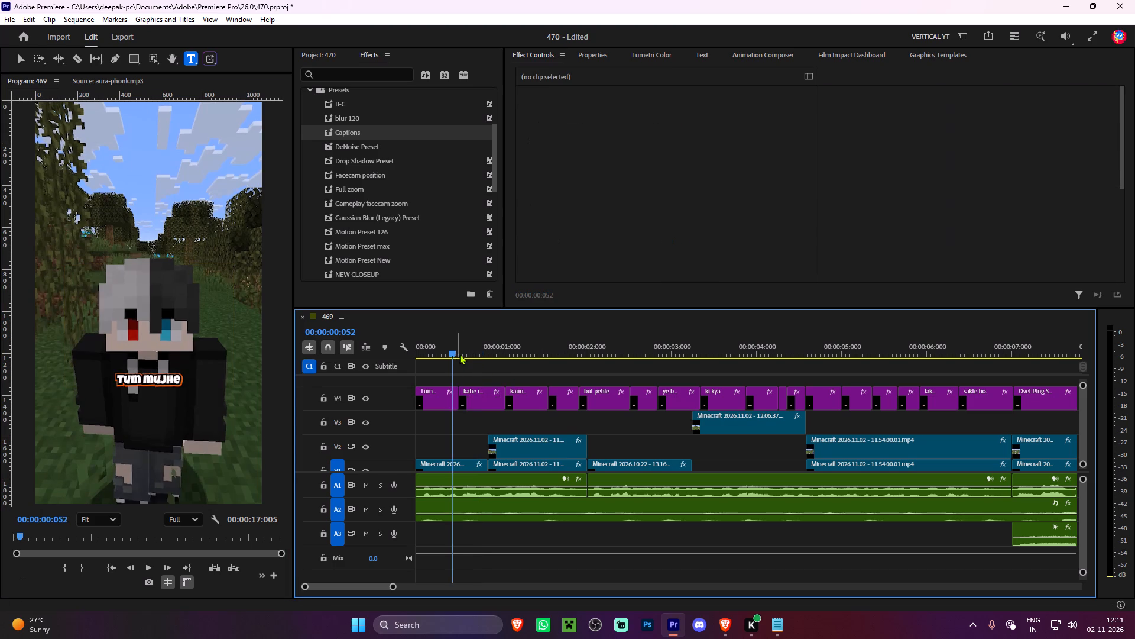
key(space)
key(space)
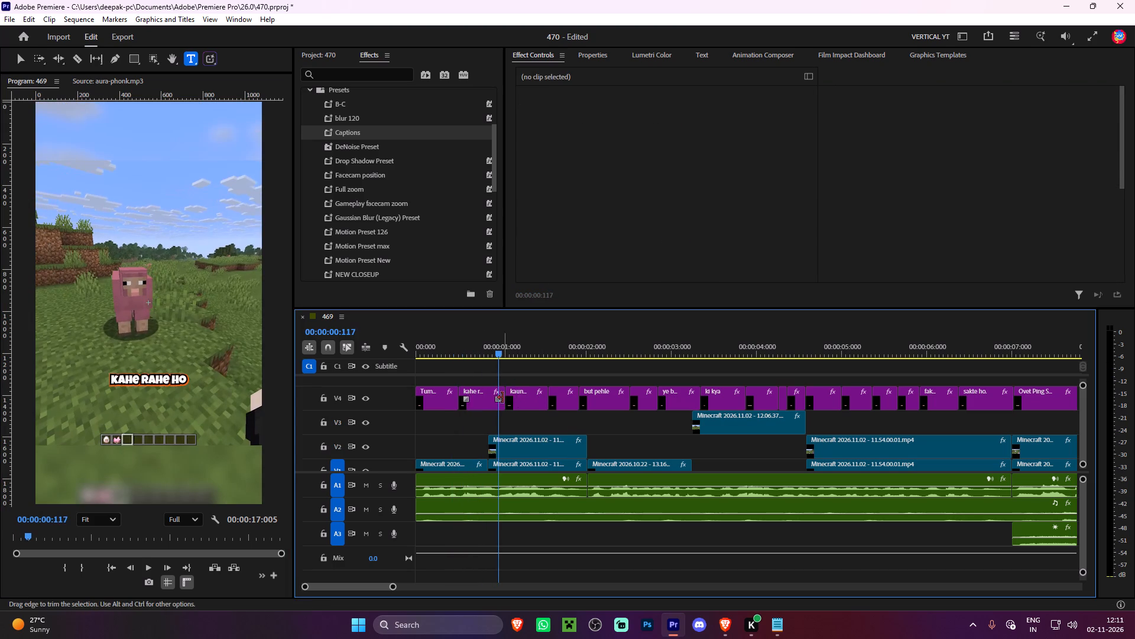
click(515, 399)
click(520, 399)
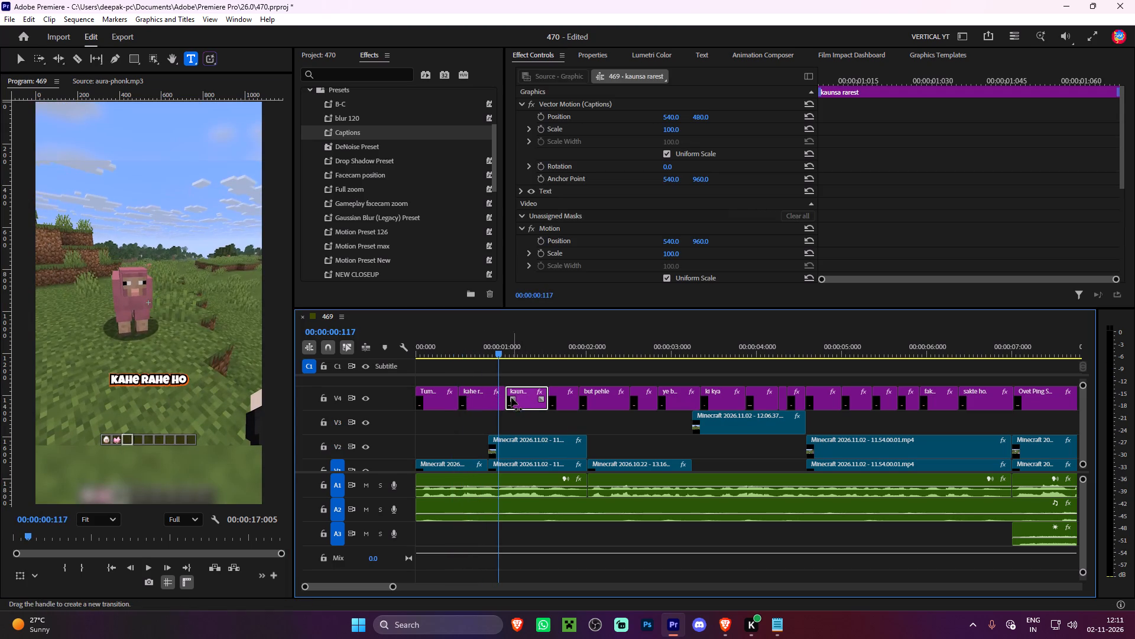
drag(502, 396, 495, 396)
click(504, 395)
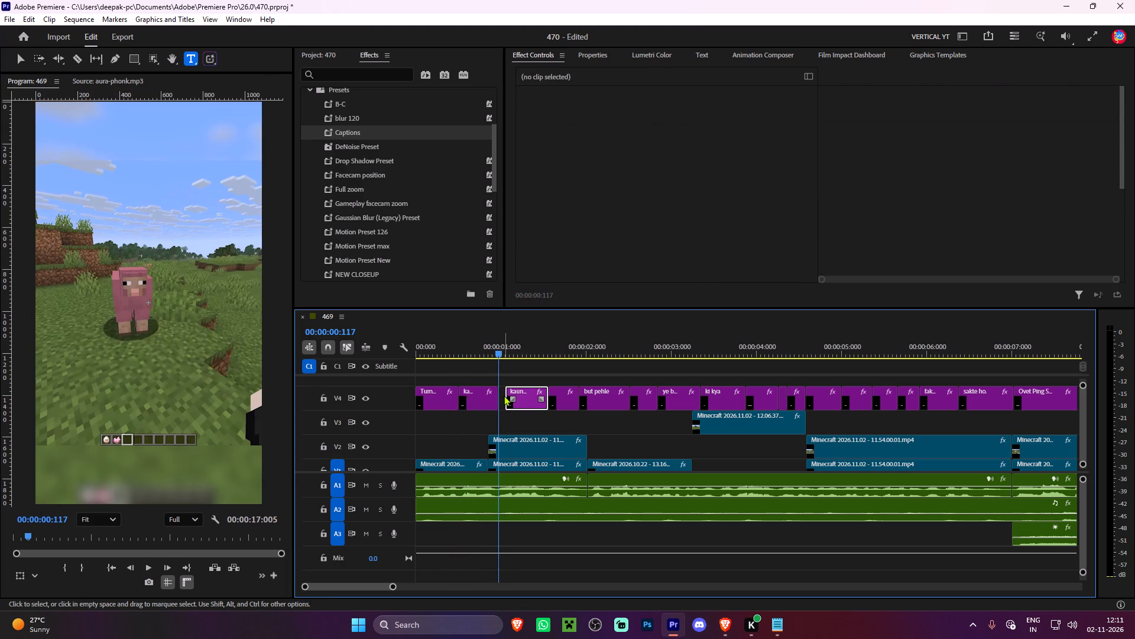
drag(505, 395, 497, 395)
Change the remaining "kaunsa rarest" caption's text to "ki yeh rarest".
click(513, 396)
key(space)
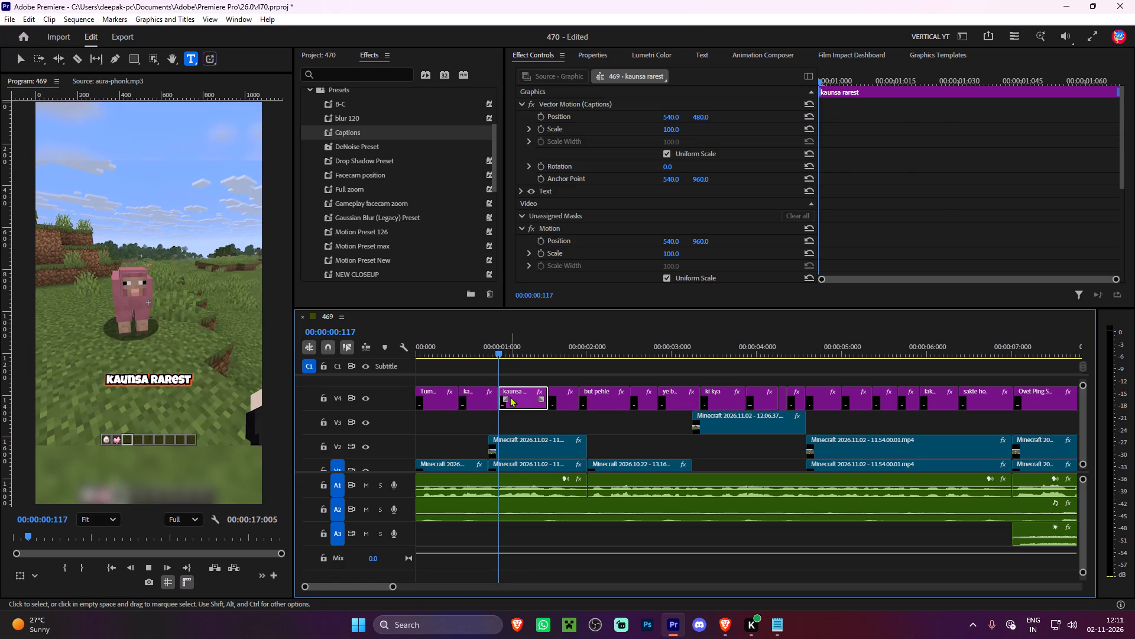
key(space)
drag(150, 381, 66, 381)
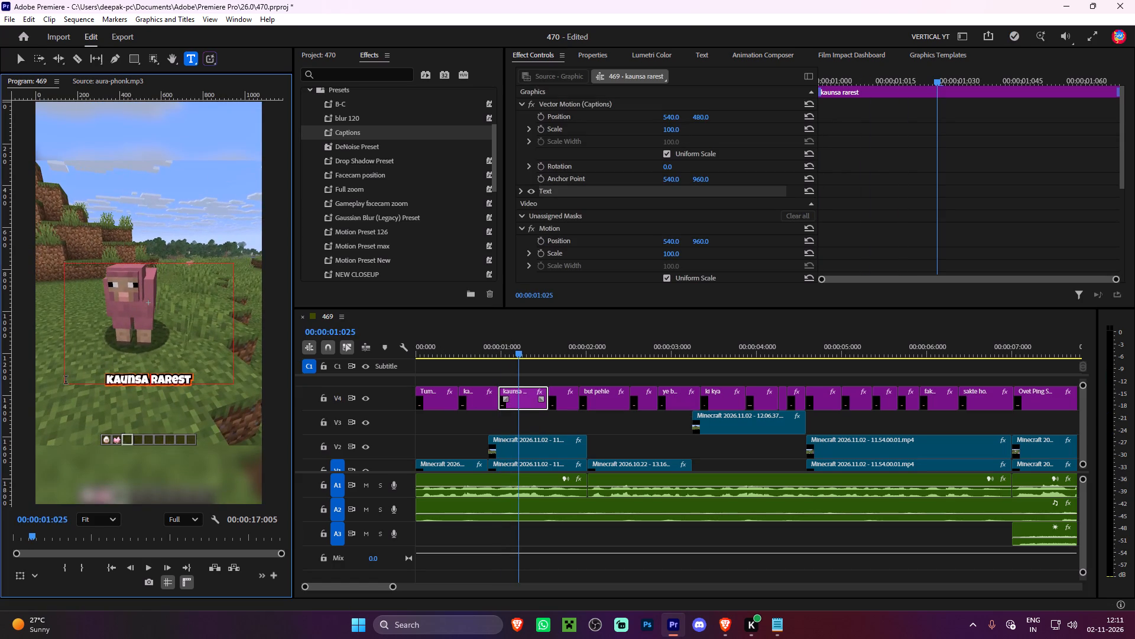
key(BackSpace)
key(BackSpace)
key(BackSpace)
key(BackSpace)
key(BackSpace)
key(BackSpace)
key(BackSpace)
key(BackSpace)
key(BackSpace)
key(BackSpace)
key(BackSpace)
key(BackSpace)
key(BackSpace)
key(BackSpace)
key(BackSpace)
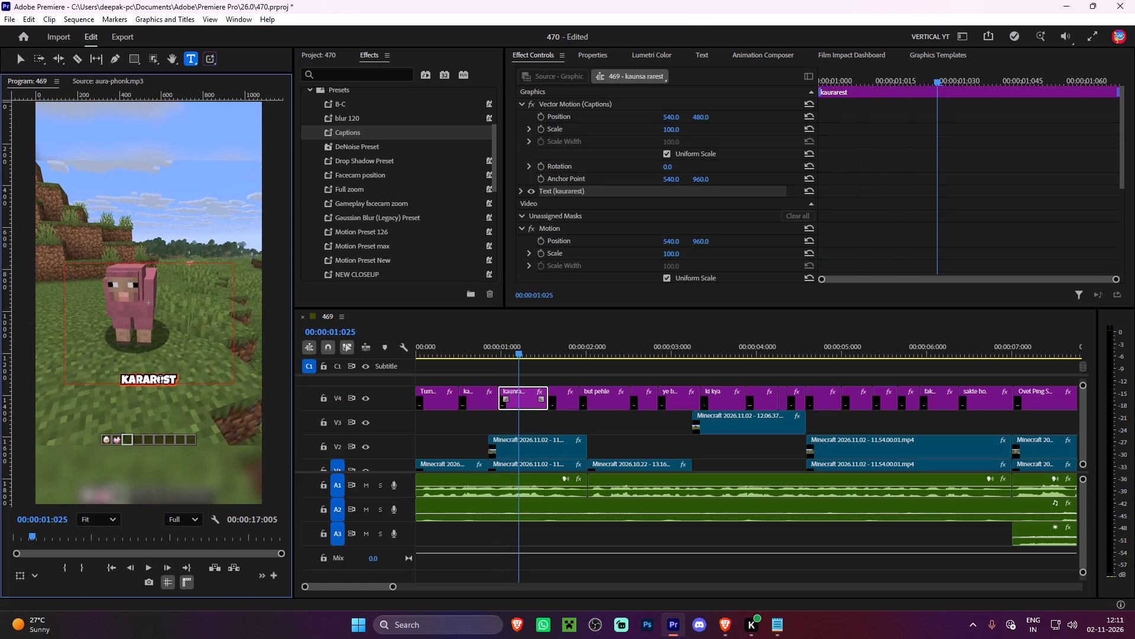
text(ki yeh)
key(space)
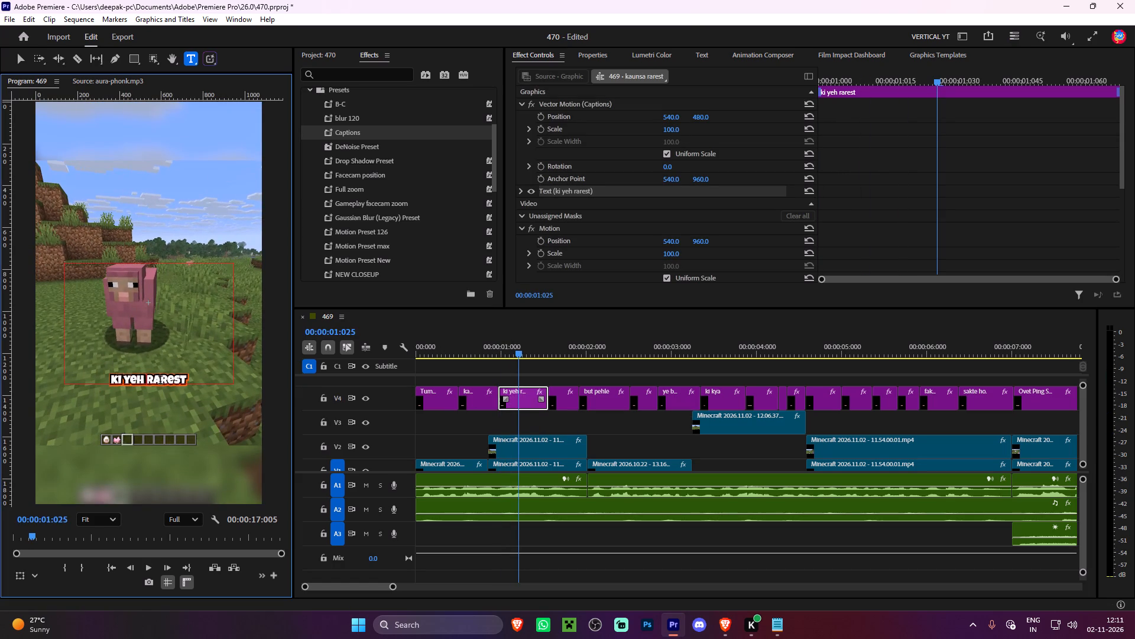
Play on from the edited caption to about the six-second mark and check the following captions.
click(525, 379)
key(space)
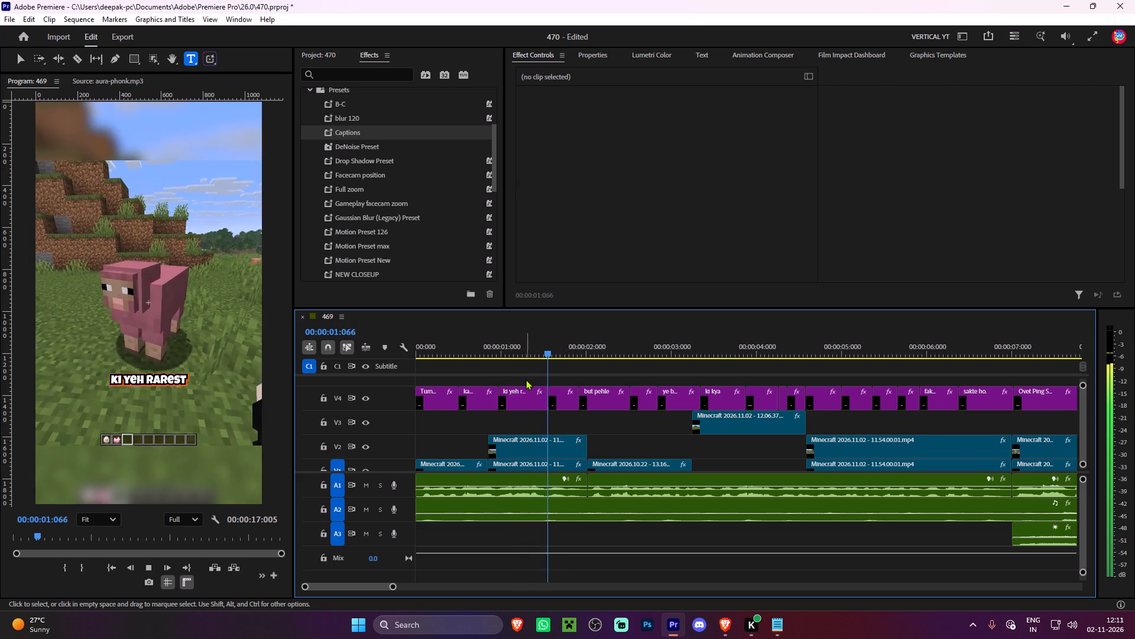
alt+scroll(526, 379, down, 11)
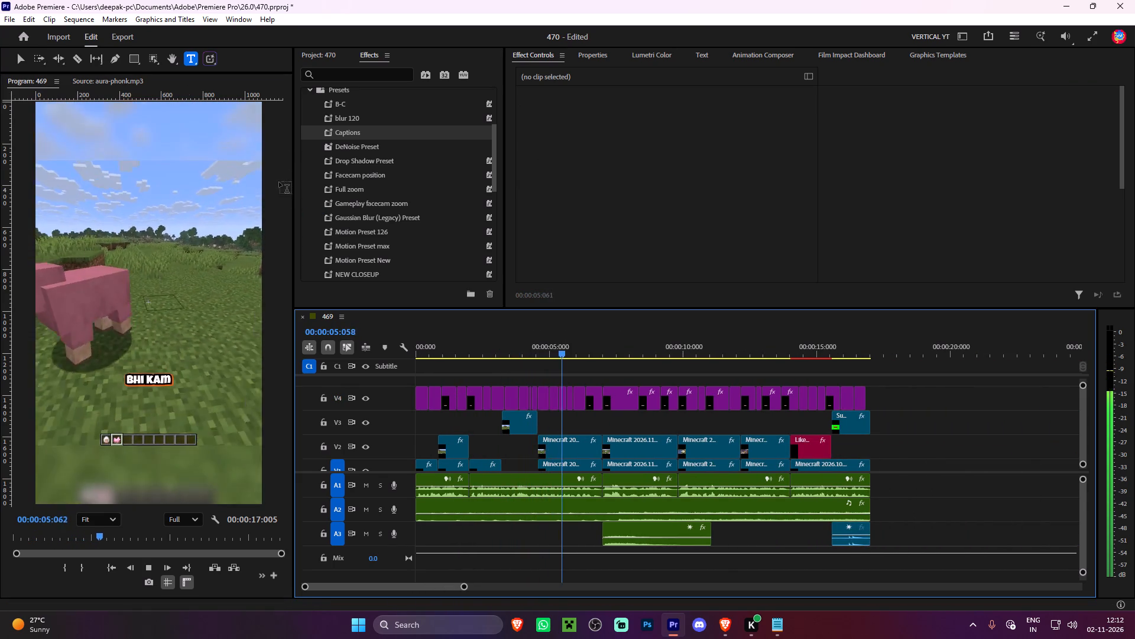
key(space)
Export the sequence in H.264 as 470.mp4 with video output switched on.
click(128, 36)
double_click(286, 92)
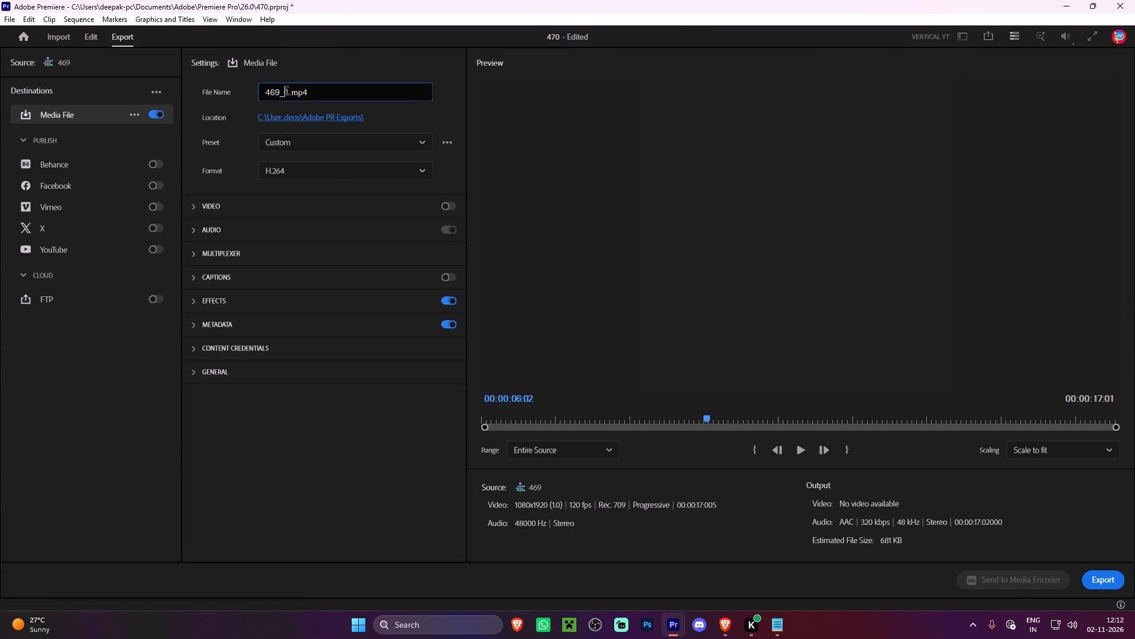
text(470)
click(451, 204)
click(649, 333)
click(453, 209)
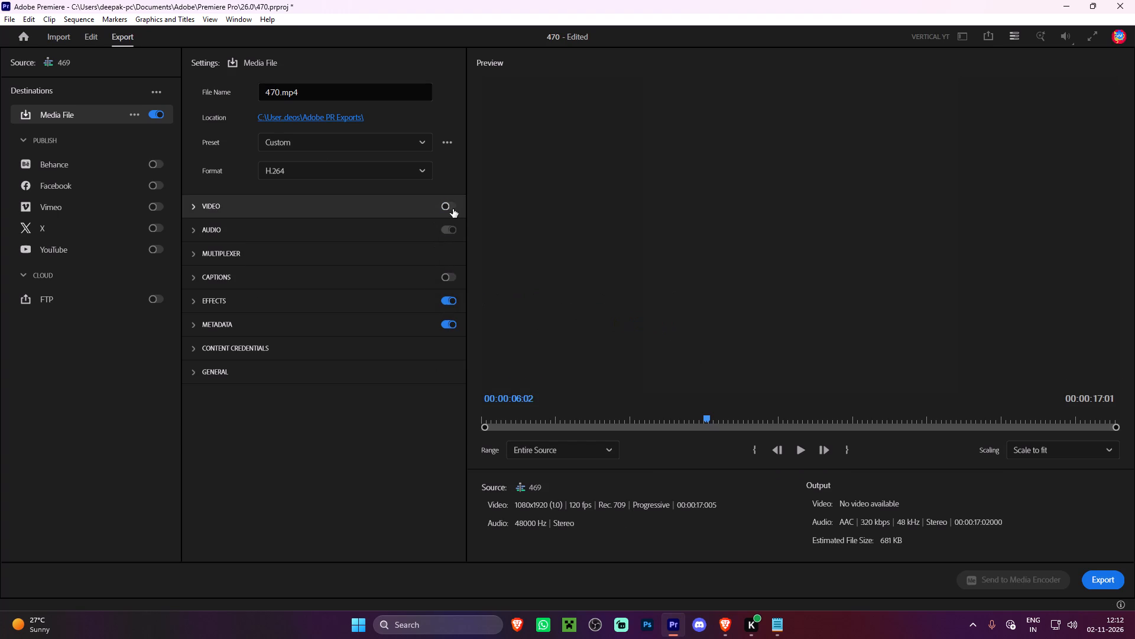
click(1093, 580)
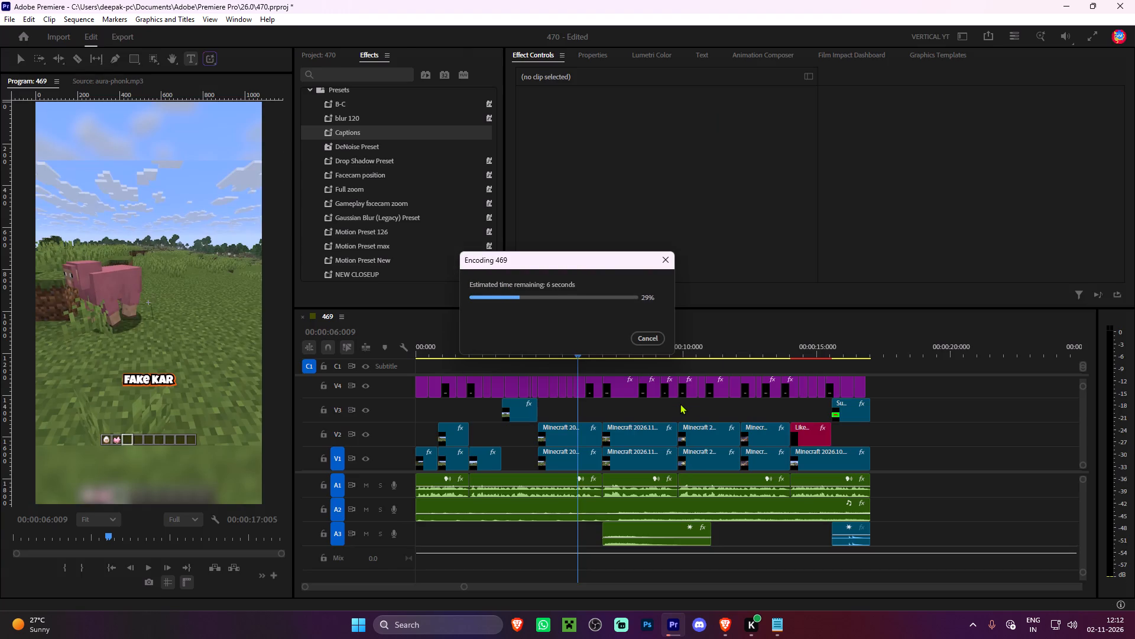
Switch to Notepad and close its window with 470.srt.
click(770, 628)
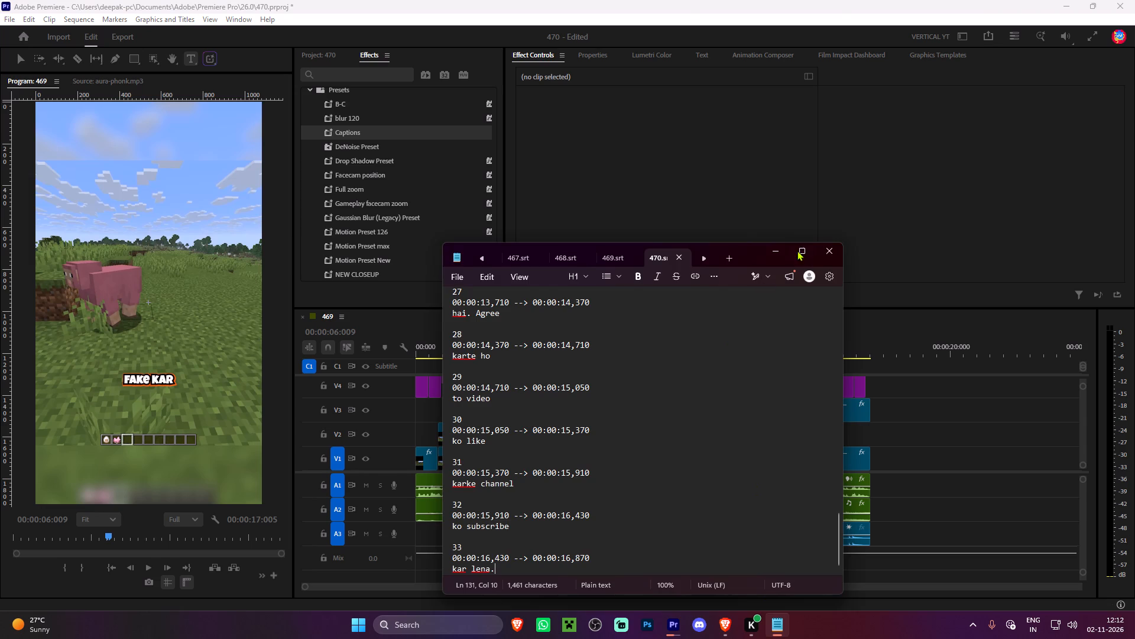
click(829, 251)
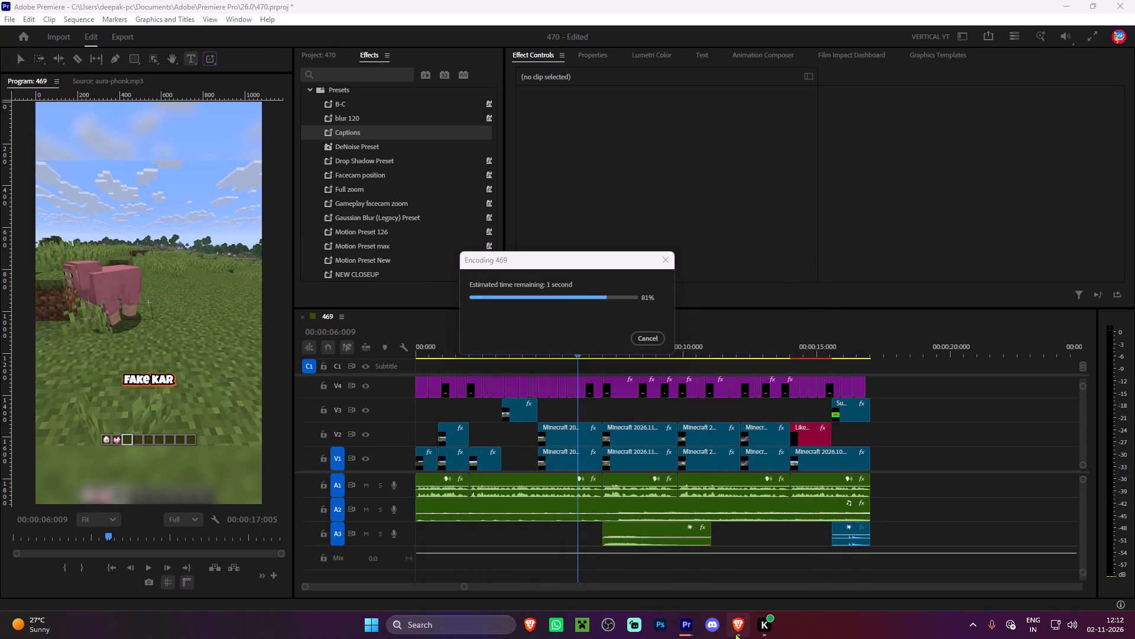
Switch to the Hinglish SRT Correction chat in ChatGPT and start a new message.
click(735, 633)
scroll(481, 550, down, 5)
click(478, 578)
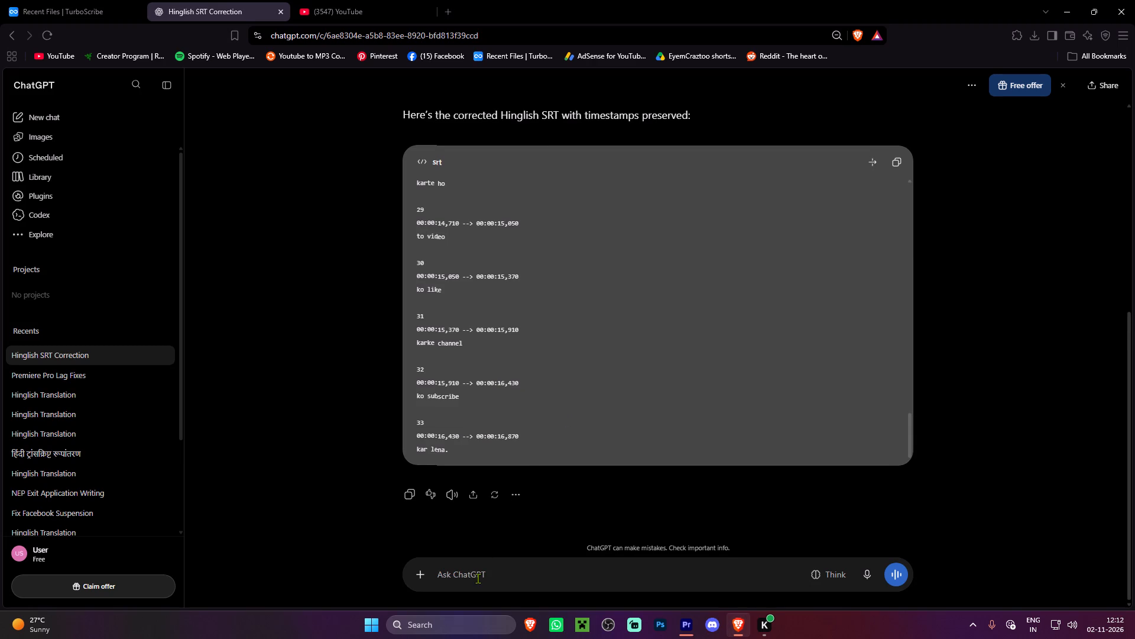